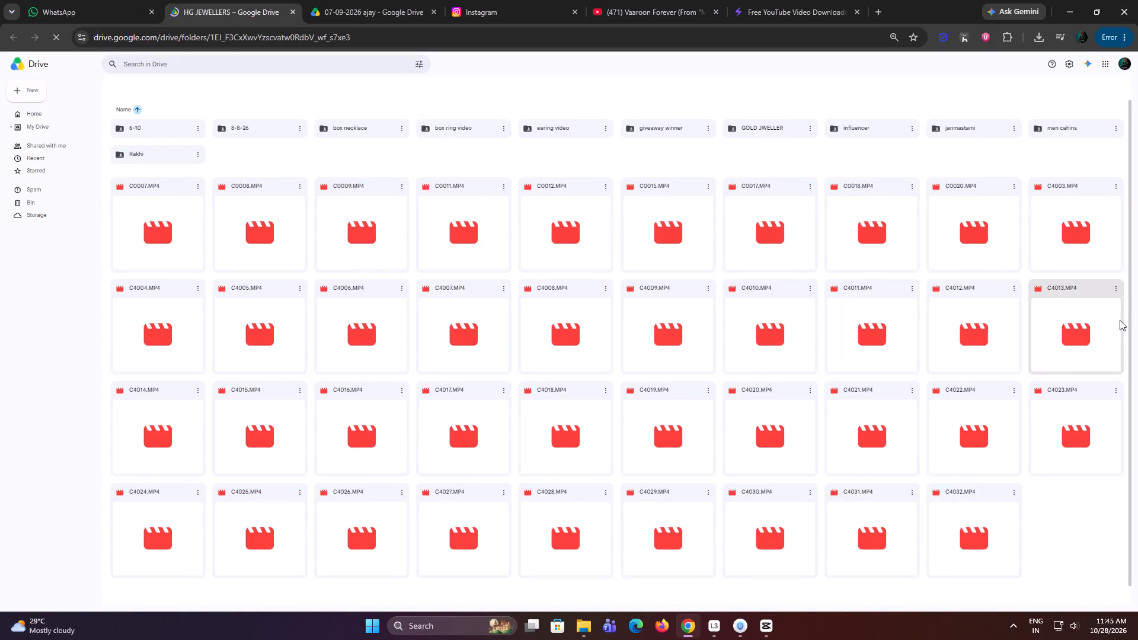
Look through the video clips in the HG JEWELLERS folder for footage to download.
{"action": "scroll", "coordinate": [1000, 358], "scroll_direction": "down", "scroll_amount": 7}
{"action": "scroll", "coordinate": [411, 167], "scroll_direction": "down", "scroll_amount": 8}
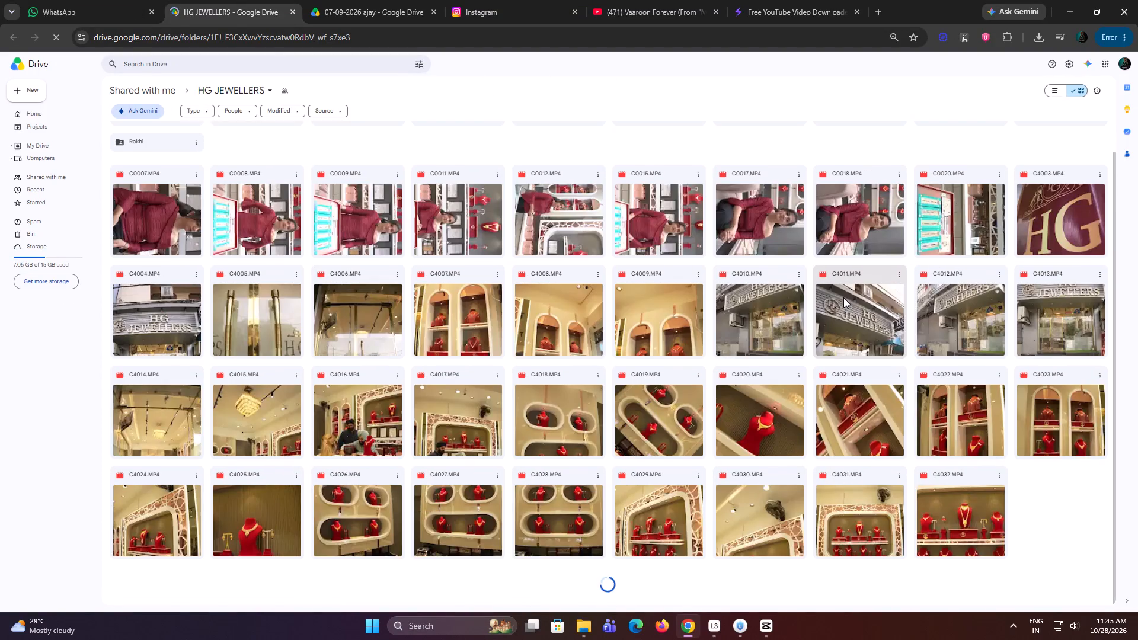
{"action": "scroll", "coordinate": [843, 298], "scroll_direction": "down", "scroll_amount": 14}
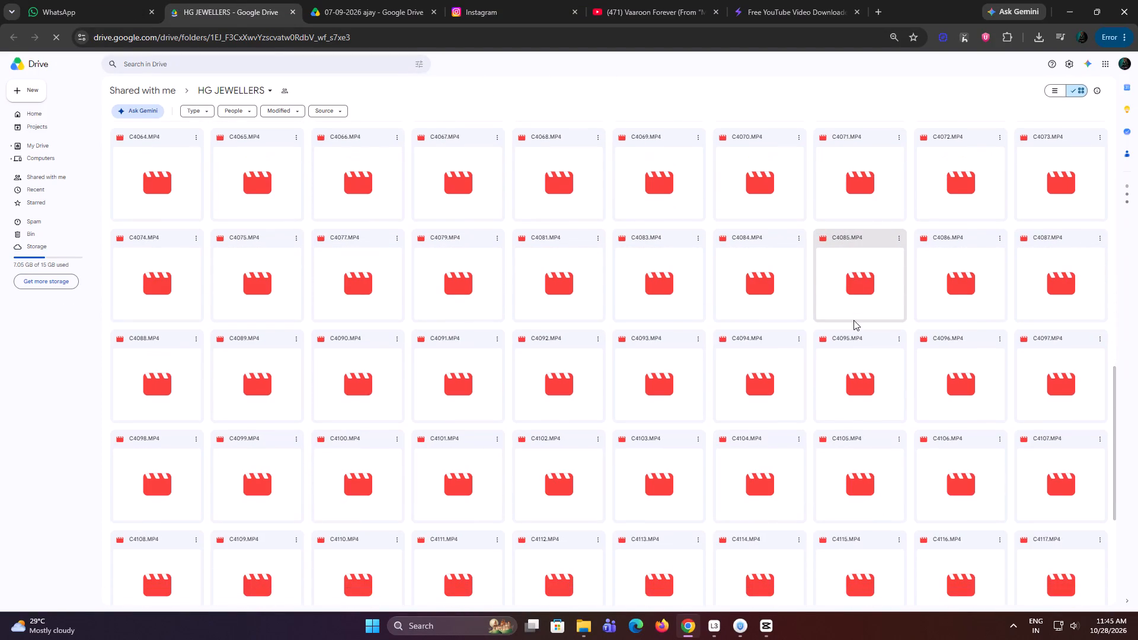
{"action": "scroll", "coordinate": [853, 325], "scroll_direction": "down", "scroll_amount": 11}
{"action": "scroll", "coordinate": [509, 283], "scroll_direction": "up", "scroll_amount": 11}
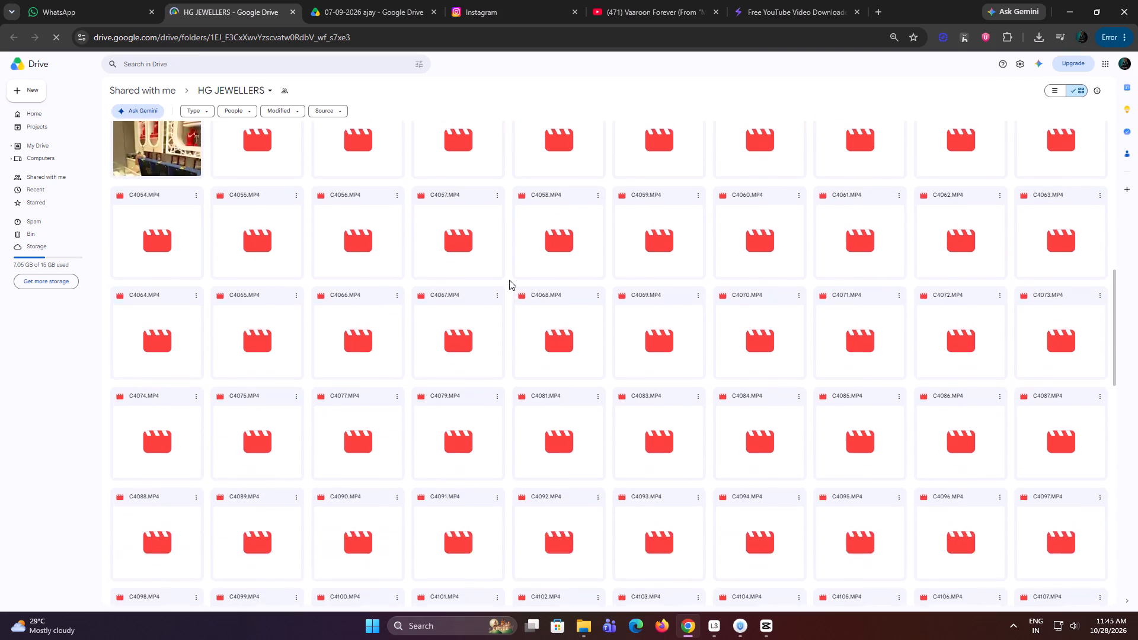
{"action": "scroll", "coordinate": [509, 280], "scroll_direction": "up", "scroll_amount": 9}
{"action": "scroll", "coordinate": [510, 279], "scroll_direction": "down", "scroll_amount": 7}
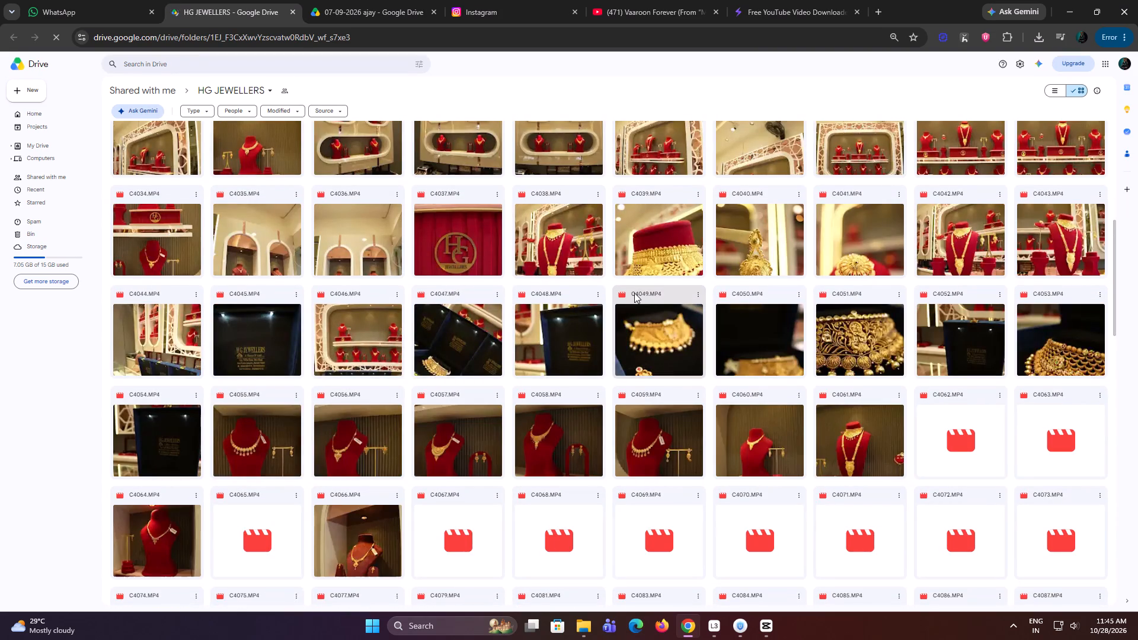
{"action": "scroll", "coordinate": [637, 294], "scroll_direction": "down", "scroll_amount": 5}
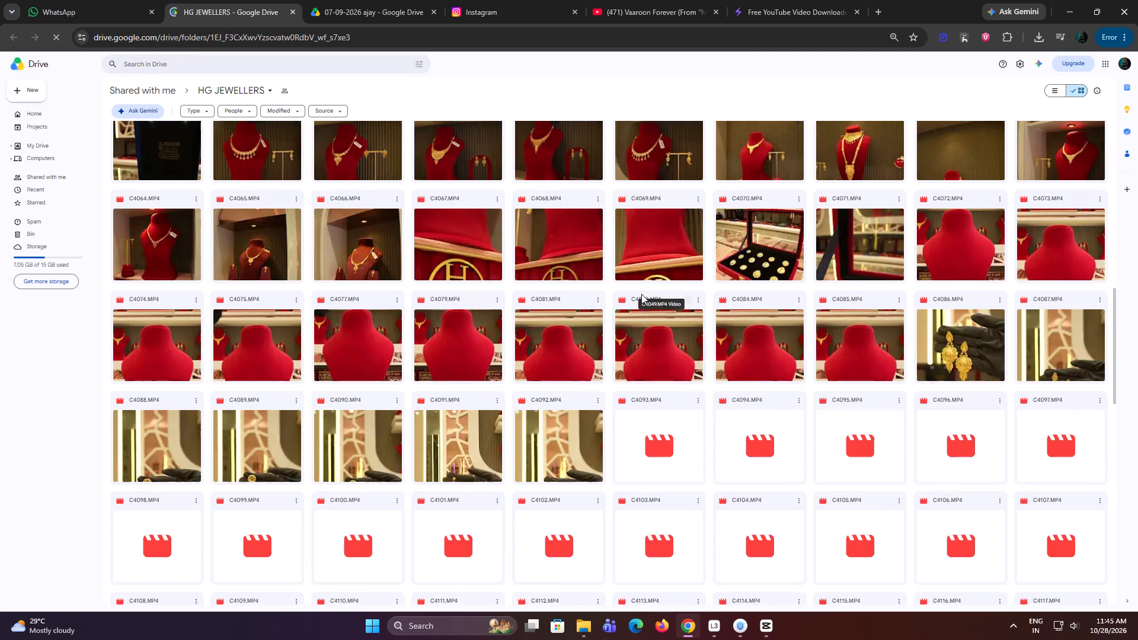
{"action": "scroll", "coordinate": [641, 294], "scroll_direction": "down", "scroll_amount": 1}
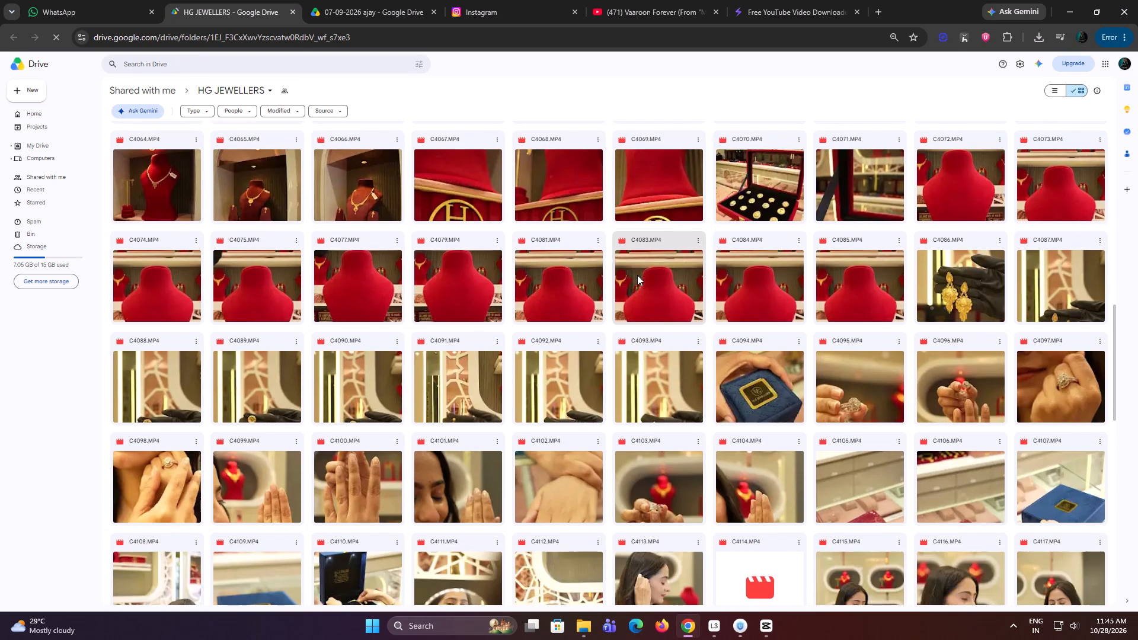
{"action": "scroll", "coordinate": [637, 275], "scroll_direction": "down", "scroll_amount": 8}
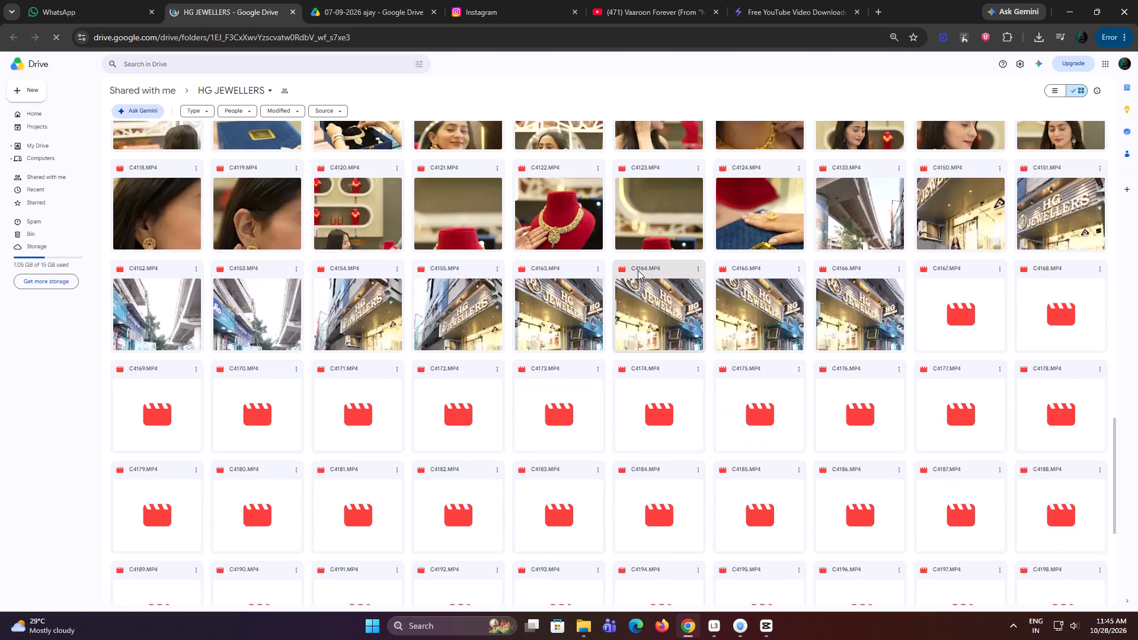
{"action": "scroll", "coordinate": [640, 268], "scroll_direction": "down", "scroll_amount": 4}
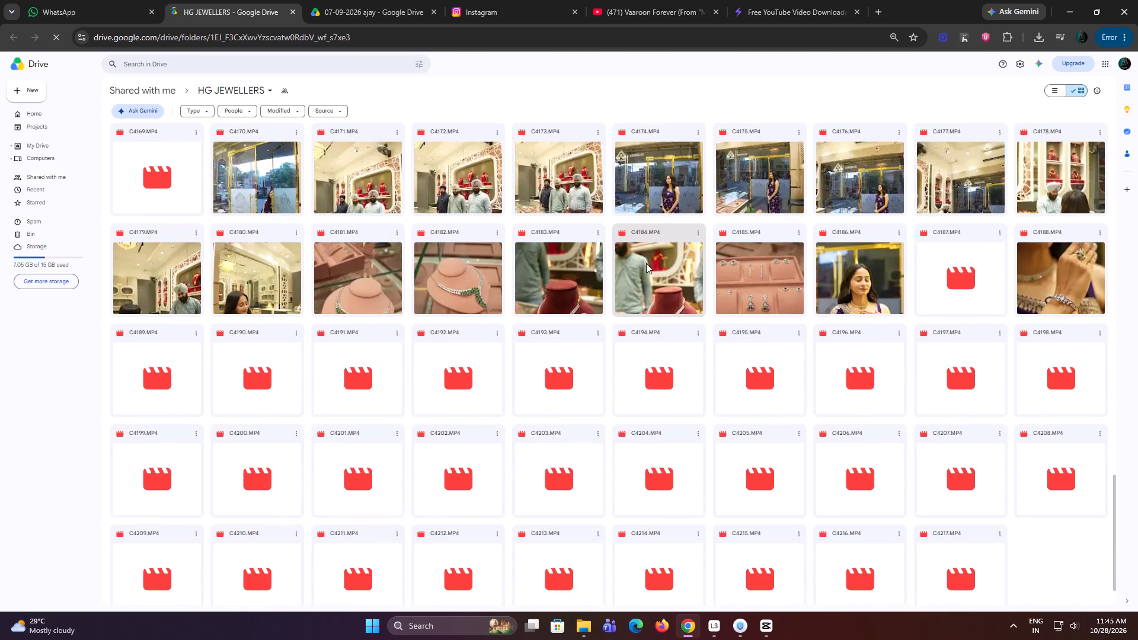
{"action": "scroll", "coordinate": [644, 262], "scroll_direction": "down", "scroll_amount": 5}
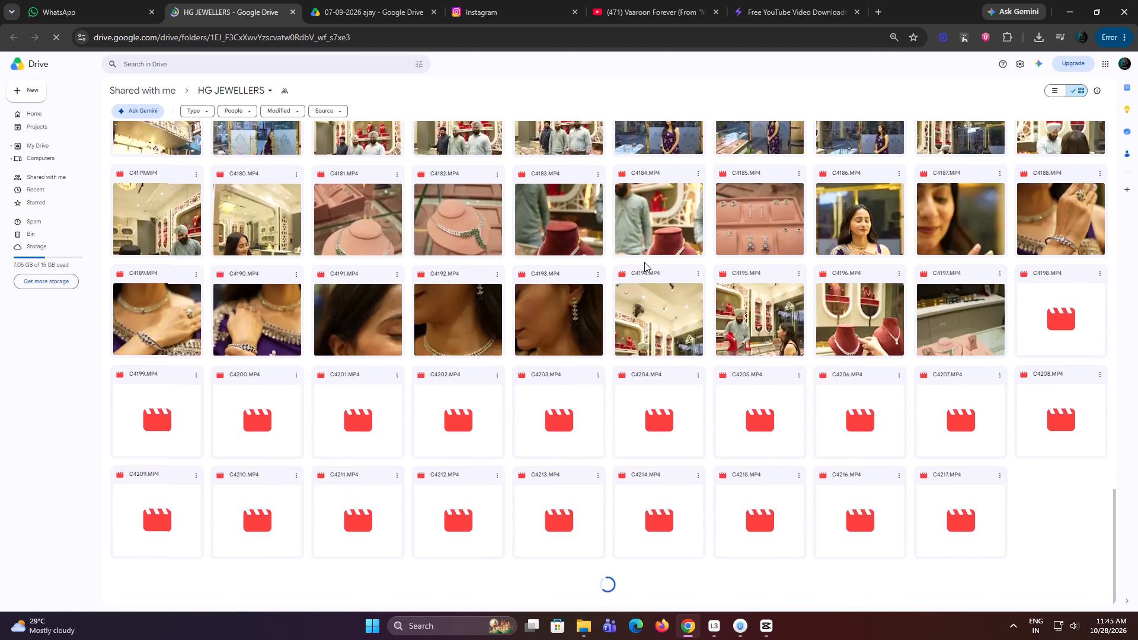
{"action": "scroll", "coordinate": [644, 262], "scroll_direction": "down", "scroll_amount": 3}
{"action": "scroll", "coordinate": [598, 298], "scroll_direction": "down", "scroll_amount": 6}
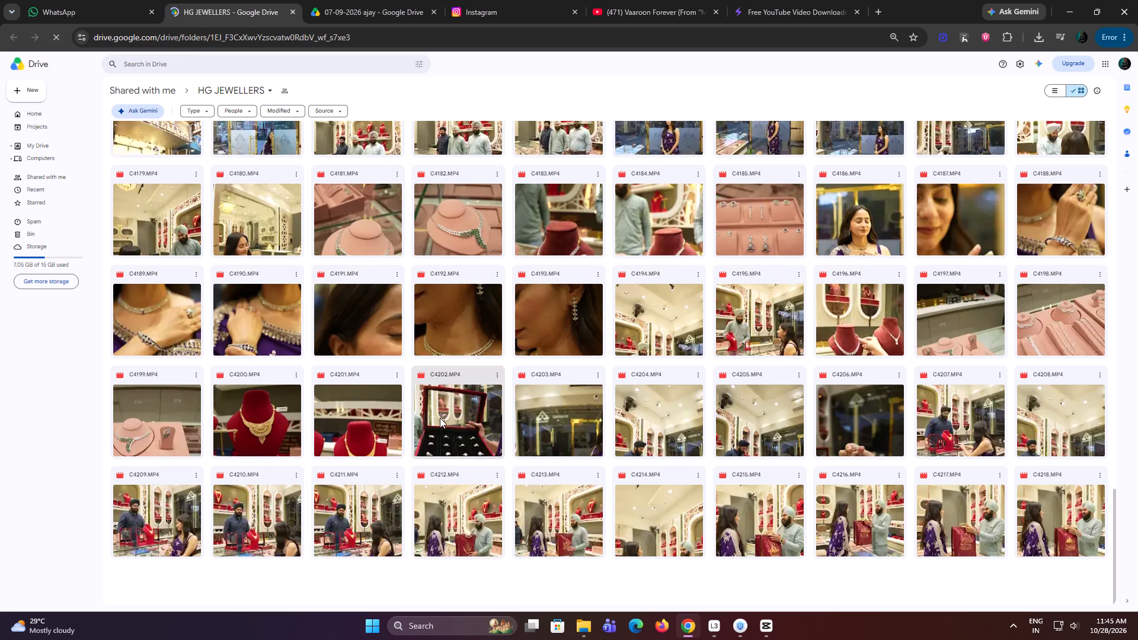
Download C4202.MP4 and save it in a new folder named hg inside the MDN folder's New folder.
{"action": "left_click", "coordinate": [497, 375]}
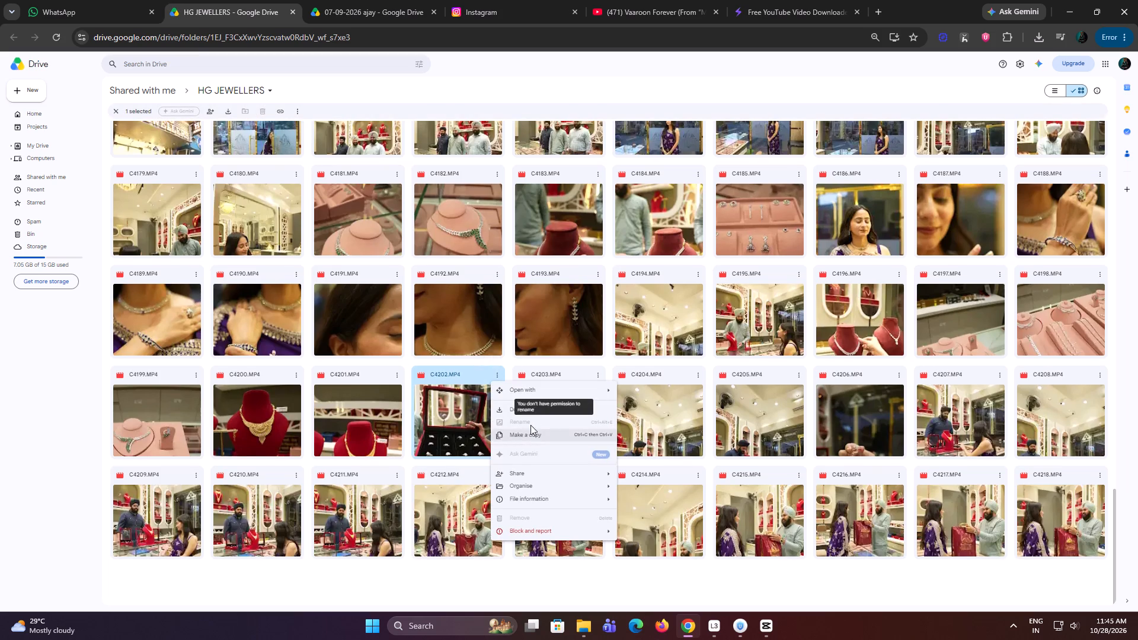
{"action": "left_click", "coordinate": [502, 411]}
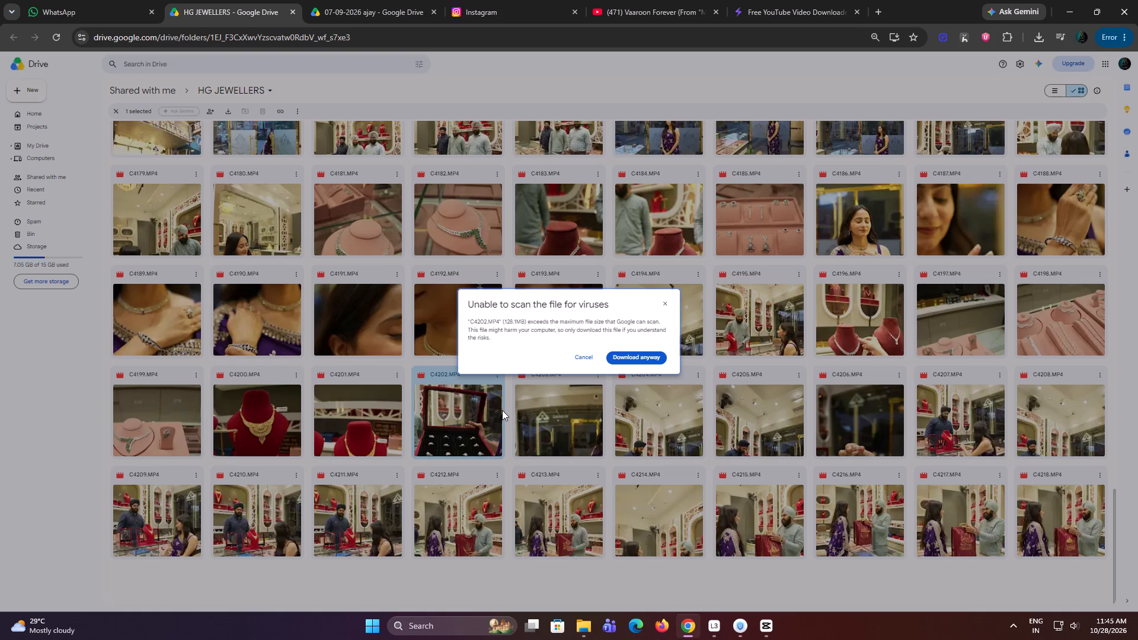
{"action": "left_click", "coordinate": [645, 354]}
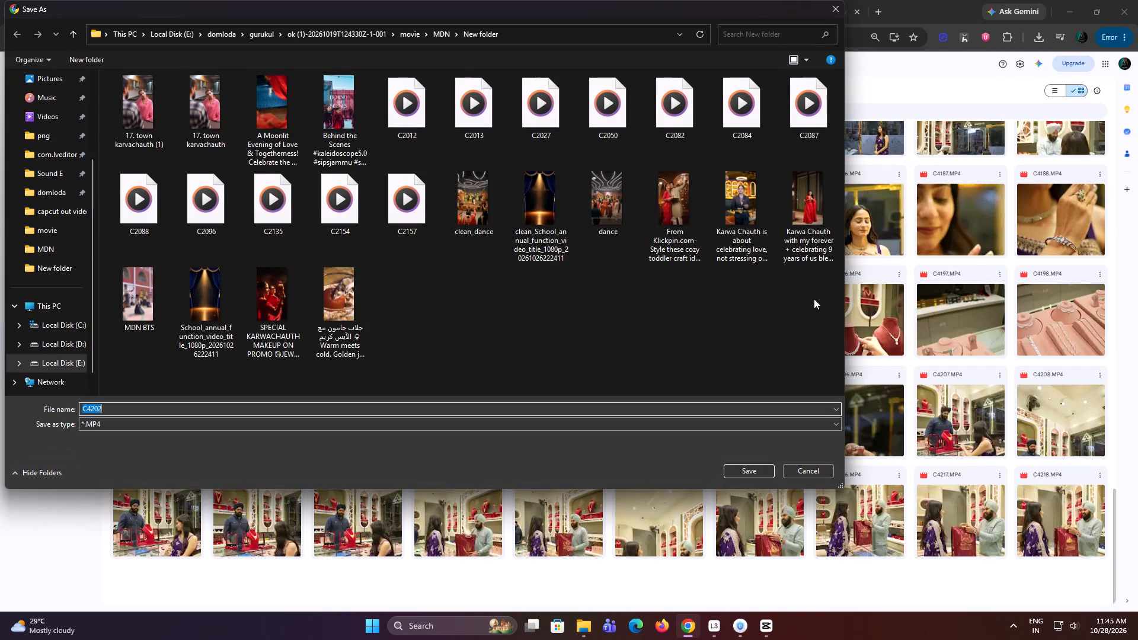
{"action": "right_click", "coordinate": [412, 332]}
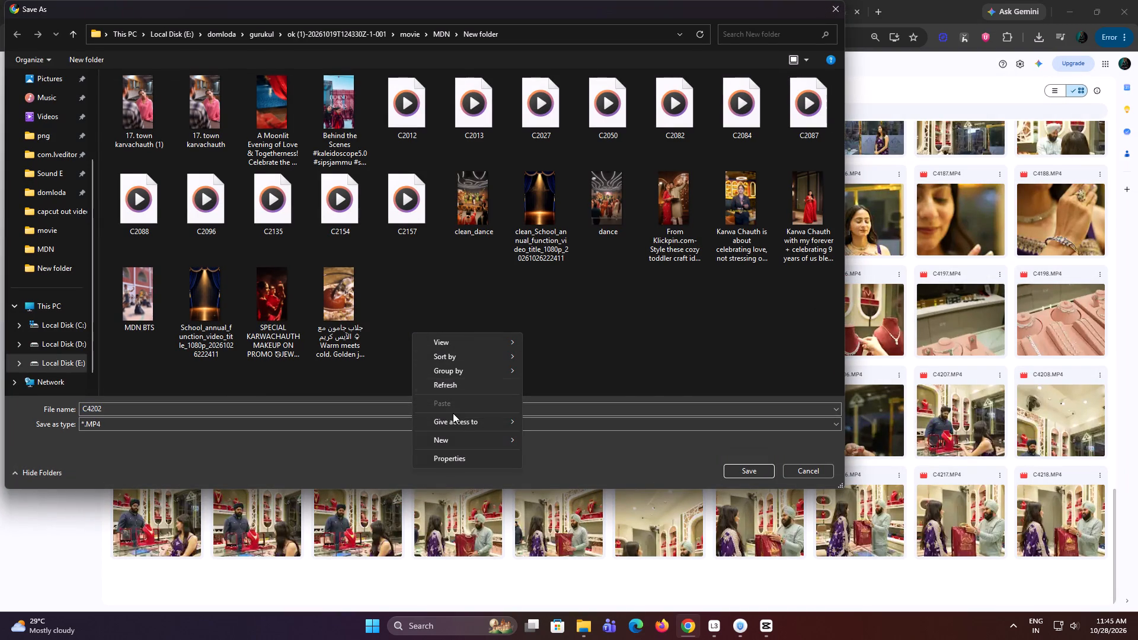
{"action": "left_click", "coordinate": [453, 437]}
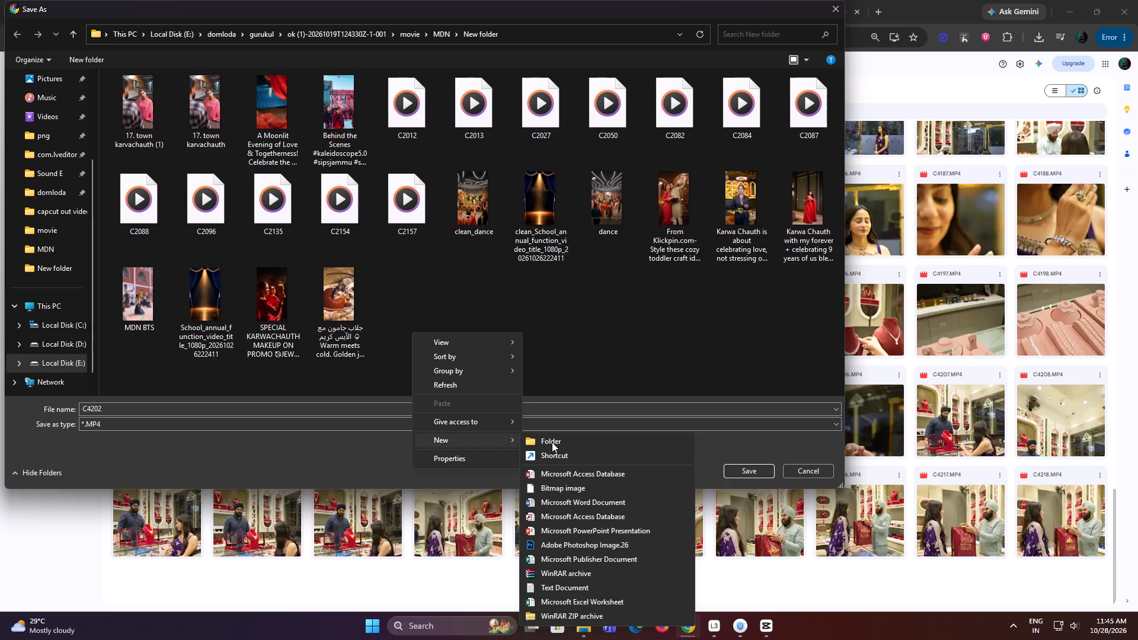
{"action": "left_click", "coordinate": [552, 442]}
{"action": "key", "text": "h"}
{"action": "key", "text": "g"}
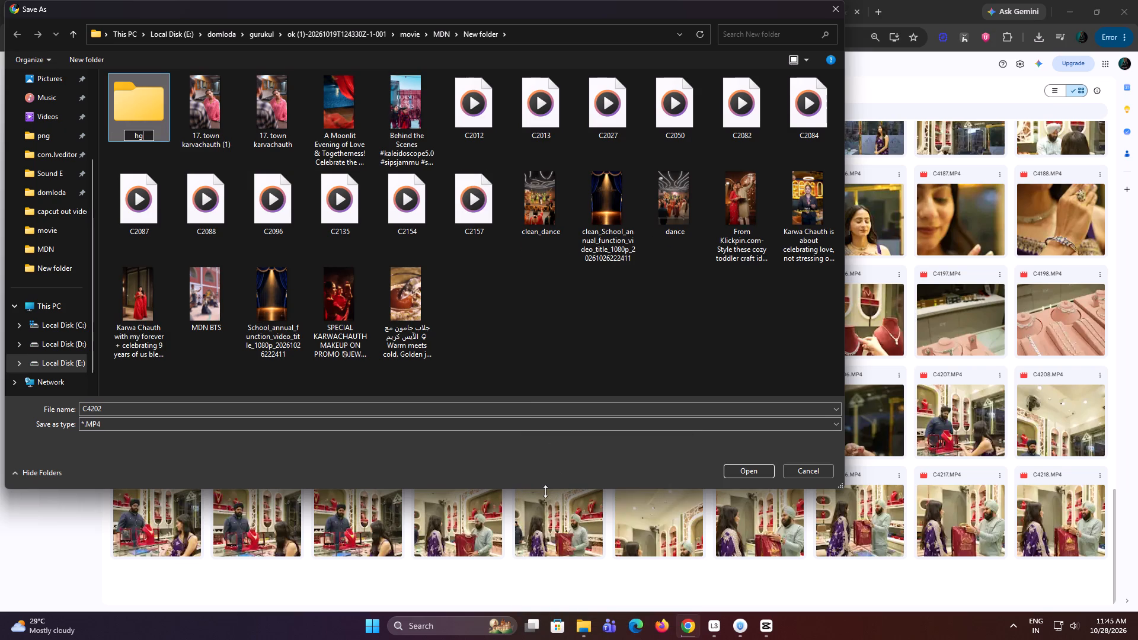
{"action": "key", "text": "Return"}
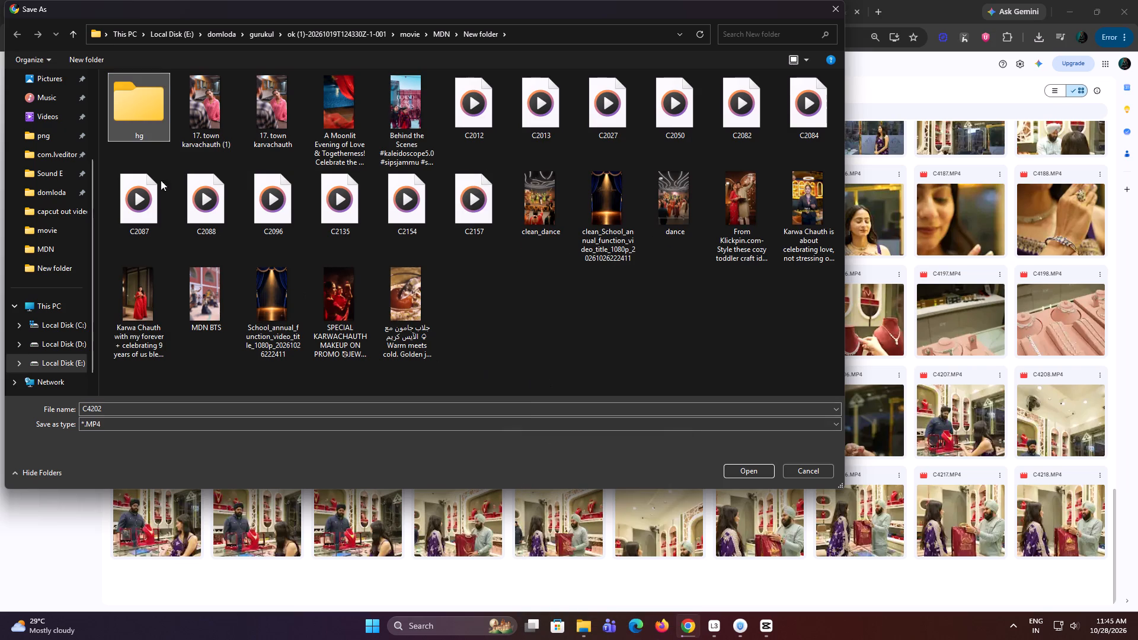
{"action": "double_click", "coordinate": [142, 113]}
{"action": "left_click", "coordinate": [746, 472]}
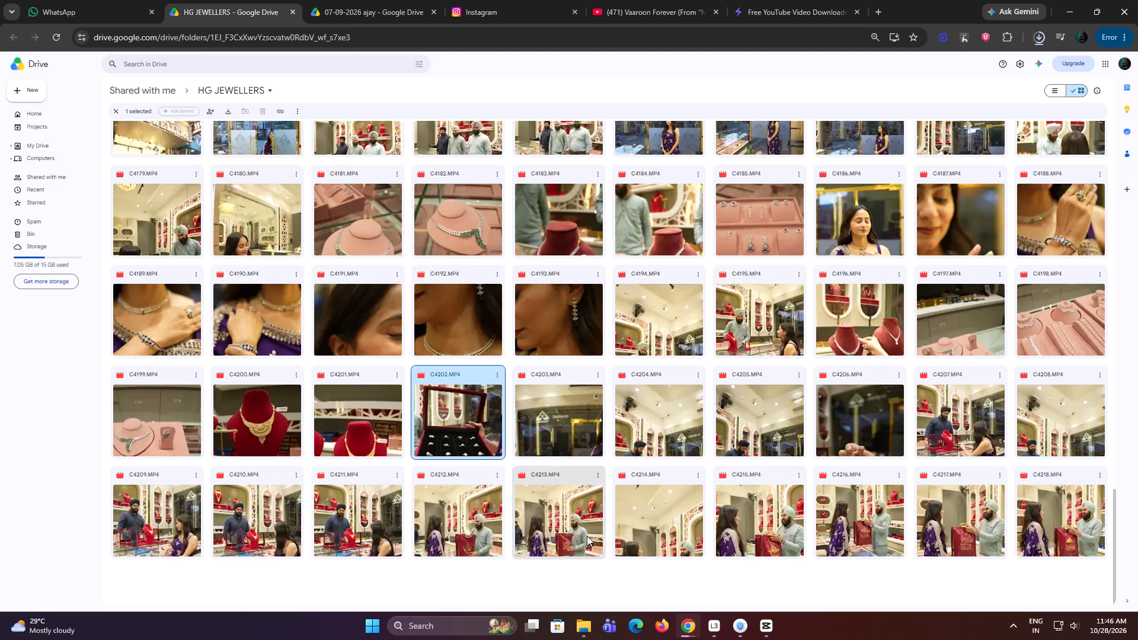
Start downloading C4122.MP4, the clip of a gold necklace on a red display bust.
{"action": "scroll", "coordinate": [599, 459], "scroll_direction": "down", "scroll_amount": 7}
{"action": "scroll", "coordinate": [865, 465], "scroll_direction": "up", "scroll_amount": 2}
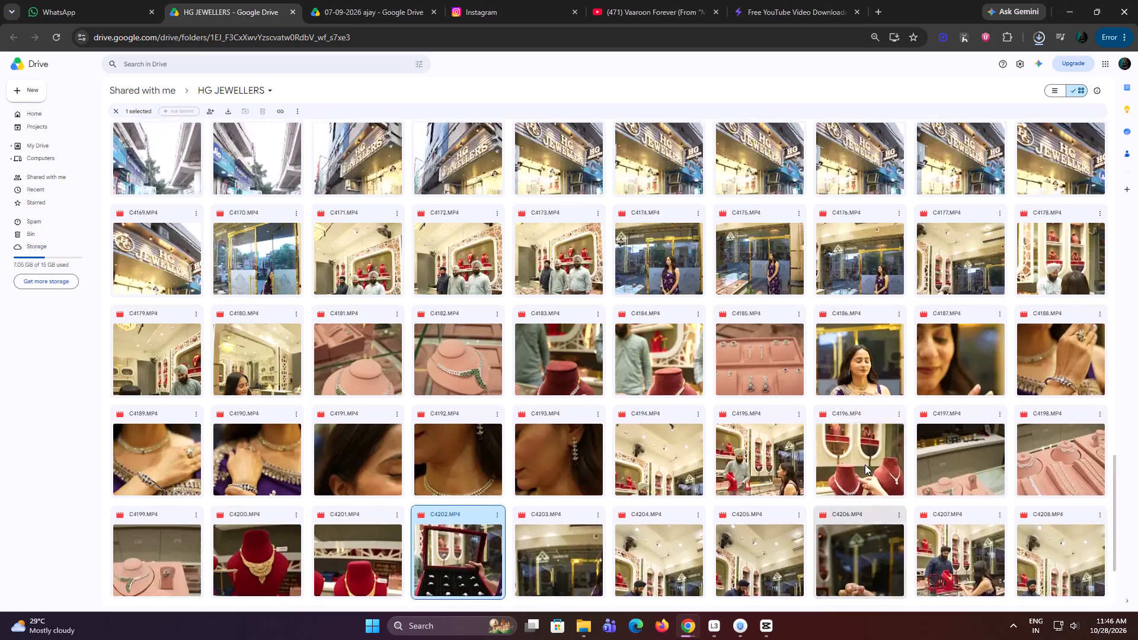
{"action": "scroll", "coordinate": [865, 465], "scroll_direction": "up", "scroll_amount": 2}
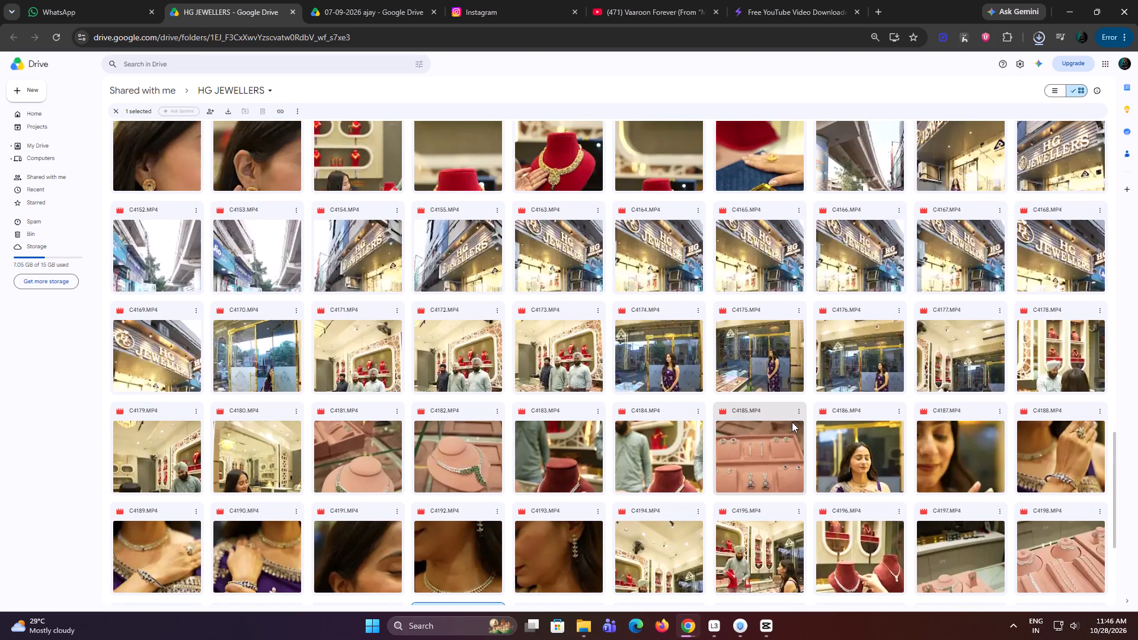
{"action": "scroll", "coordinate": [510, 456], "scroll_direction": "up", "scroll_amount": 2}
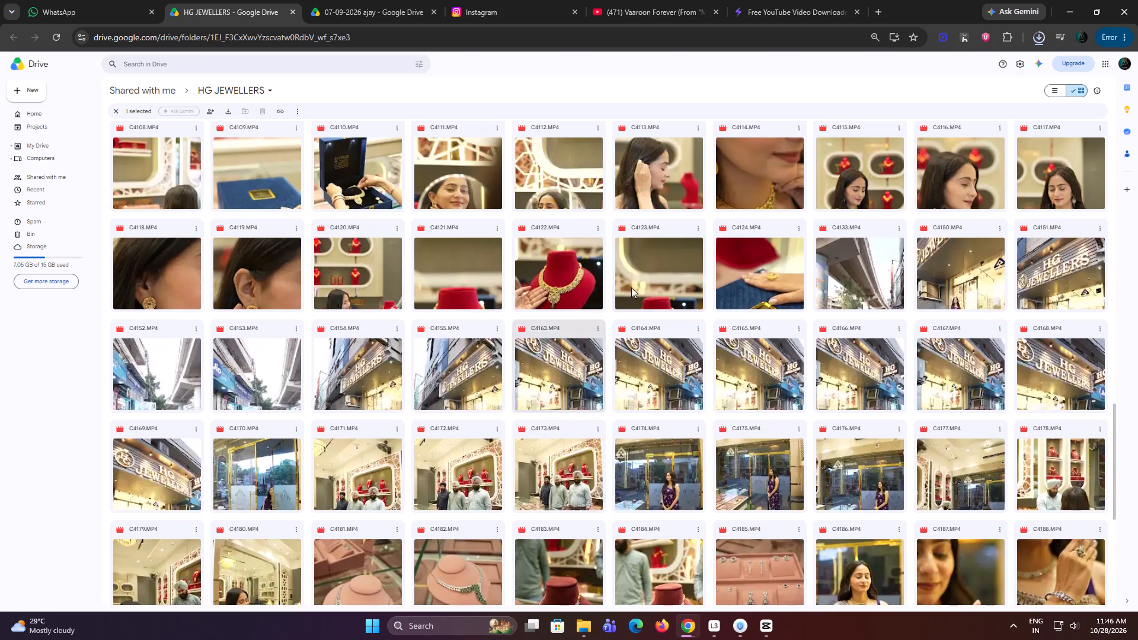
{"action": "scroll", "coordinate": [592, 258], "scroll_direction": "up", "scroll_amount": 2}
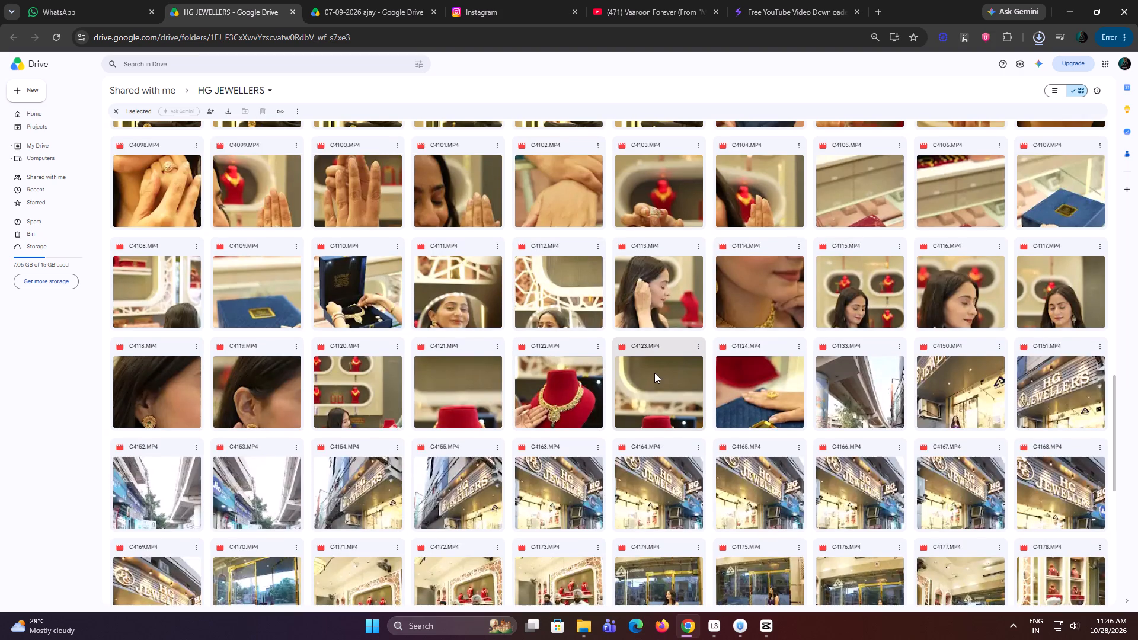
{"action": "left_click", "coordinate": [602, 346]}
{"action": "left_click", "coordinate": [622, 380]}
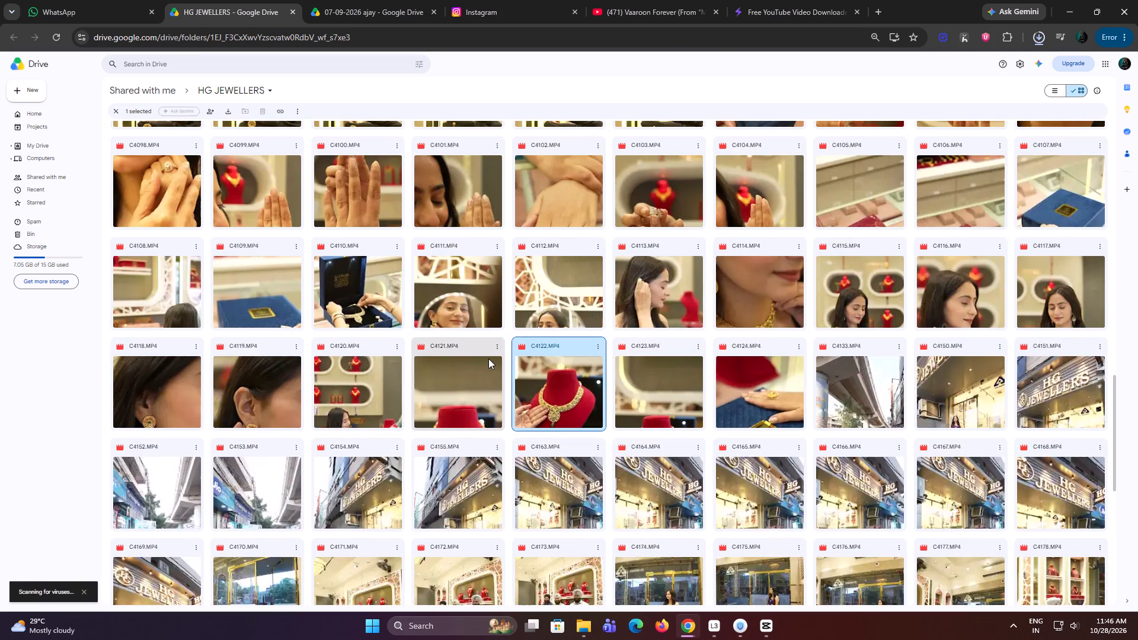
Download C4086.MP4, the gold earrings clip, and save it together with C4122.MP4 in the hg folder.
{"action": "scroll", "coordinate": [488, 359], "scroll_direction": "up", "scroll_amount": 4}
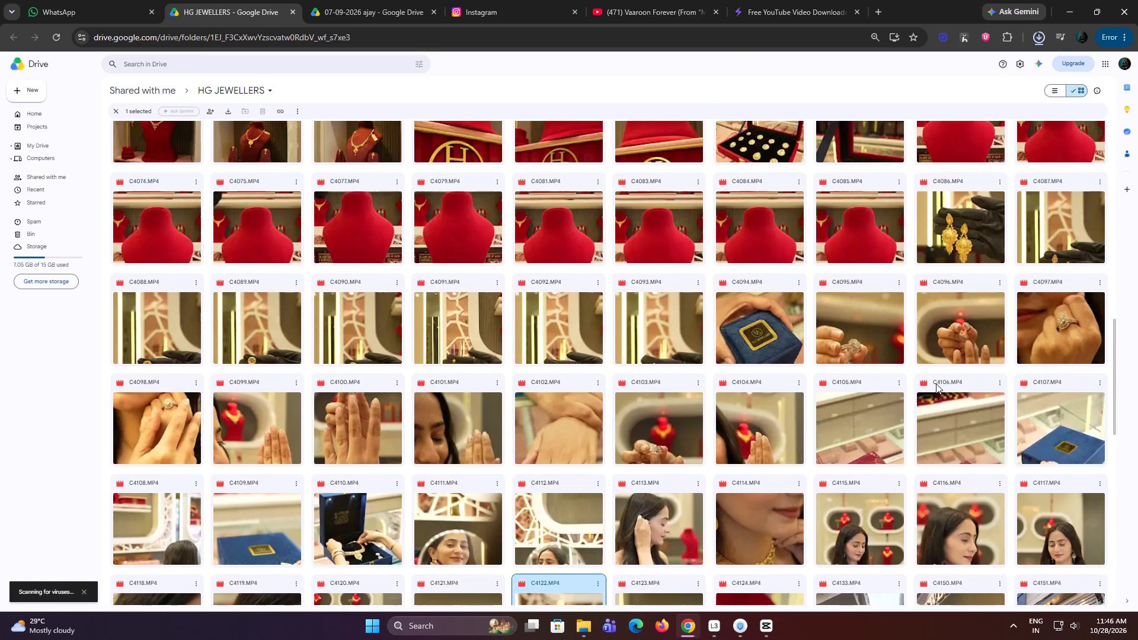
{"action": "left_click", "coordinate": [1001, 177]}
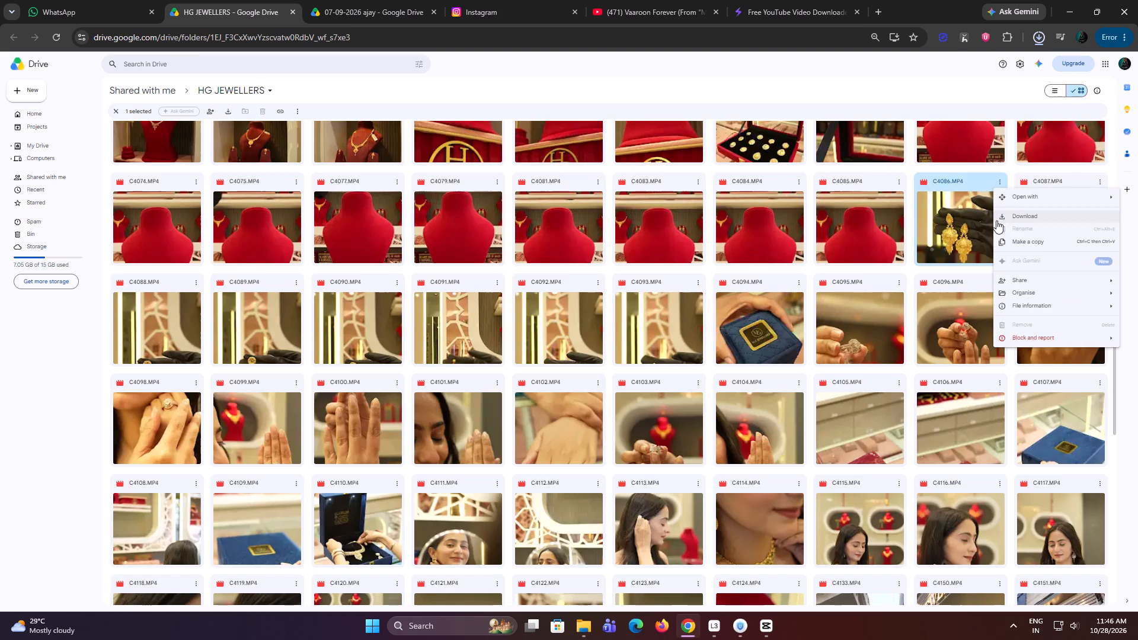
{"action": "left_click", "coordinate": [1012, 214]}
{"action": "scroll", "coordinate": [935, 257], "scroll_direction": "up", "scroll_amount": 2}
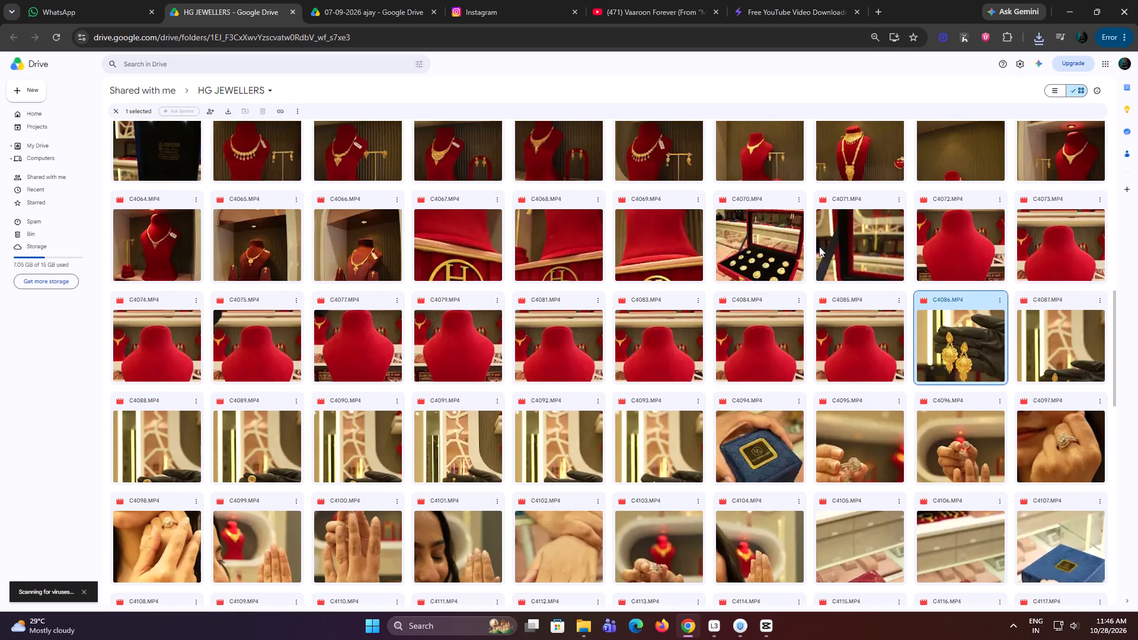
{"action": "left_click", "coordinate": [798, 200]}
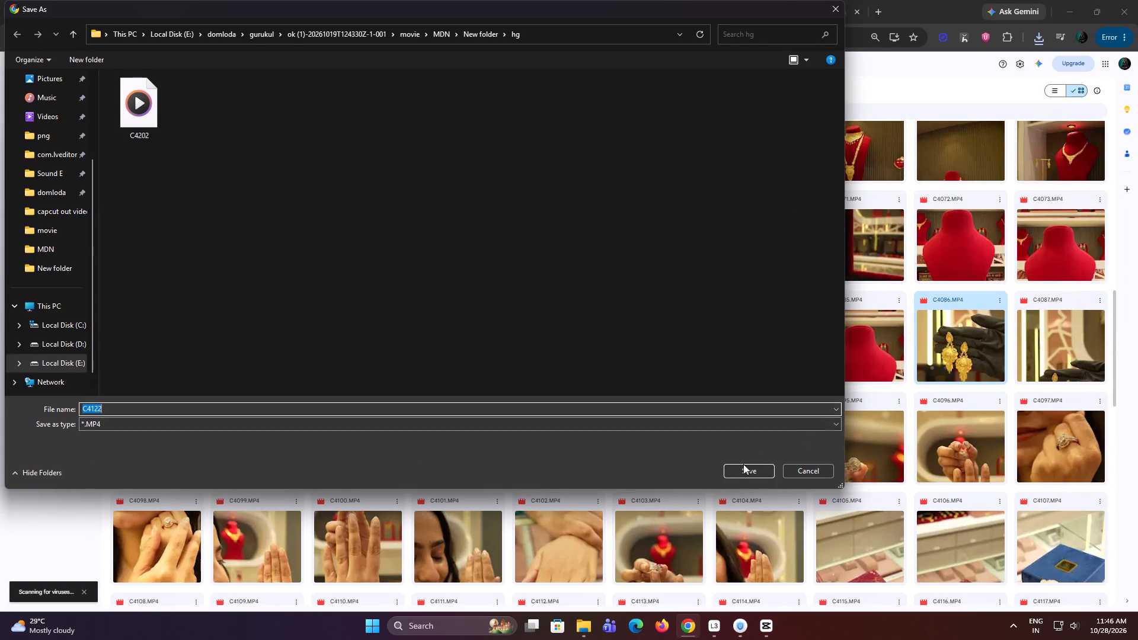
{"action": "left_click", "coordinate": [743, 479]}
{"action": "left_click", "coordinate": [758, 459]}
{"action": "left_click", "coordinate": [757, 469]}
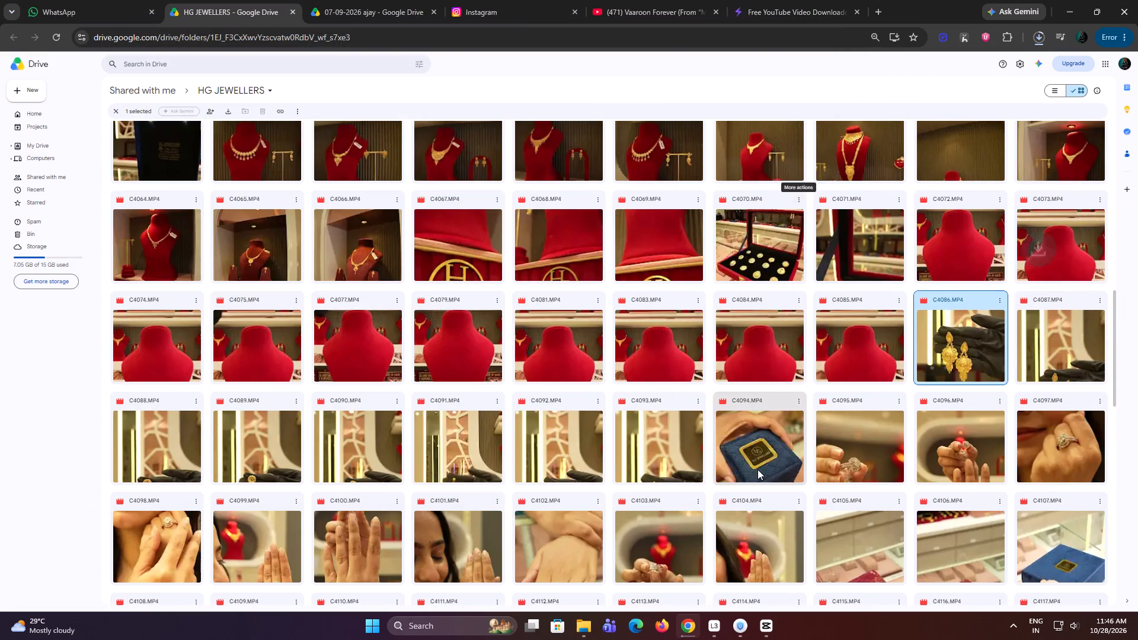
{"action": "left_click", "coordinate": [757, 469]}
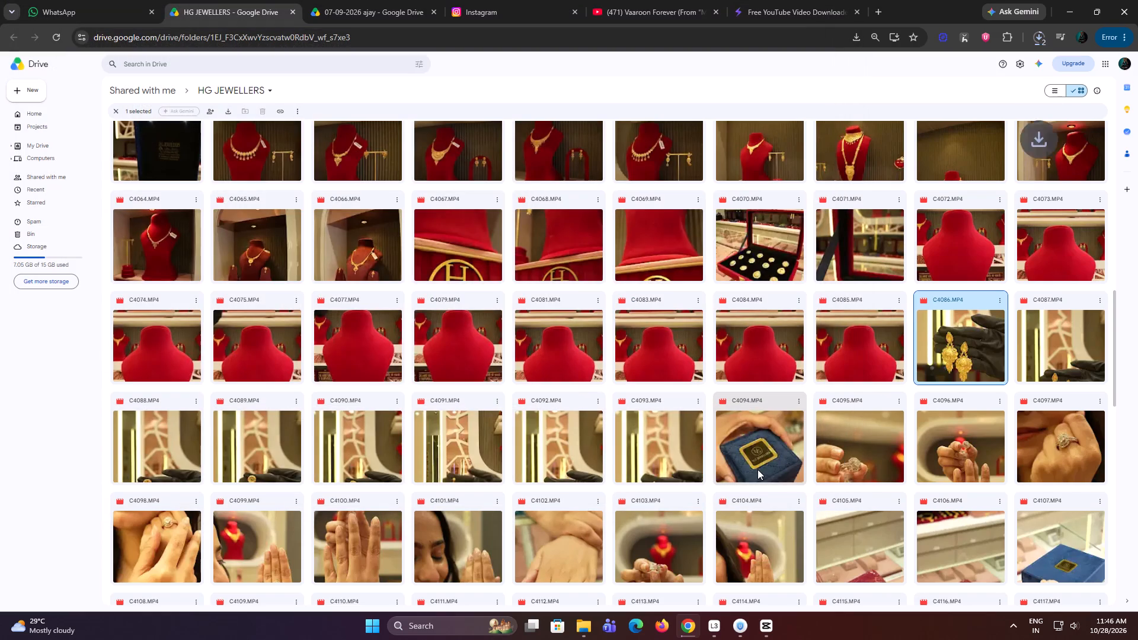
Start downloading the jewellery box clips C4070.MP4 and C4071.MP4.
{"action": "left_click", "coordinate": [798, 199]}
{"action": "left_click", "coordinate": [811, 232]}
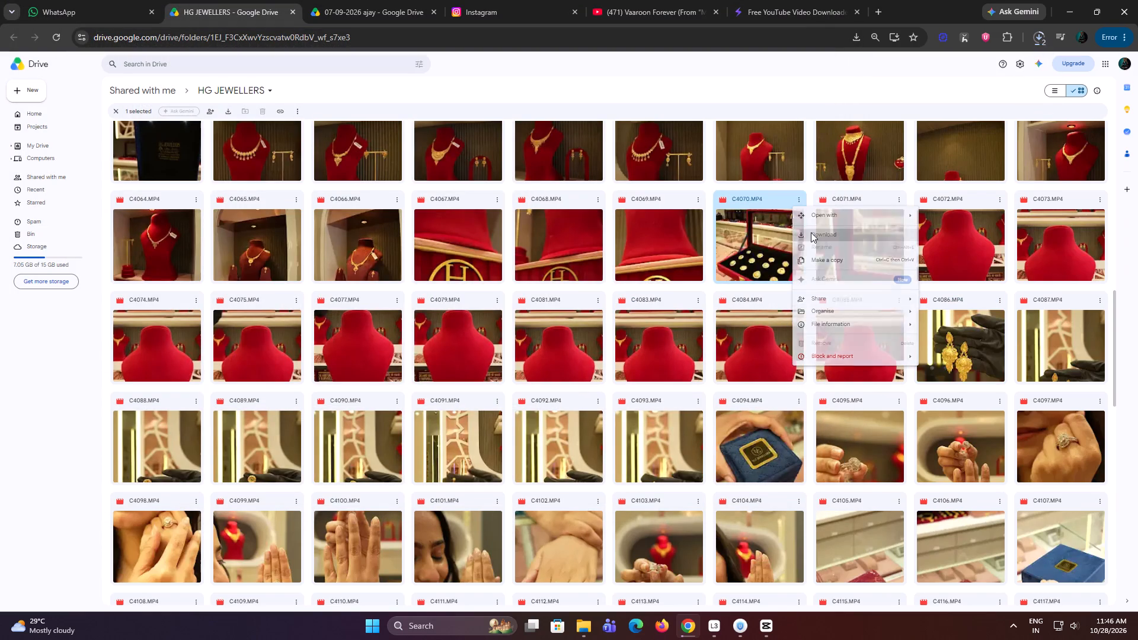
{"action": "left_click", "coordinate": [900, 200]}
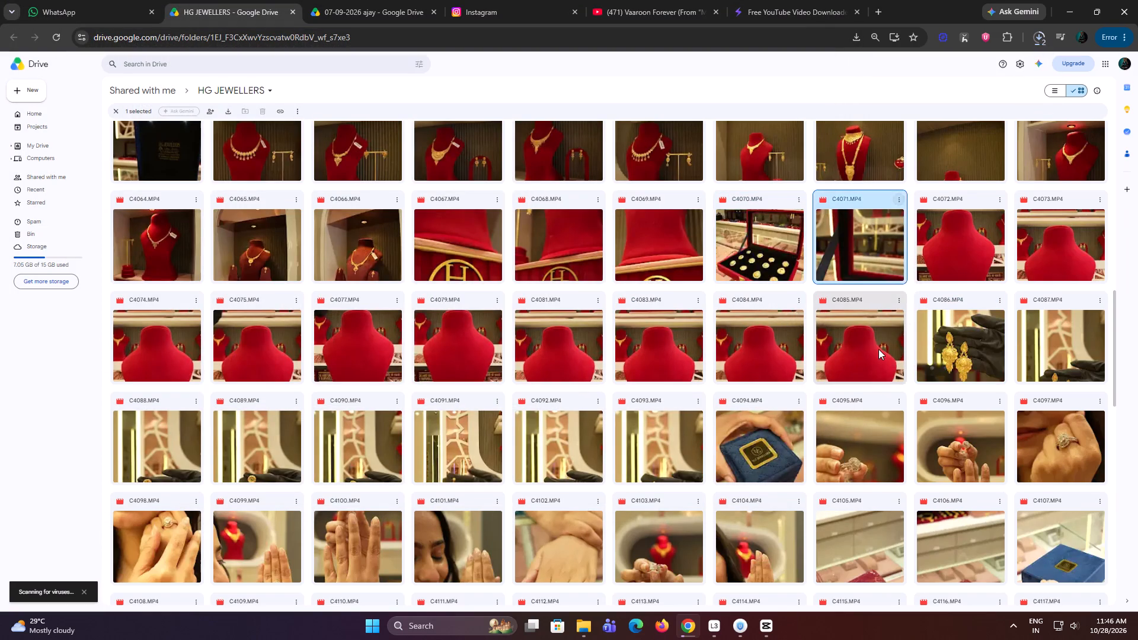
{"action": "left_click", "coordinate": [924, 231]}
Look through the clips in the HG JEWELLERS folder for more jewellery footage to download.
{"action": "scroll", "coordinate": [615, 361], "scroll_direction": "up", "scroll_amount": 4}
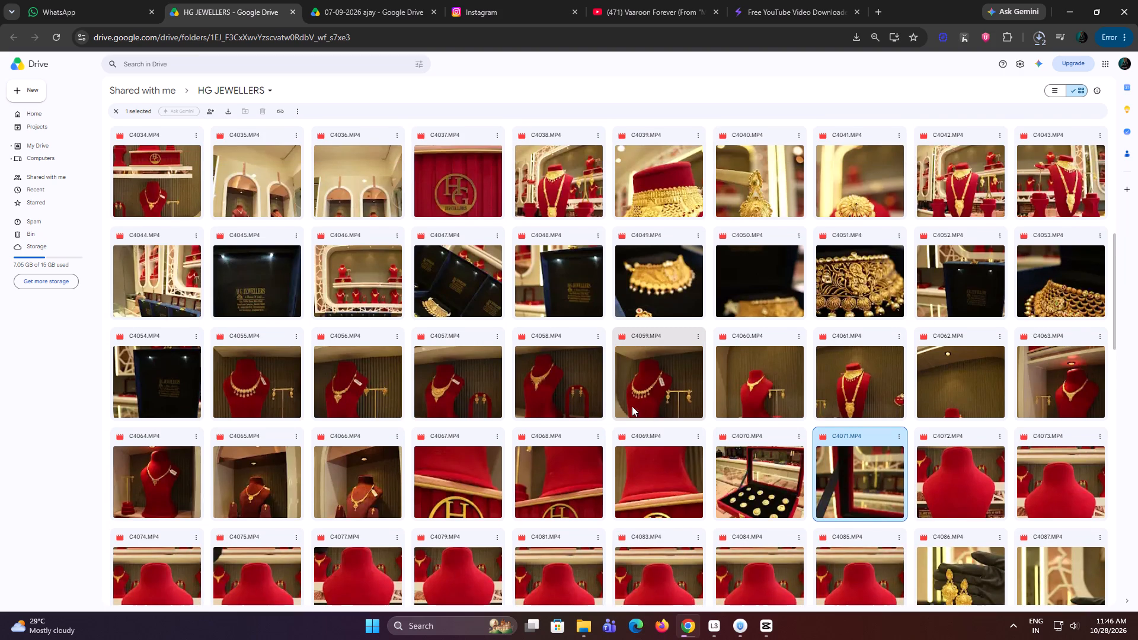
{"action": "scroll", "coordinate": [621, 394], "scroll_direction": "up", "scroll_amount": 4}
{"action": "scroll", "coordinate": [817, 424], "scroll_direction": "up", "scroll_amount": 2}
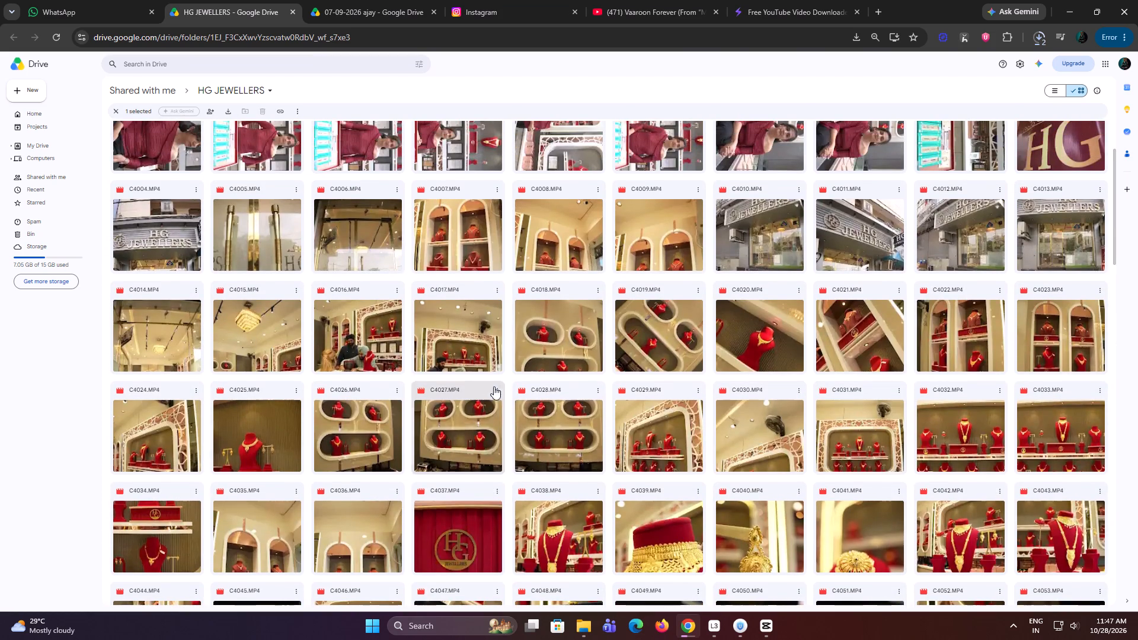
{"action": "scroll", "coordinate": [414, 379], "scroll_direction": "down", "scroll_amount": 3}
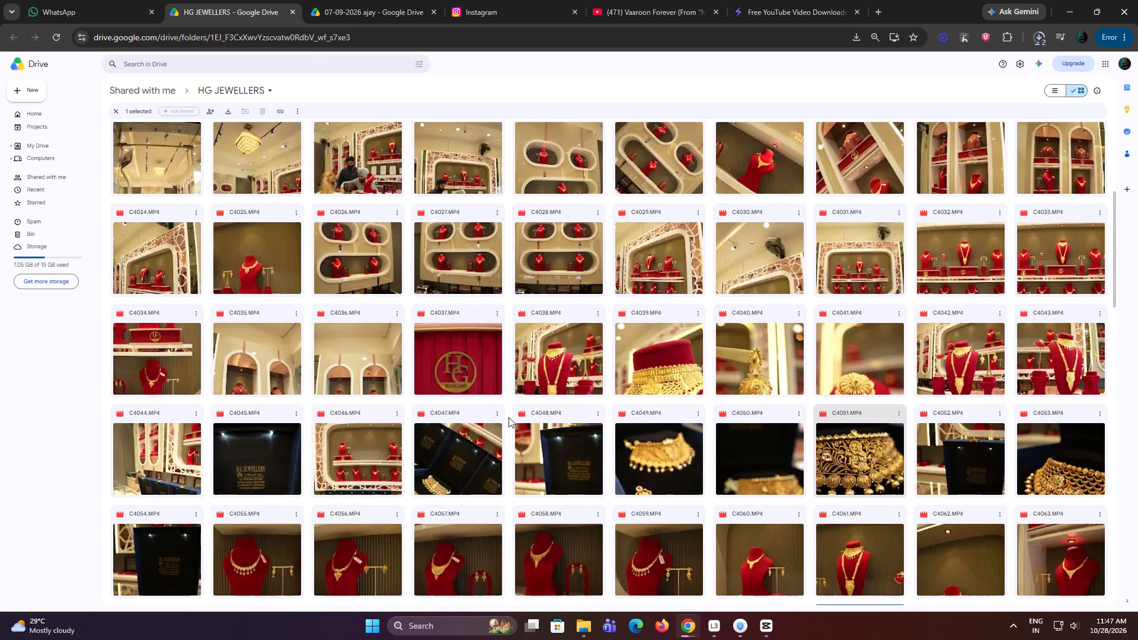
{"action": "scroll", "coordinate": [252, 457], "scroll_direction": "up", "scroll_amount": 3}
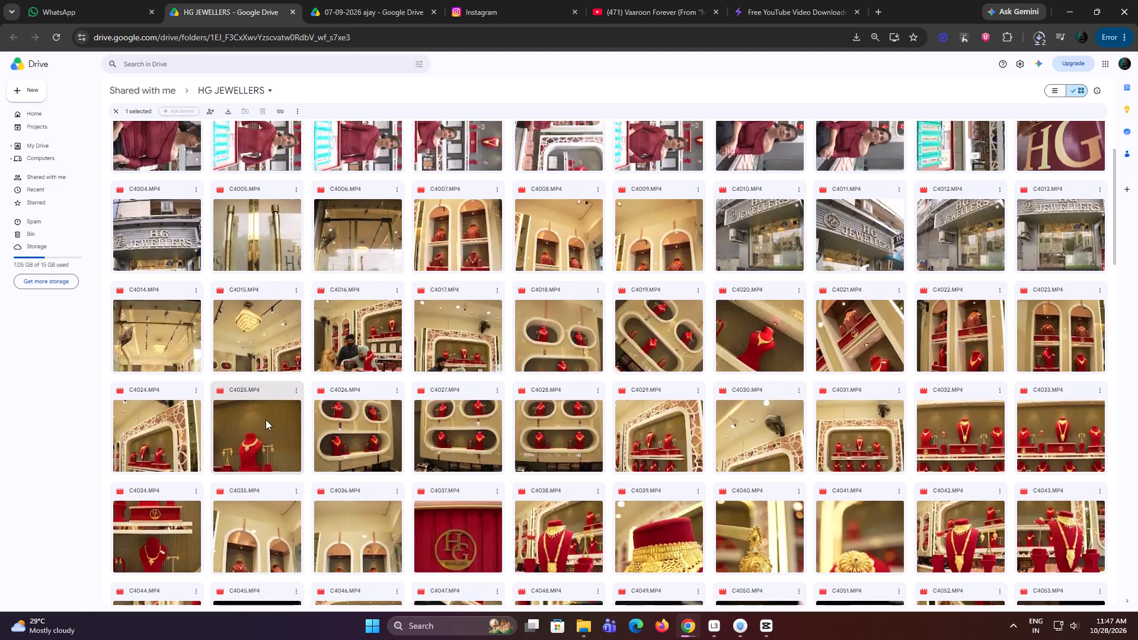
{"action": "scroll", "coordinate": [266, 419], "scroll_direction": "up", "scroll_amount": 5}
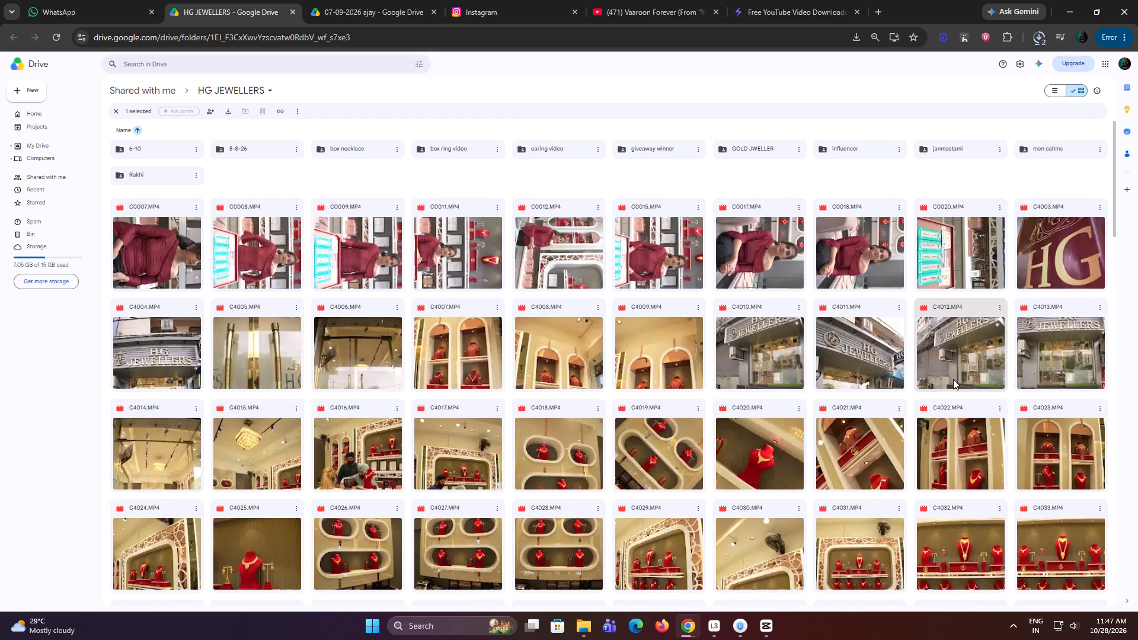
{"action": "scroll", "coordinate": [949, 380], "scroll_direction": "down", "scroll_amount": 12}
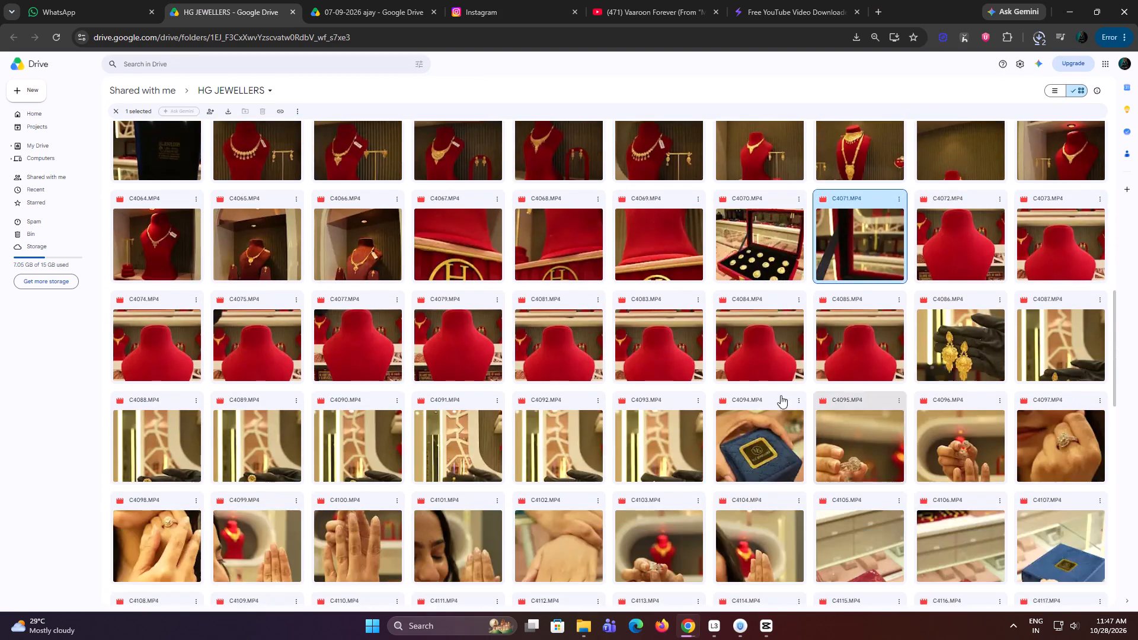
{"action": "scroll", "coordinate": [667, 395], "scroll_direction": "down", "scroll_amount": 6}
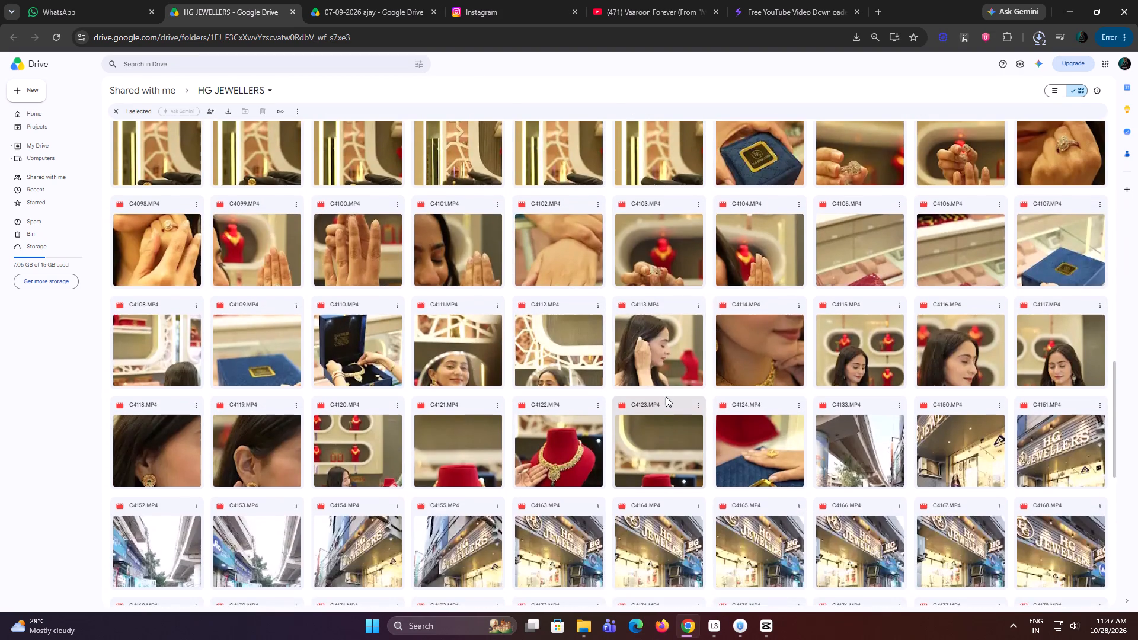
{"action": "scroll", "coordinate": [666, 396], "scroll_direction": "down", "scroll_amount": 9}
{"action": "scroll", "coordinate": [661, 463], "scroll_direction": "down", "scroll_amount": 4}
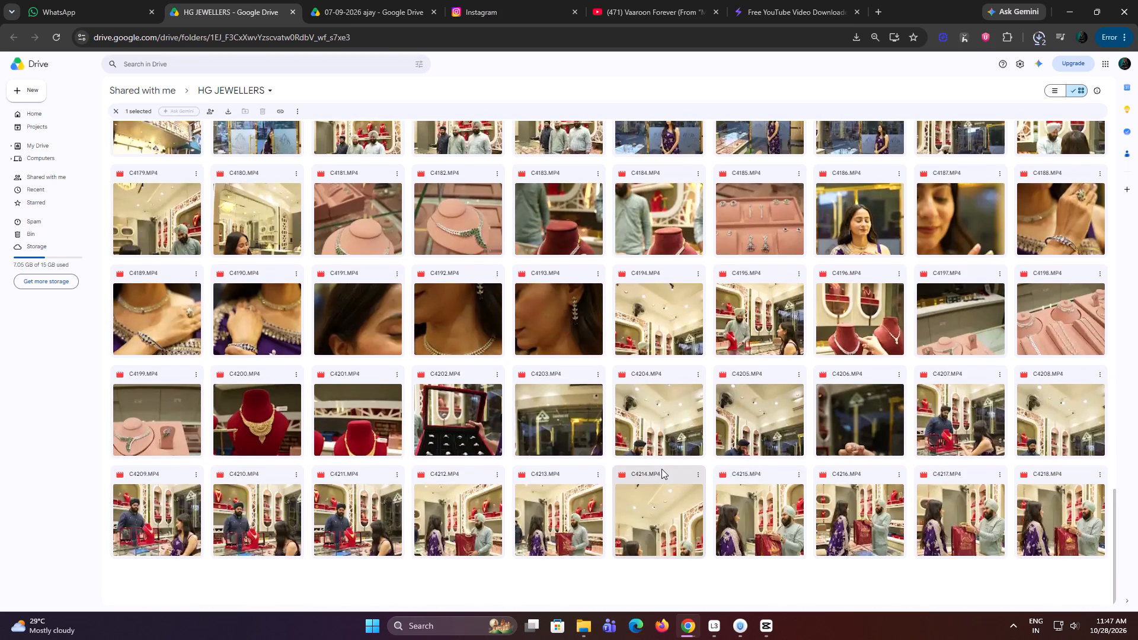
{"action": "scroll", "coordinate": [661, 469], "scroll_direction": "down", "scroll_amount": 5}
Accept downloading C4070.MP4 and C4071.MP4 without a virus scan and save both in the hg folder.
{"action": "left_click", "coordinate": [650, 359]}
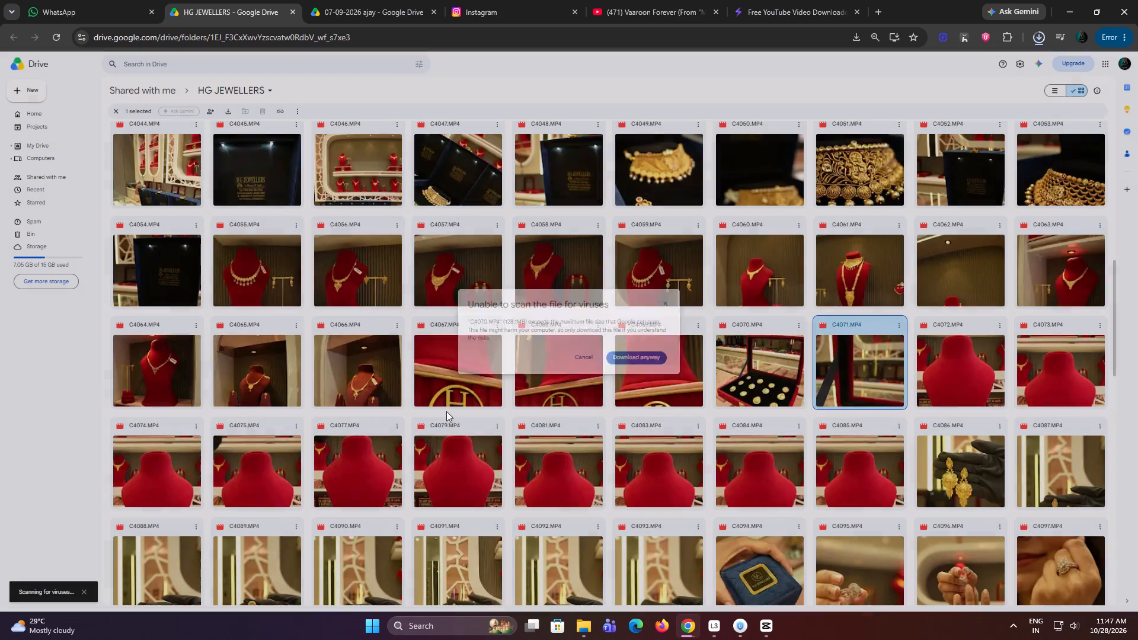
{"action": "scroll", "coordinate": [279, 344], "scroll_direction": "down", "scroll_amount": 12}
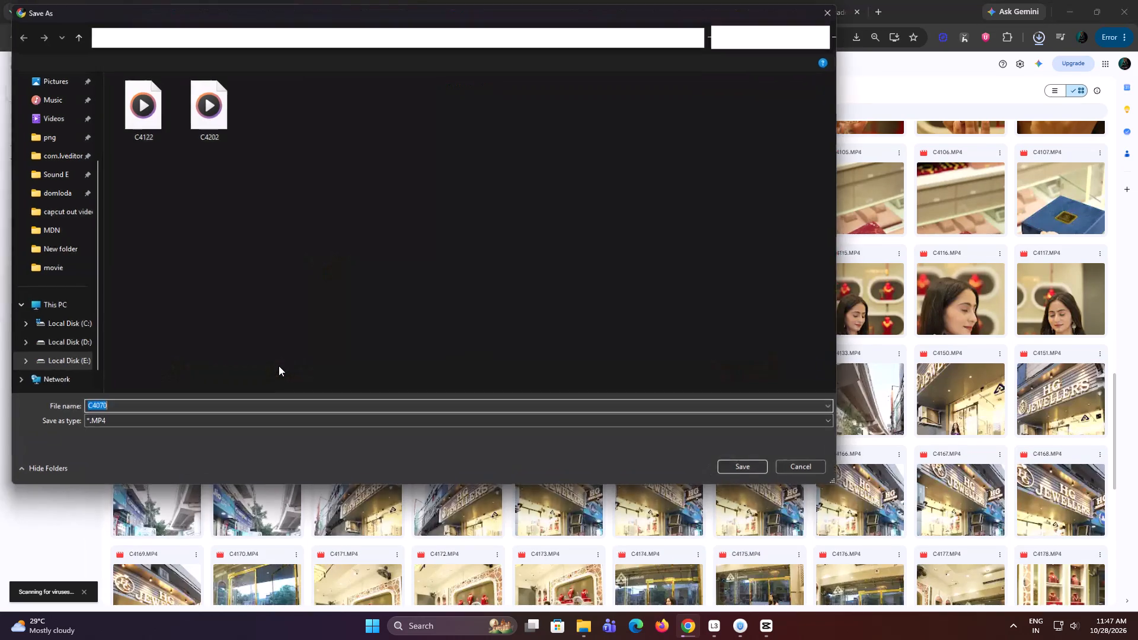
{"action": "left_click", "coordinate": [734, 467]}
{"action": "scroll", "coordinate": [547, 429], "scroll_direction": "down", "scroll_amount": 7}
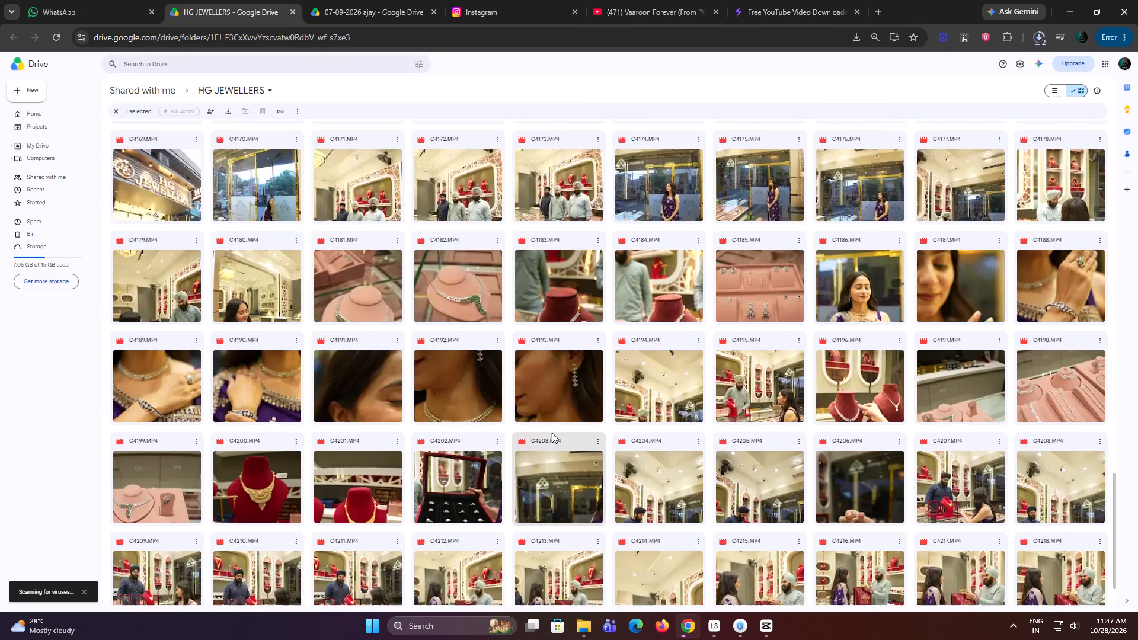
{"action": "scroll", "coordinate": [552, 433], "scroll_direction": "down", "scroll_amount": 7}
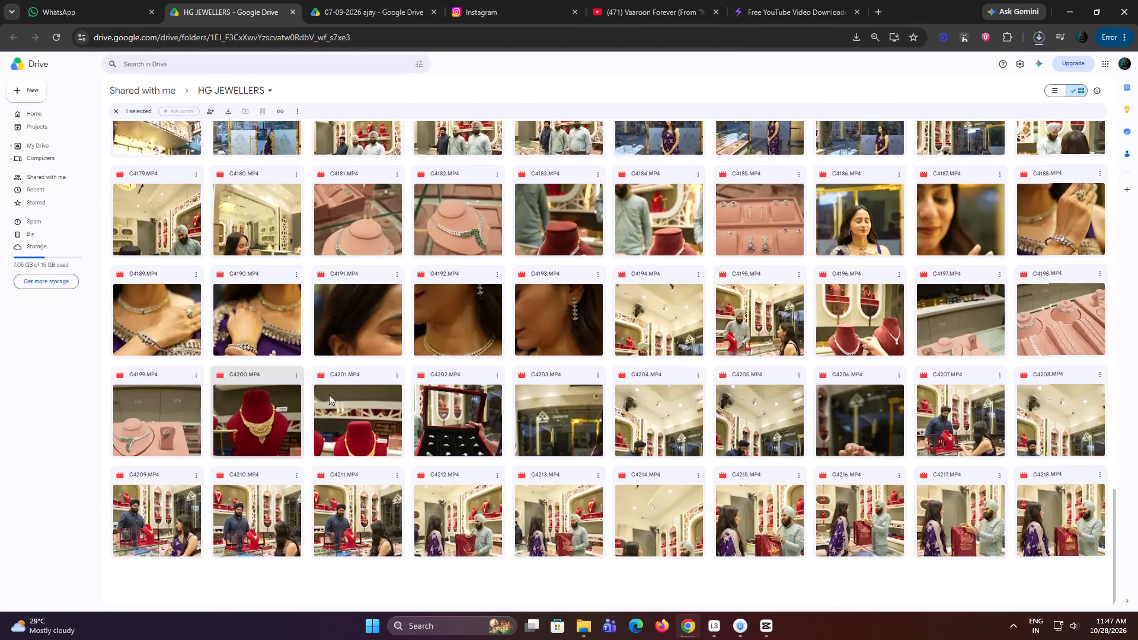
{"action": "left_click", "coordinate": [640, 362]}
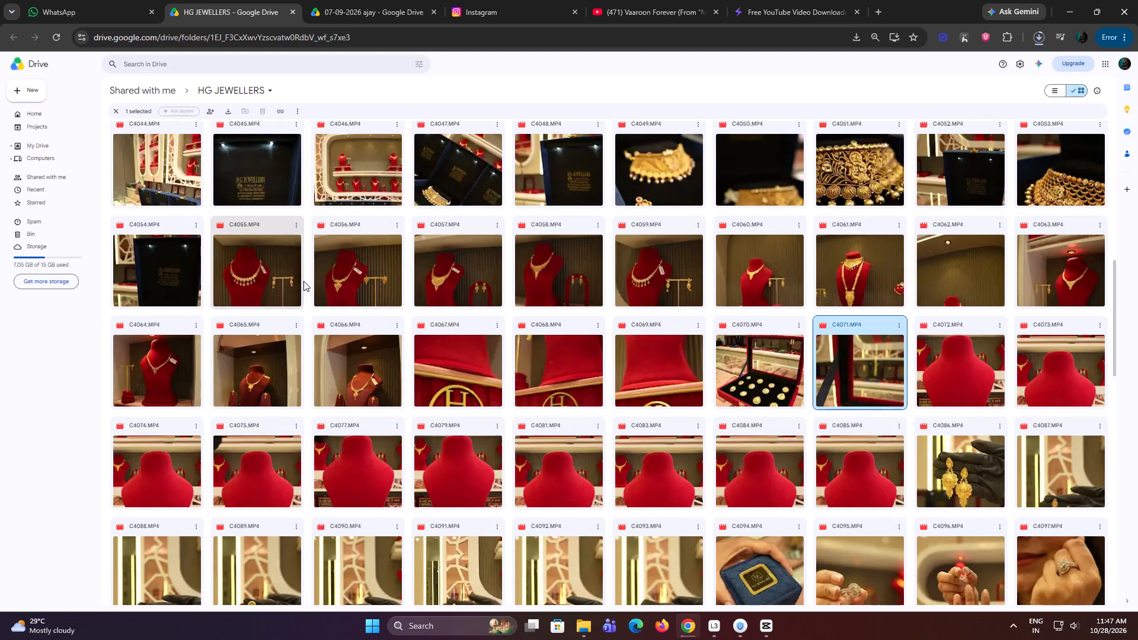
{"action": "scroll", "coordinate": [279, 331], "scroll_direction": "down", "scroll_amount": 6}
{"action": "scroll", "coordinate": [219, 341], "scroll_direction": "down", "scroll_amount": 5}
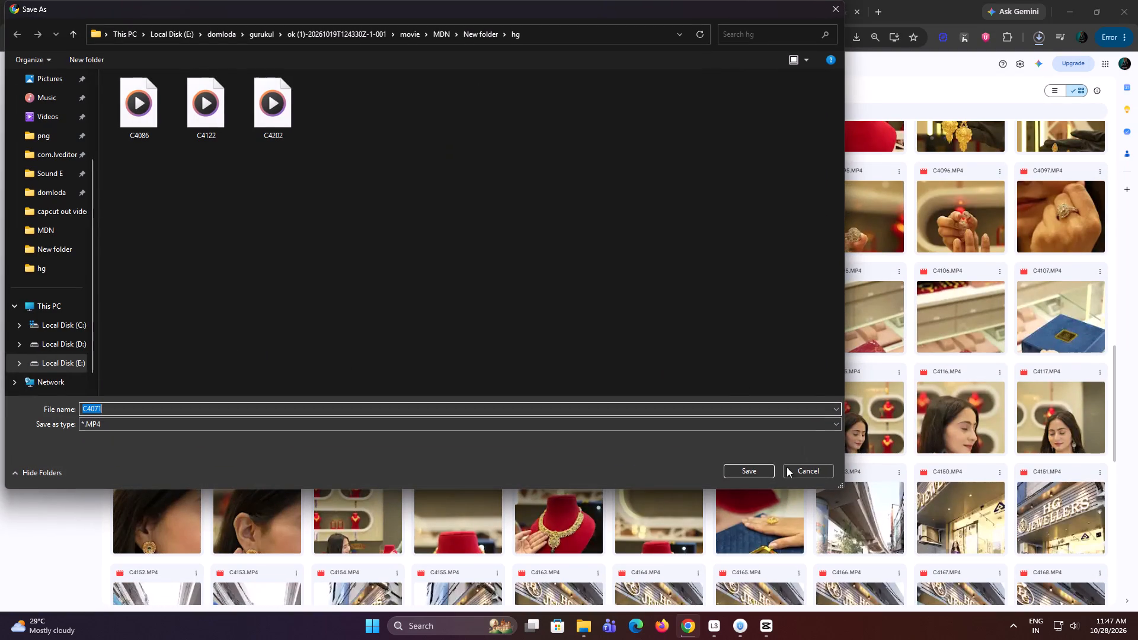
{"action": "left_click", "coordinate": [768, 469]}
Start downloading C4200.MP4, the gold necklace on a red bust, and C4028.MP4, the wall display of oval niches.
{"action": "scroll", "coordinate": [727, 372], "scroll_direction": "down", "scroll_amount": 14}
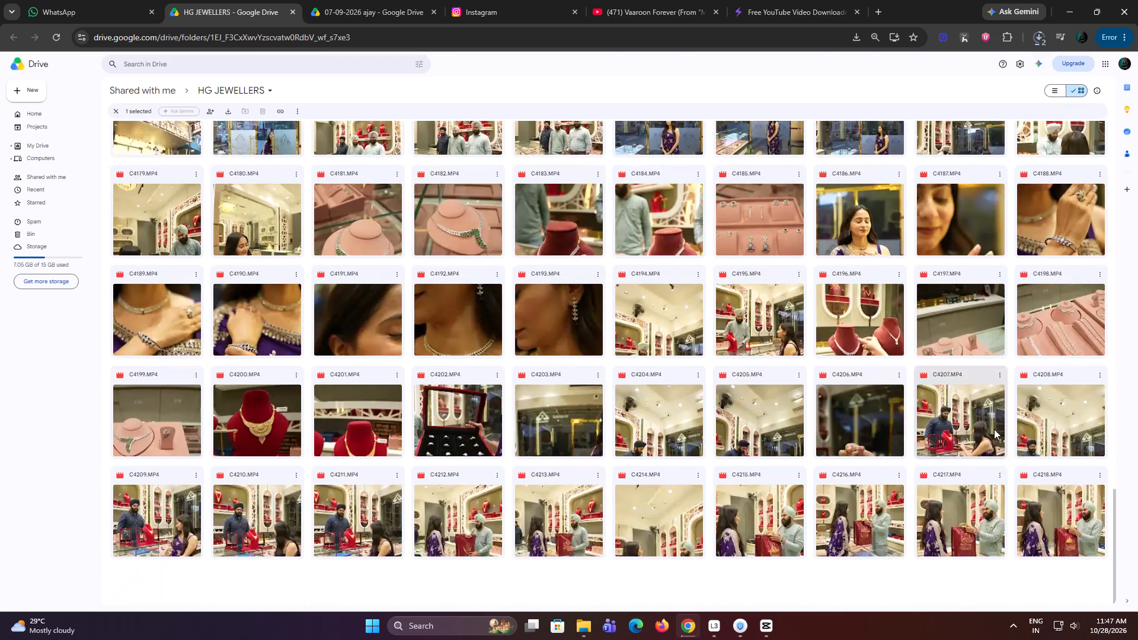
{"action": "left_click", "coordinate": [296, 376]}
{"action": "left_click", "coordinate": [323, 407]}
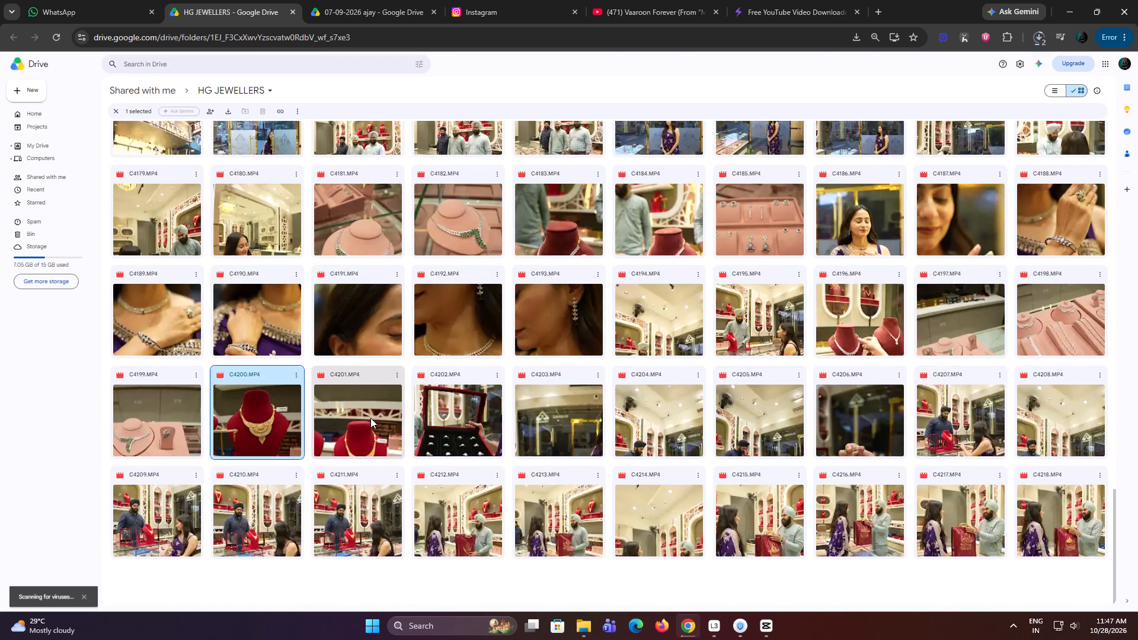
{"action": "scroll", "coordinate": [446, 370], "scroll_direction": "up", "scroll_amount": 12}
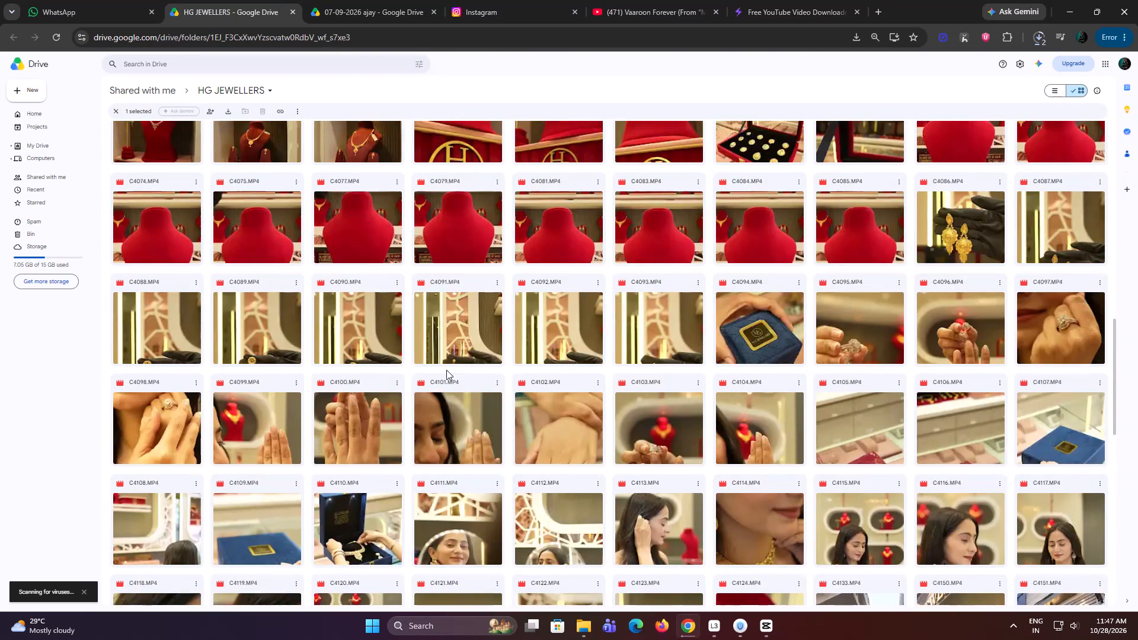
{"action": "scroll", "coordinate": [446, 370], "scroll_direction": "up", "scroll_amount": 4}
{"action": "scroll", "coordinate": [584, 312], "scroll_direction": "up", "scroll_amount": 7}
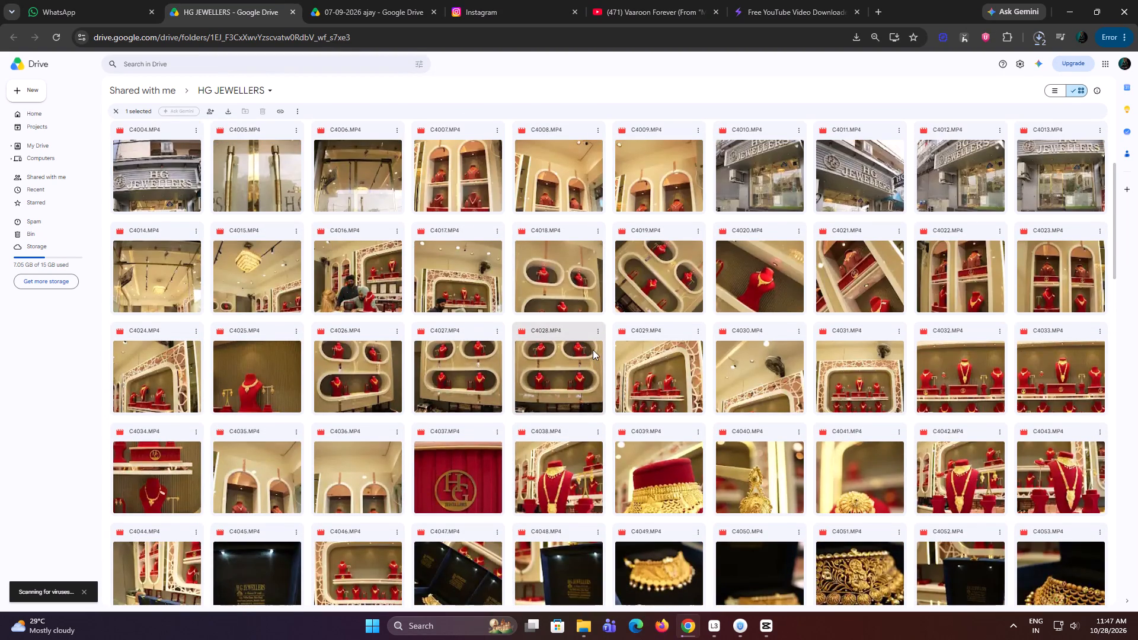
{"action": "left_click", "coordinate": [597, 328]}
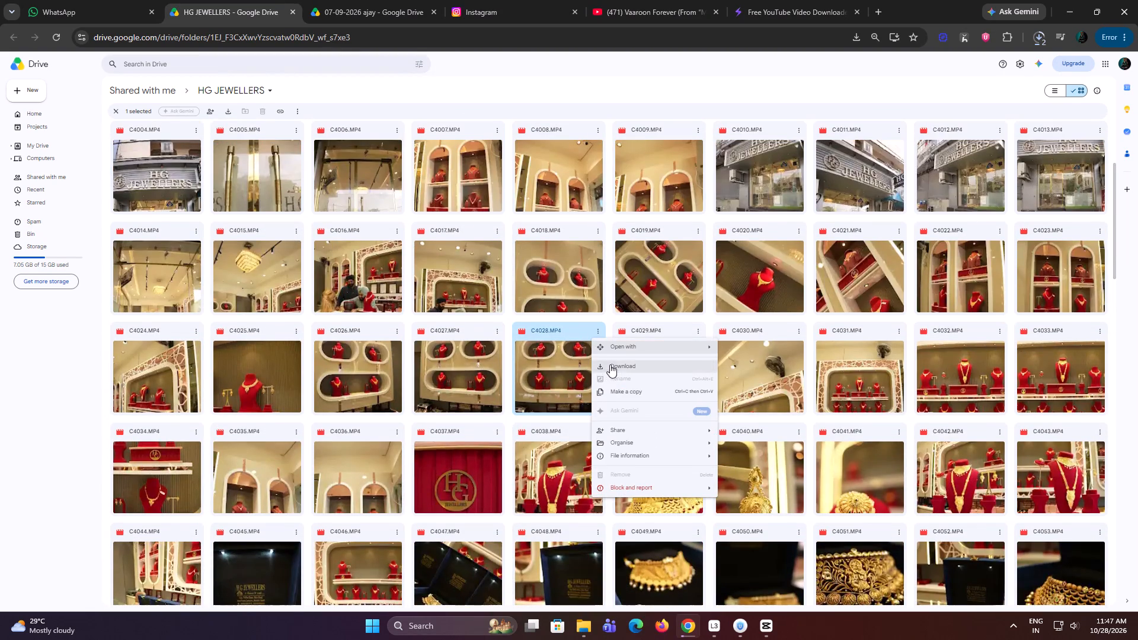
{"action": "left_click", "coordinate": [610, 364]}
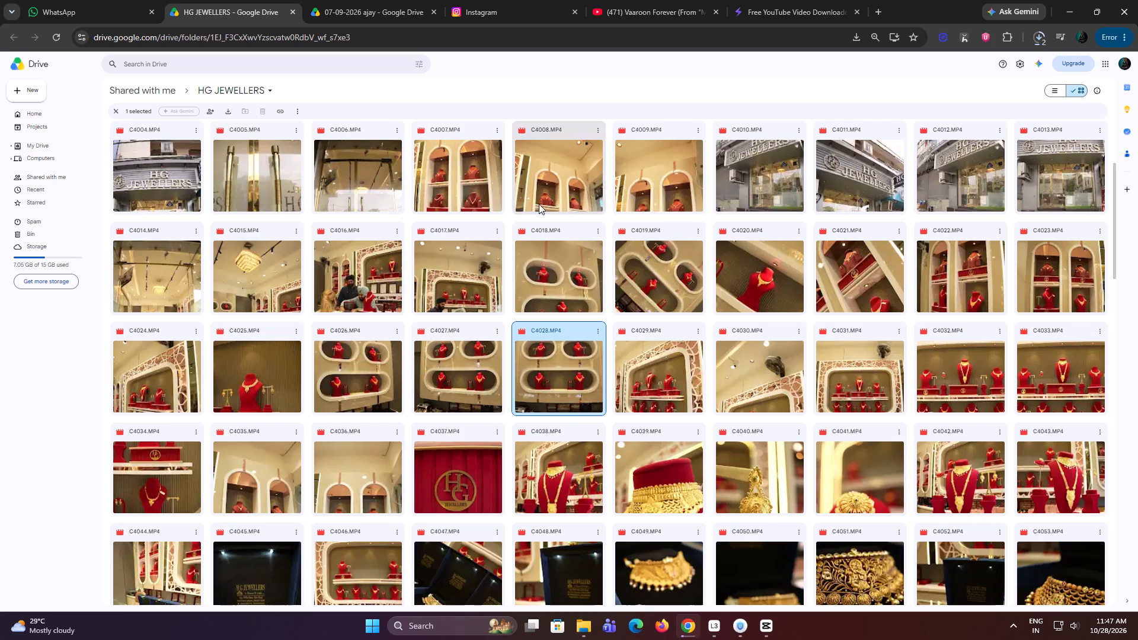
In the shared folder 07-09-2026 ajay, preview C7760.MP4, the layered gold necklace on a red bust, and start downloading it.
{"action": "scroll", "coordinate": [500, 199], "scroll_direction": "up", "scroll_amount": 4}
{"action": "left_click", "coordinate": [363, 0]}
{"action": "scroll", "coordinate": [600, 383], "scroll_direction": "down", "scroll_amount": 5}
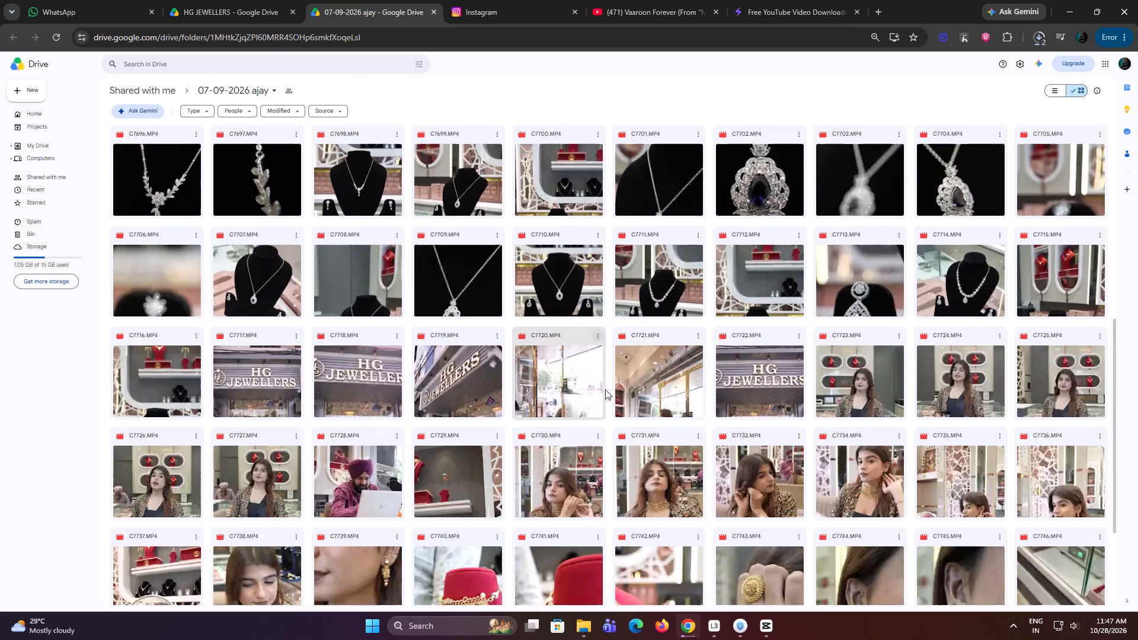
{"action": "scroll", "coordinate": [605, 389], "scroll_direction": "down", "scroll_amount": 15}
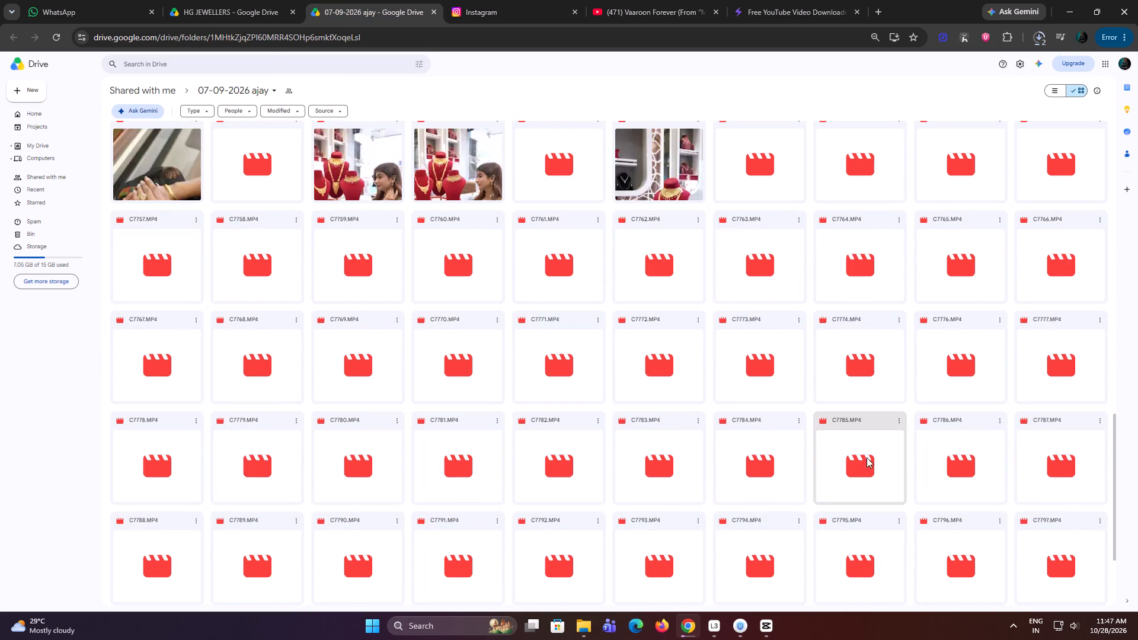
{"action": "scroll", "coordinate": [717, 359], "scroll_direction": "up", "scroll_amount": 3}
{"action": "scroll", "coordinate": [717, 359], "scroll_direction": "down", "scroll_amount": 18}
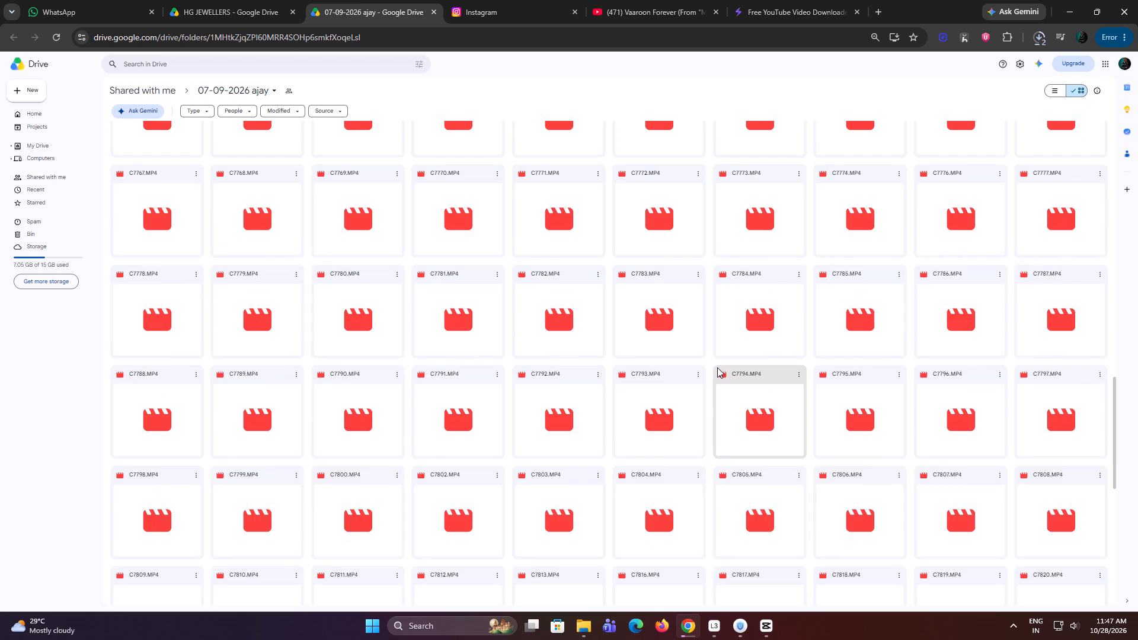
{"action": "scroll", "coordinate": [717, 367], "scroll_direction": "up", "scroll_amount": 9}
{"action": "scroll", "coordinate": [717, 367], "scroll_direction": "down", "scroll_amount": 5}
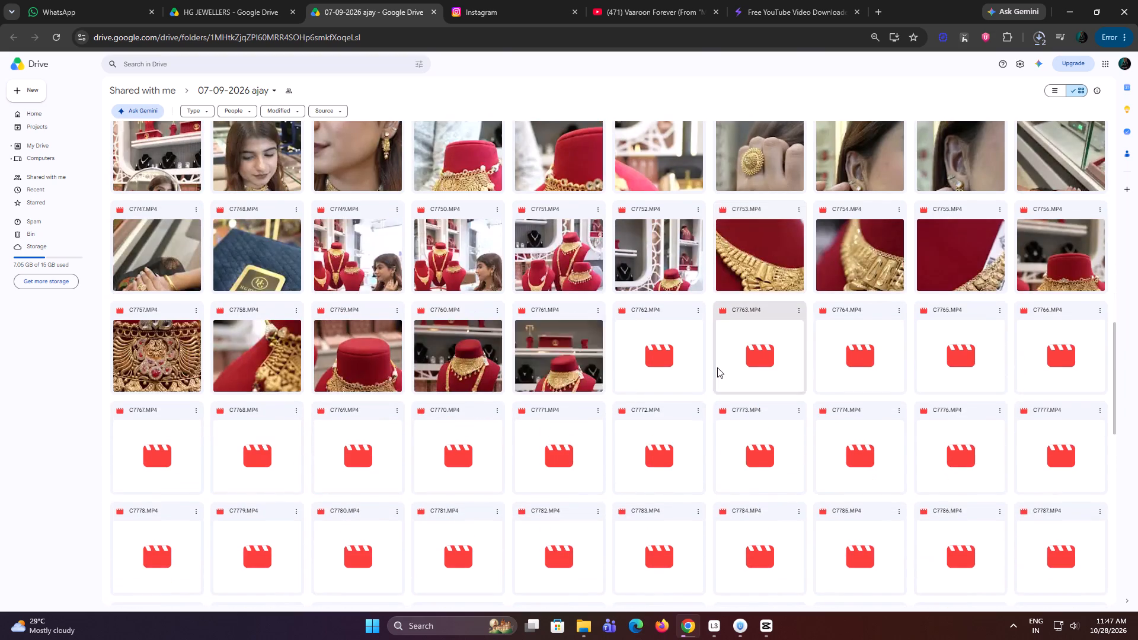
{"action": "scroll", "coordinate": [717, 367], "scroll_direction": "down", "scroll_amount": 1}
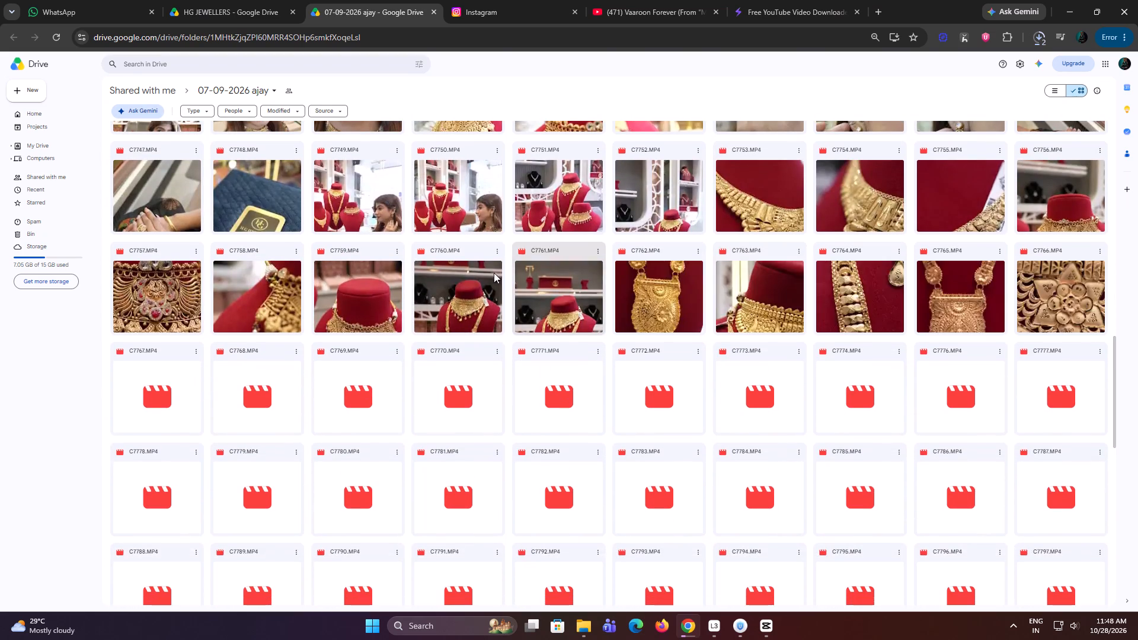
{"action": "double_click", "coordinate": [475, 286]}
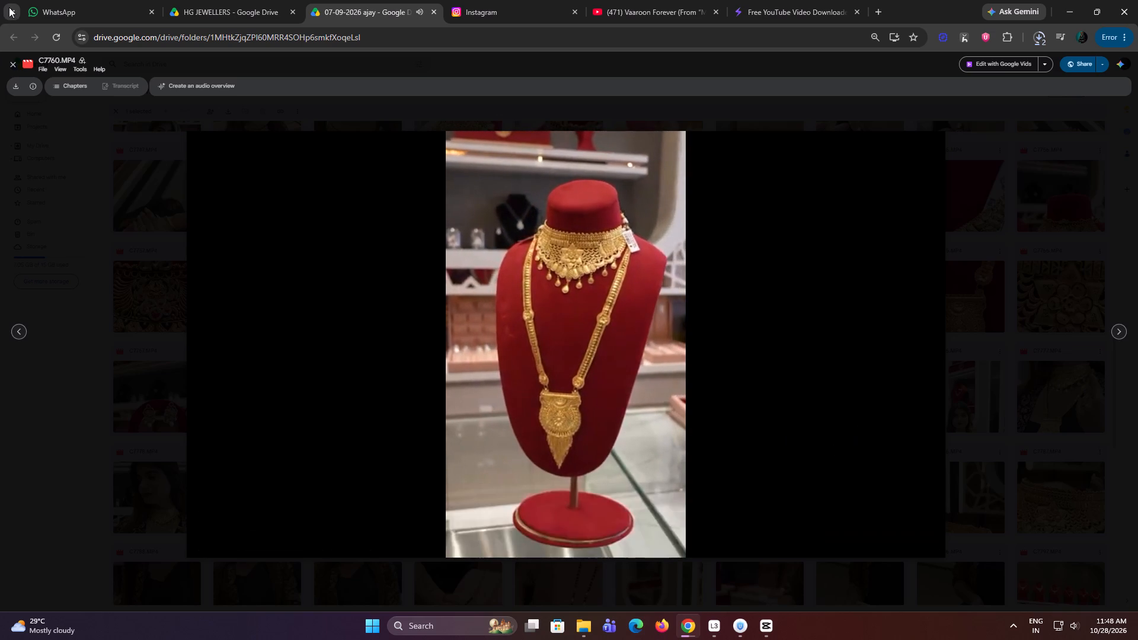
{"action": "left_click", "coordinate": [17, 90]}
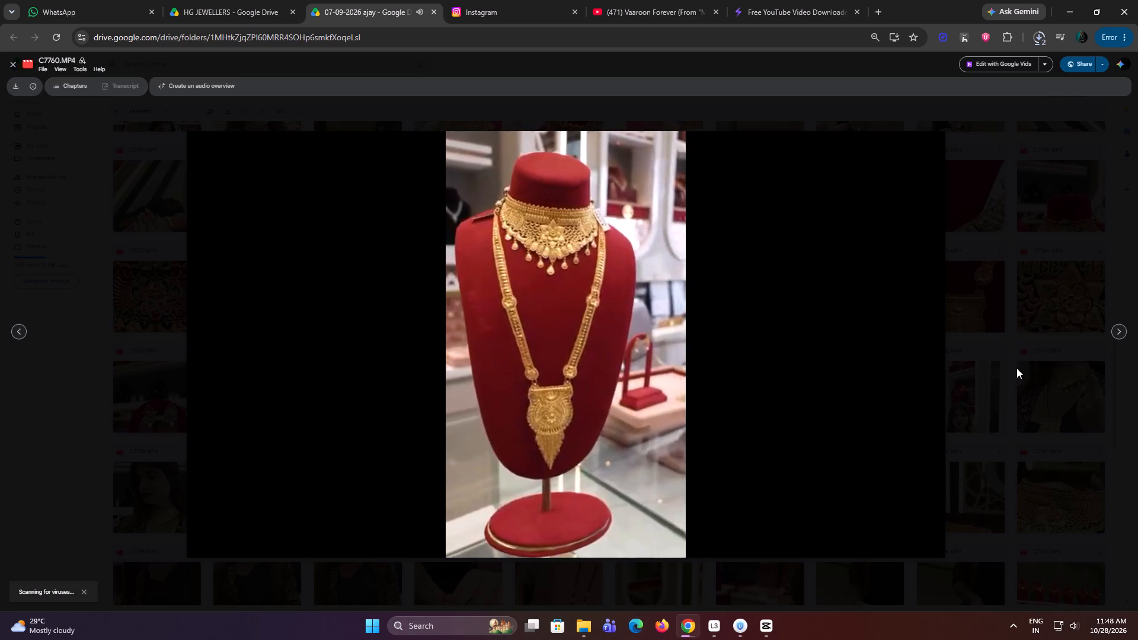
{"action": "left_click", "coordinate": [1018, 368]}
Look through the remaining clips in the 07-09-2026 ajay folder for further jewellery footage.
{"action": "scroll", "coordinate": [856, 452], "scroll_direction": "down", "scroll_amount": 4}
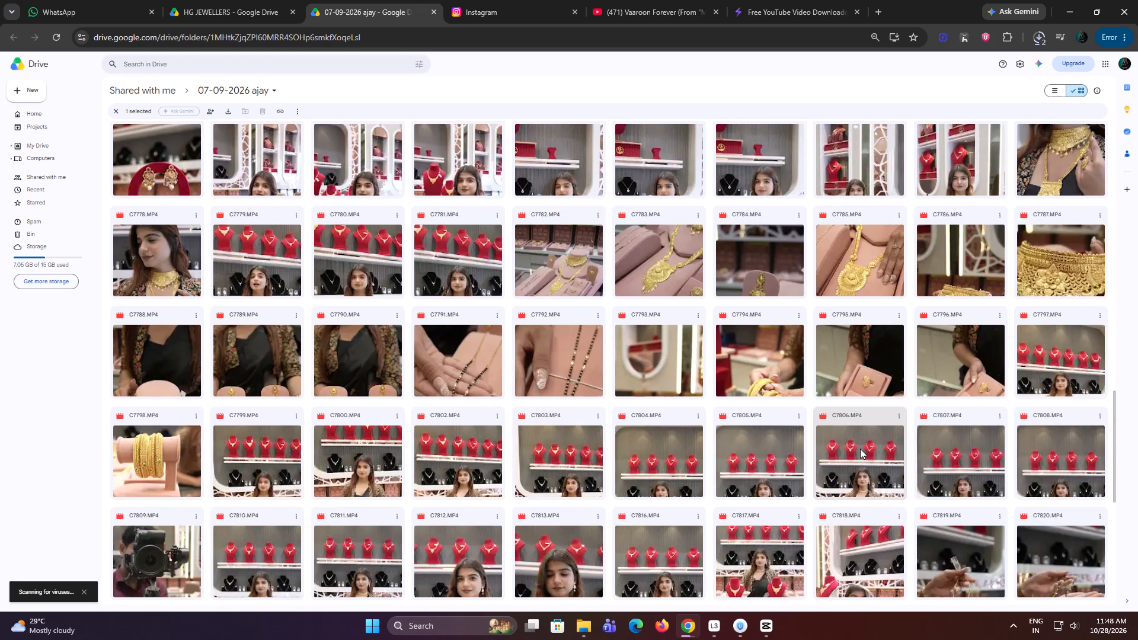
{"action": "scroll", "coordinate": [564, 469], "scroll_direction": "down", "scroll_amount": 3}
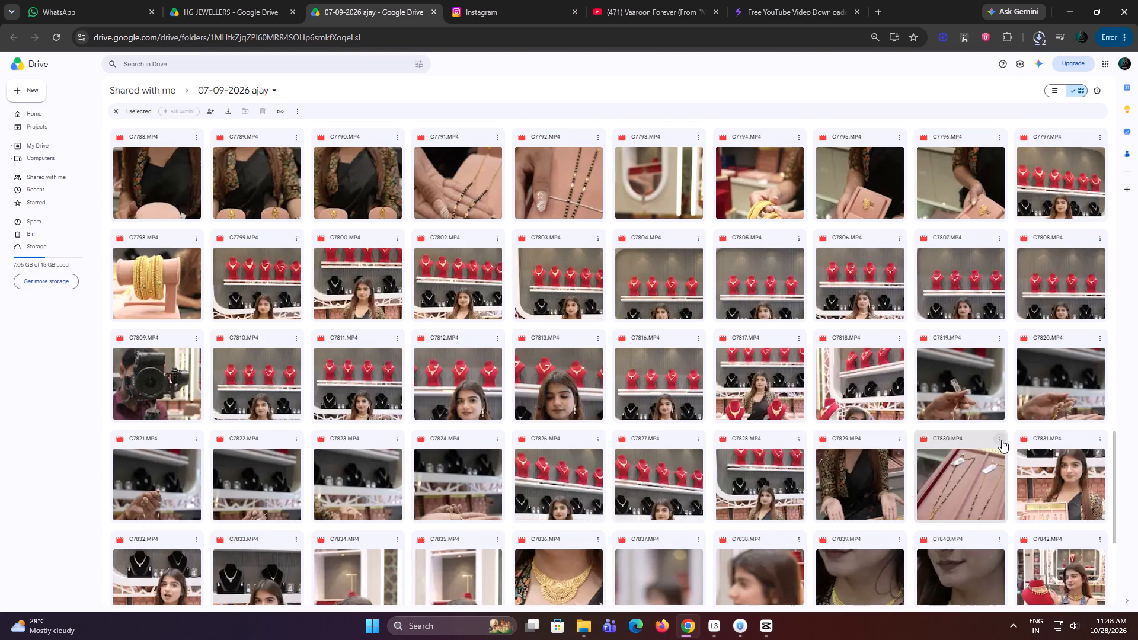
{"action": "scroll", "coordinate": [1016, 443], "scroll_direction": "down", "scroll_amount": 2}
{"action": "scroll", "coordinate": [494, 449], "scroll_direction": "down", "scroll_amount": 1}
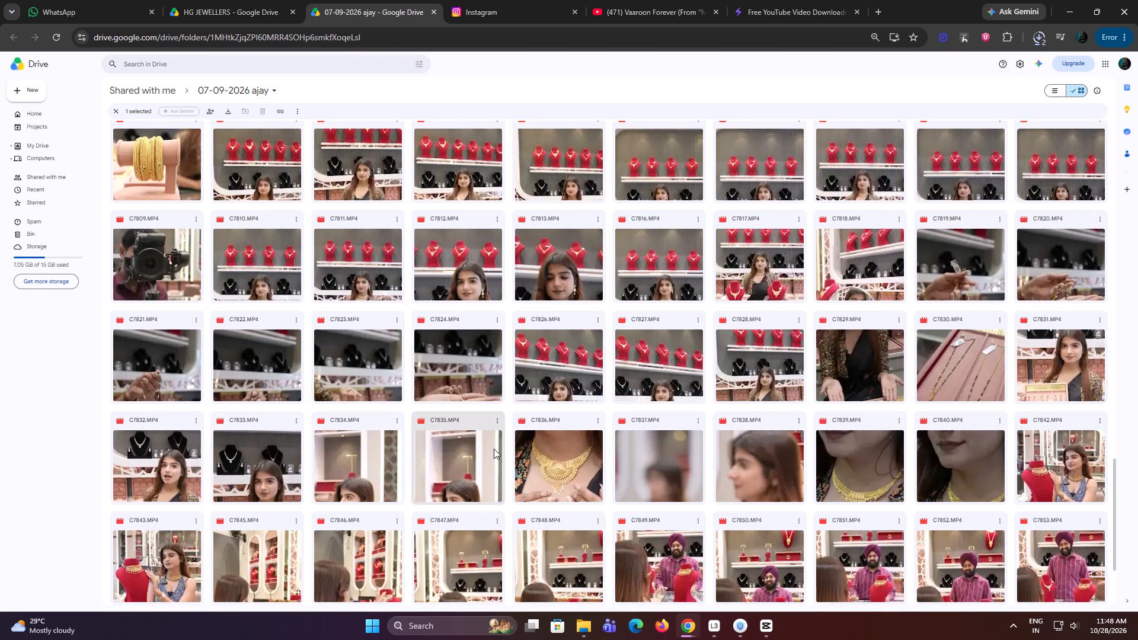
{"action": "scroll", "coordinate": [494, 449], "scroll_direction": "down", "scroll_amount": 3}
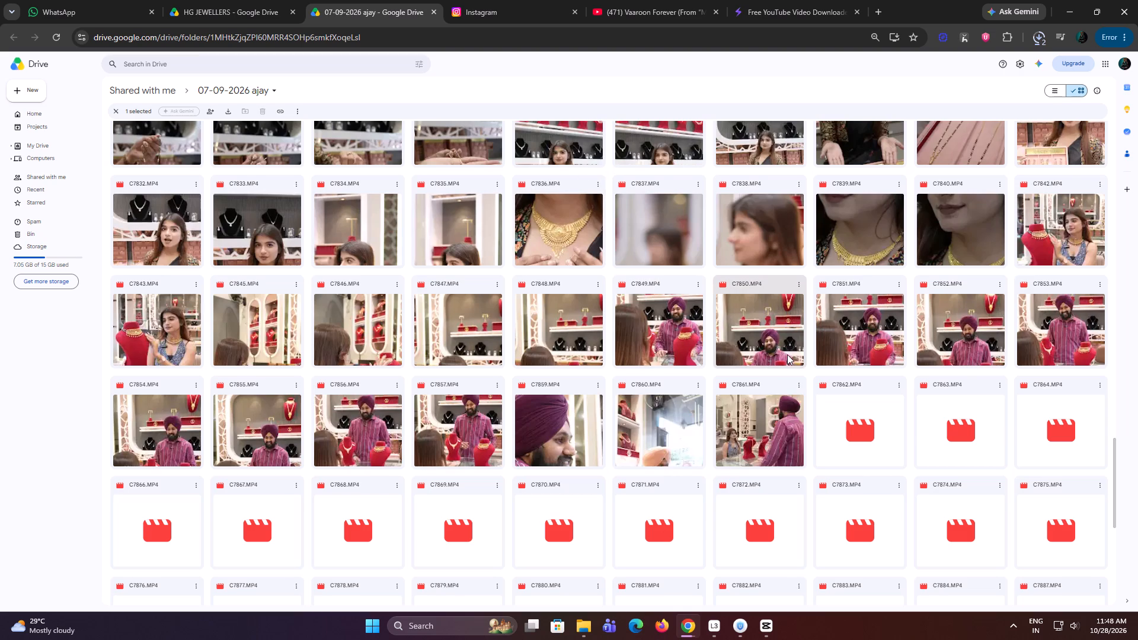
{"action": "scroll", "coordinate": [787, 354], "scroll_direction": "down", "scroll_amount": 9}
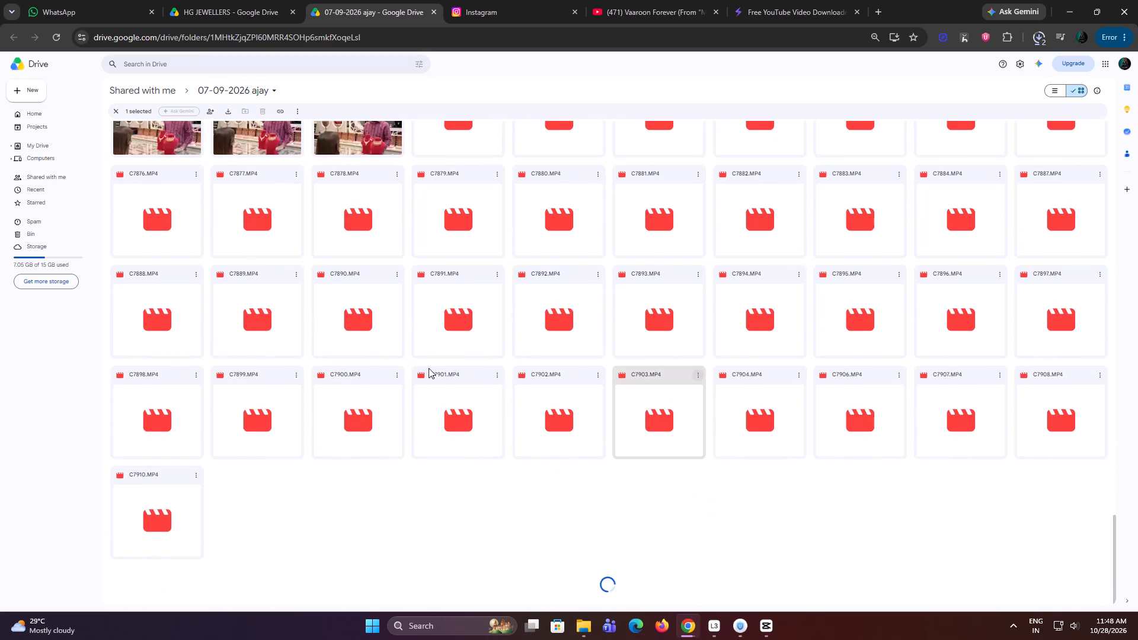
{"action": "scroll", "coordinate": [429, 368], "scroll_direction": "up", "scroll_amount": 2}
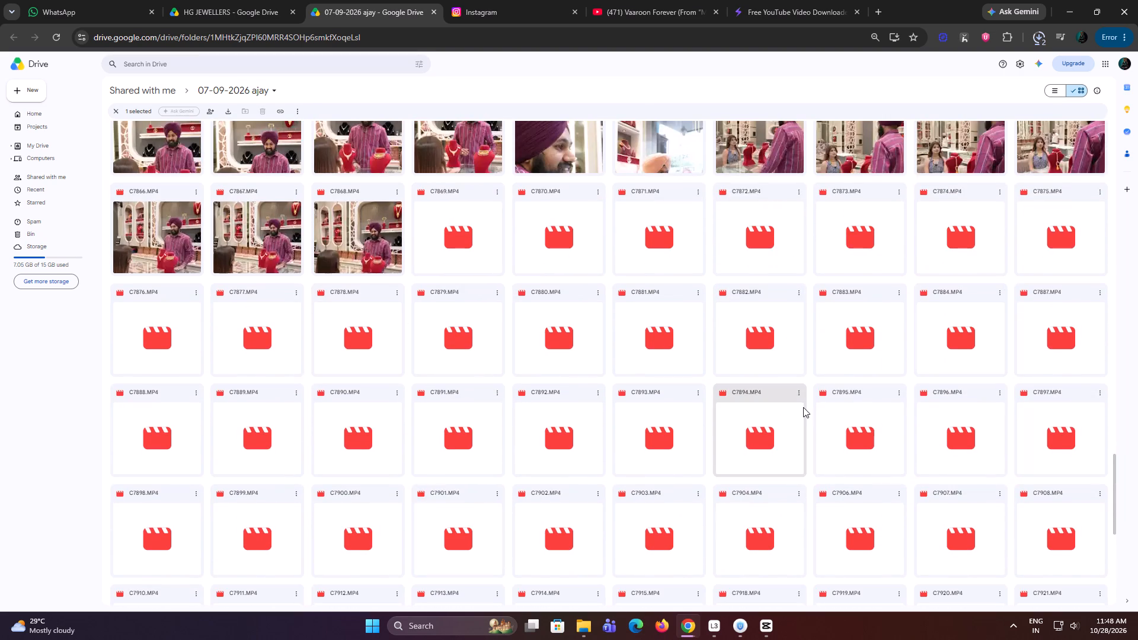
Save the downloaded clip C7760.MP4 in the hg folder.
{"action": "left_click", "coordinate": [1035, 38]}
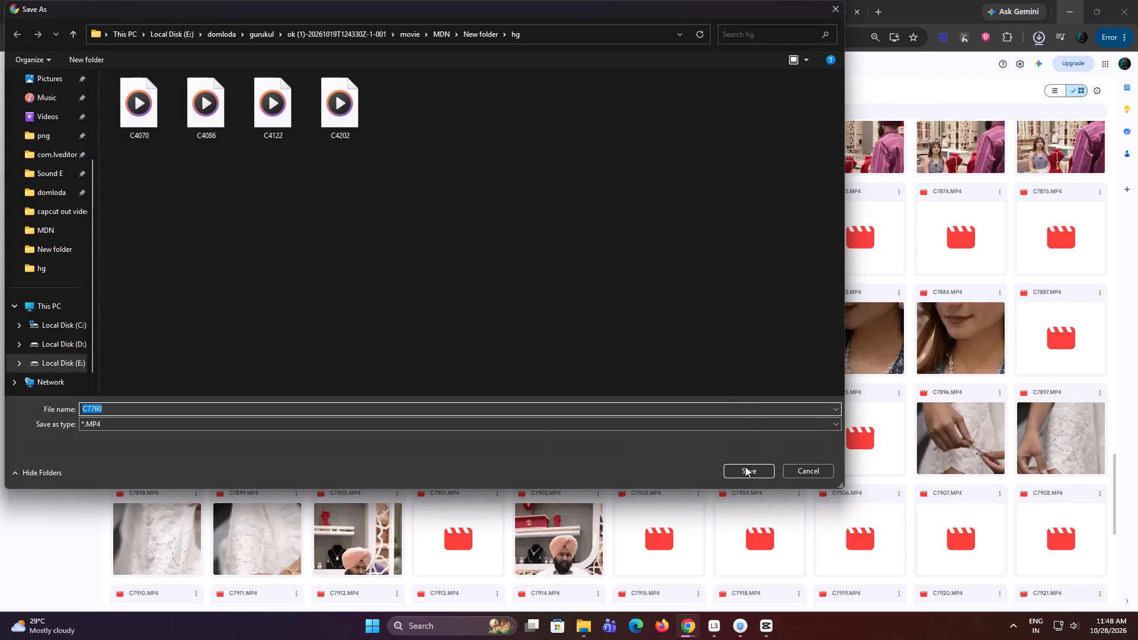
{"action": "left_click", "coordinate": [746, 469]}
{"action": "scroll", "coordinate": [728, 359], "scroll_direction": "down", "scroll_amount": 5}
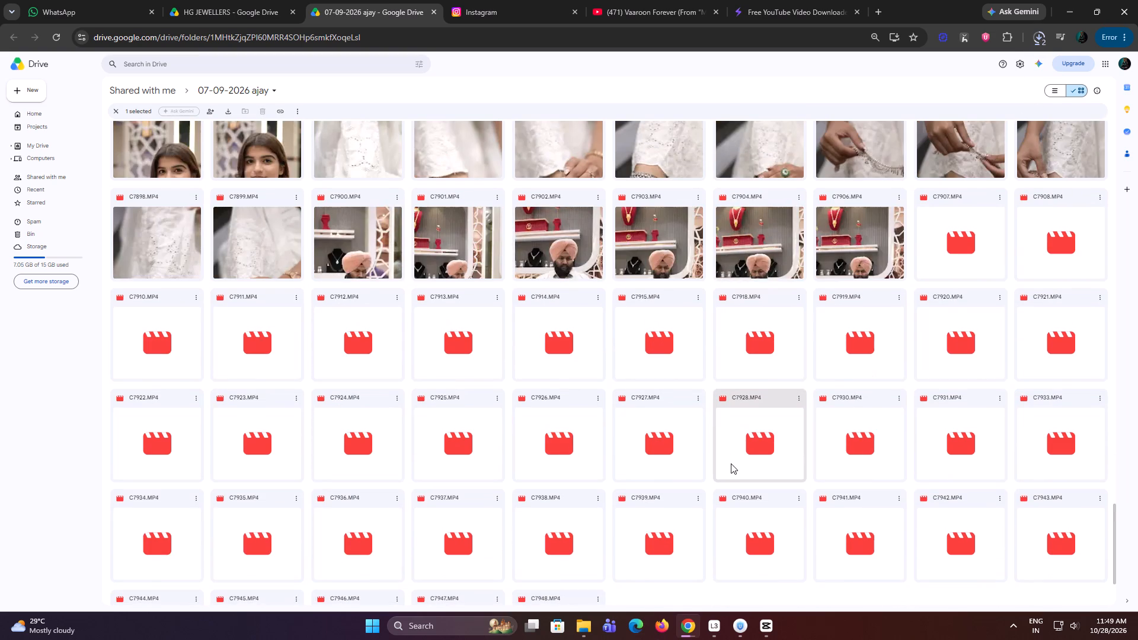
Look through the last clips at the end of the 07-09-2026 ajay folder.
{"action": "scroll", "coordinate": [651, 494], "scroll_direction": "down", "scroll_amount": 2}
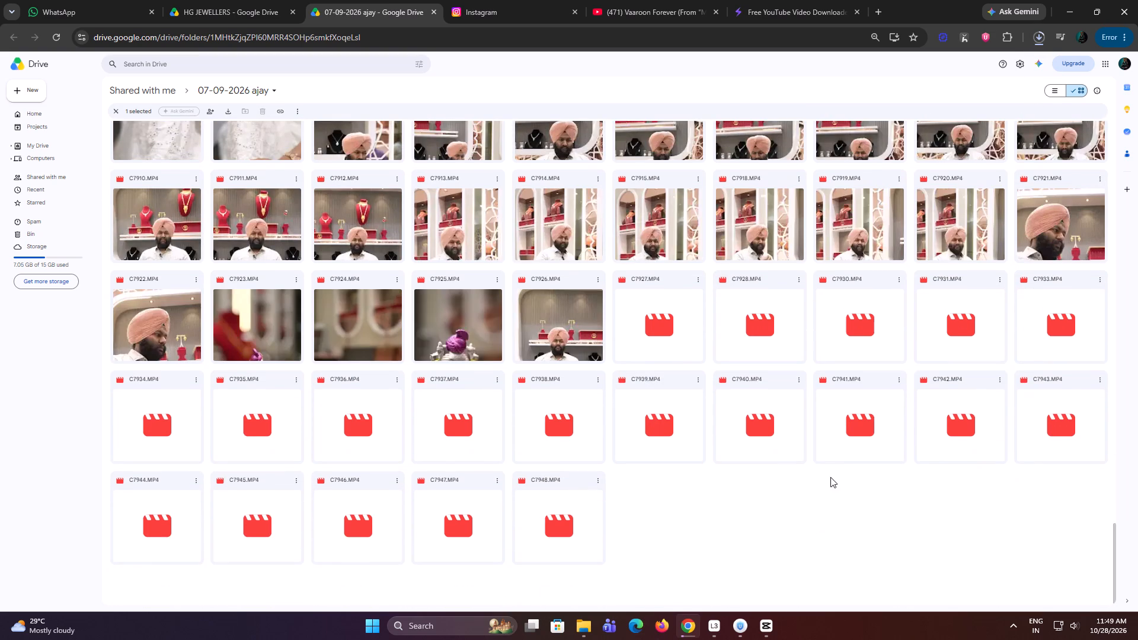
{"action": "scroll", "coordinate": [986, 362], "scroll_direction": "up", "scroll_amount": 1}
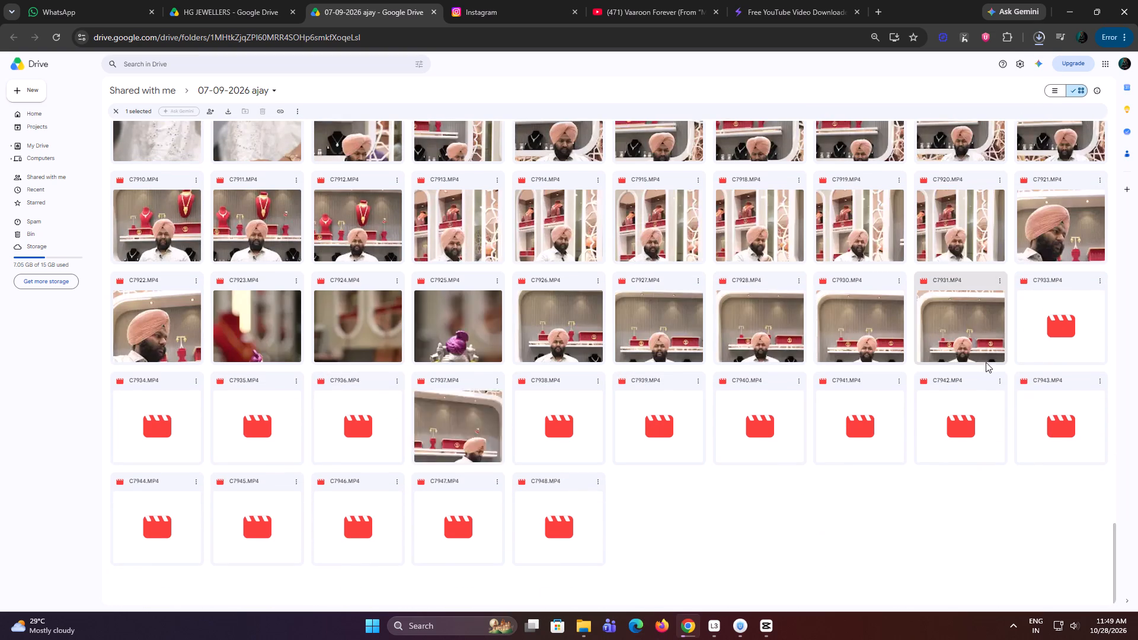
{"action": "scroll", "coordinate": [986, 362], "scroll_direction": "up", "scroll_amount": 5}
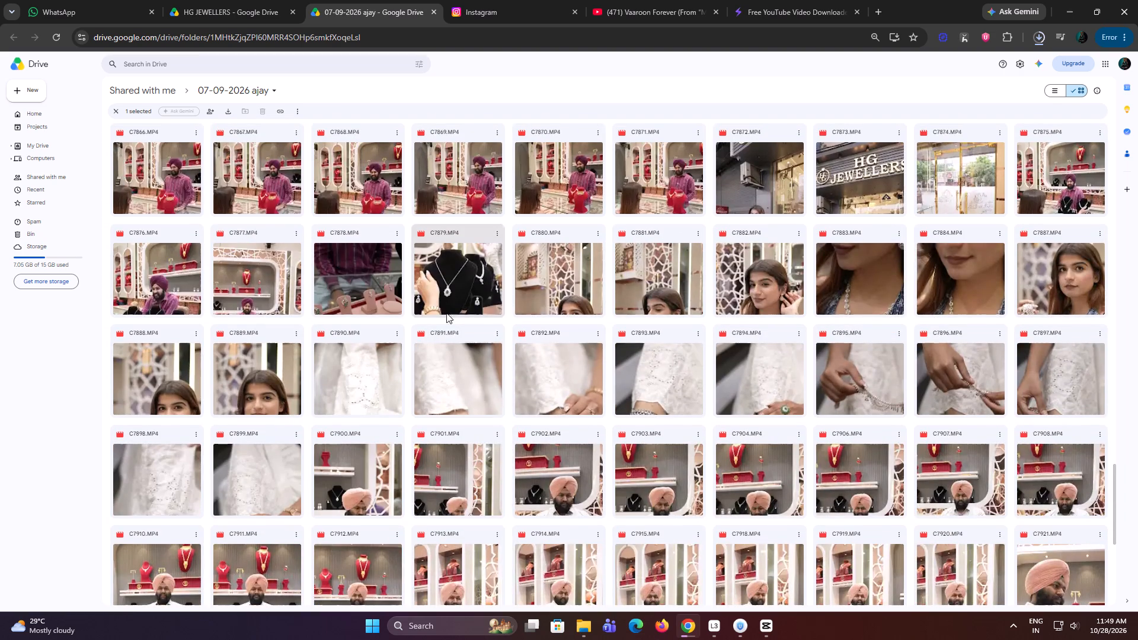
Switch to CapCut and import clips C4070, C4071, C4086, C4122 and C4202 from the hg folder into project 1028.
{"action": "left_click", "coordinate": [1067, 9]}
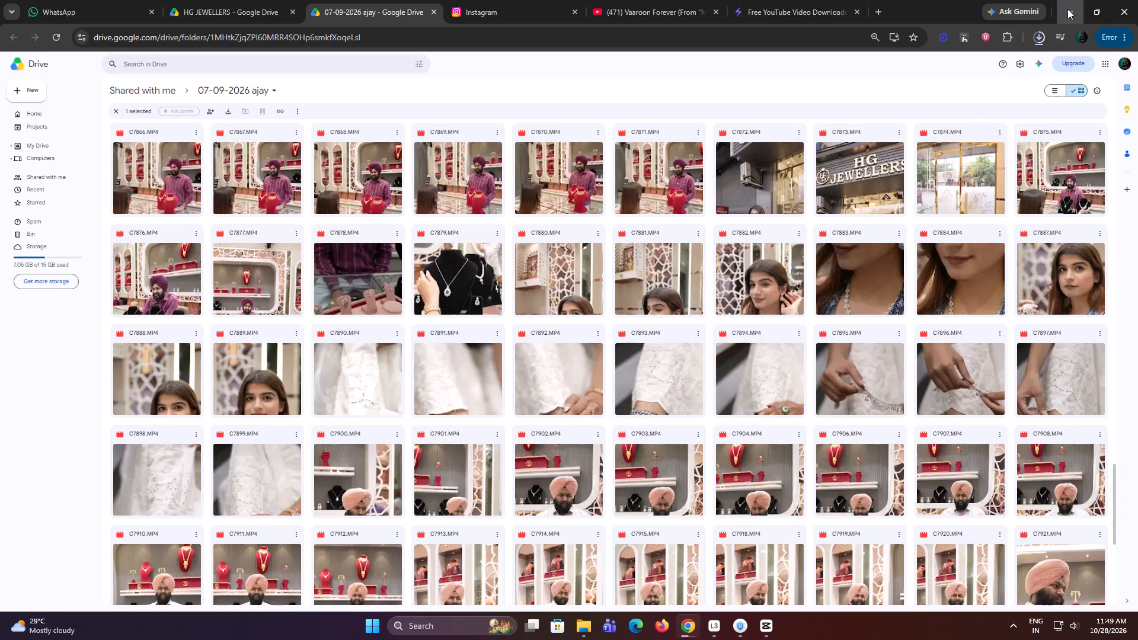
{"action": "left_click", "coordinate": [109, 60]}
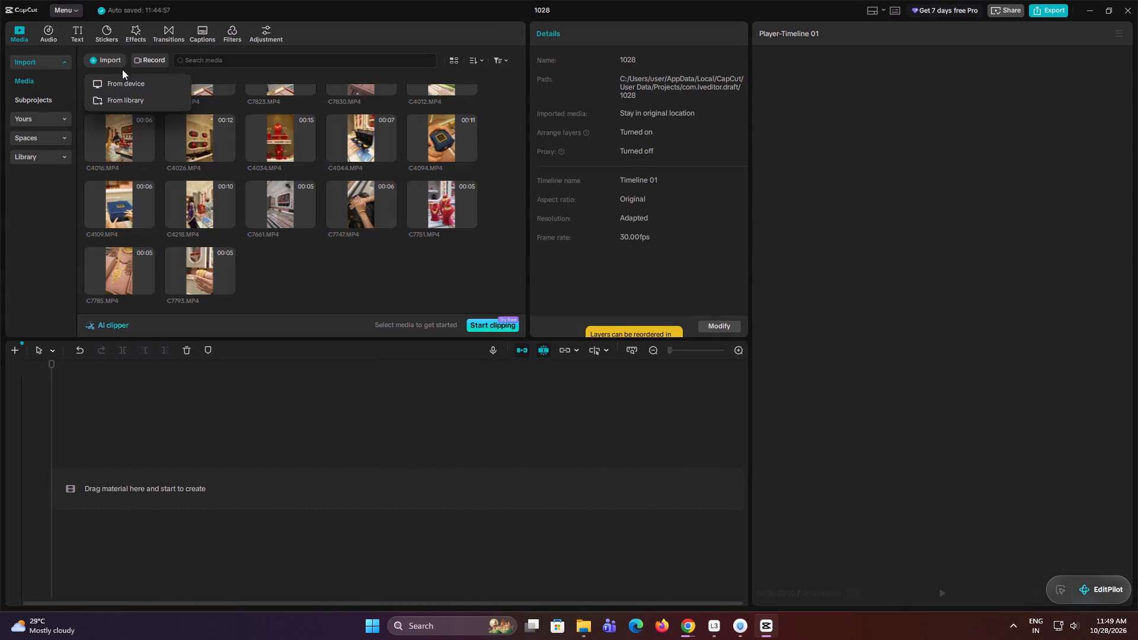
{"action": "left_click", "coordinate": [133, 89]}
{"action": "double_click", "coordinate": [142, 105]}
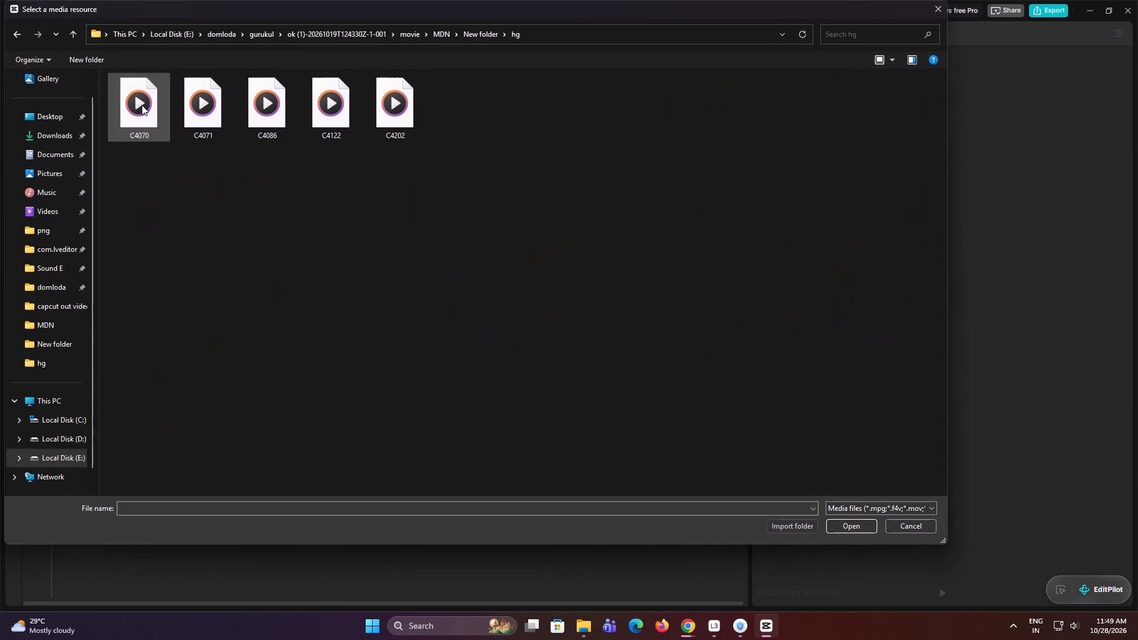
{"action": "left_click_drag", "start_coordinate": [122, 196], "coordinate": [472, 116]}
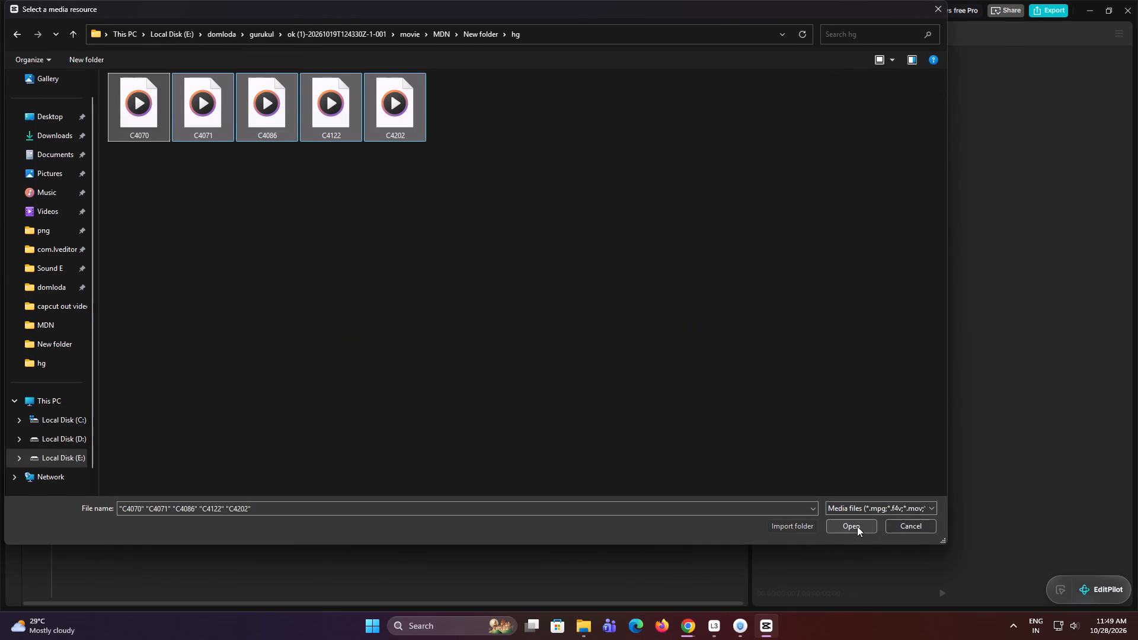
{"action": "left_click", "coordinate": [857, 526]}
Place the imported Vaaroon Forever song on the empty timeline.
{"action": "scroll", "coordinate": [240, 287], "scroll_direction": "up", "scroll_amount": 4}
{"action": "left_click", "coordinate": [200, 127]}
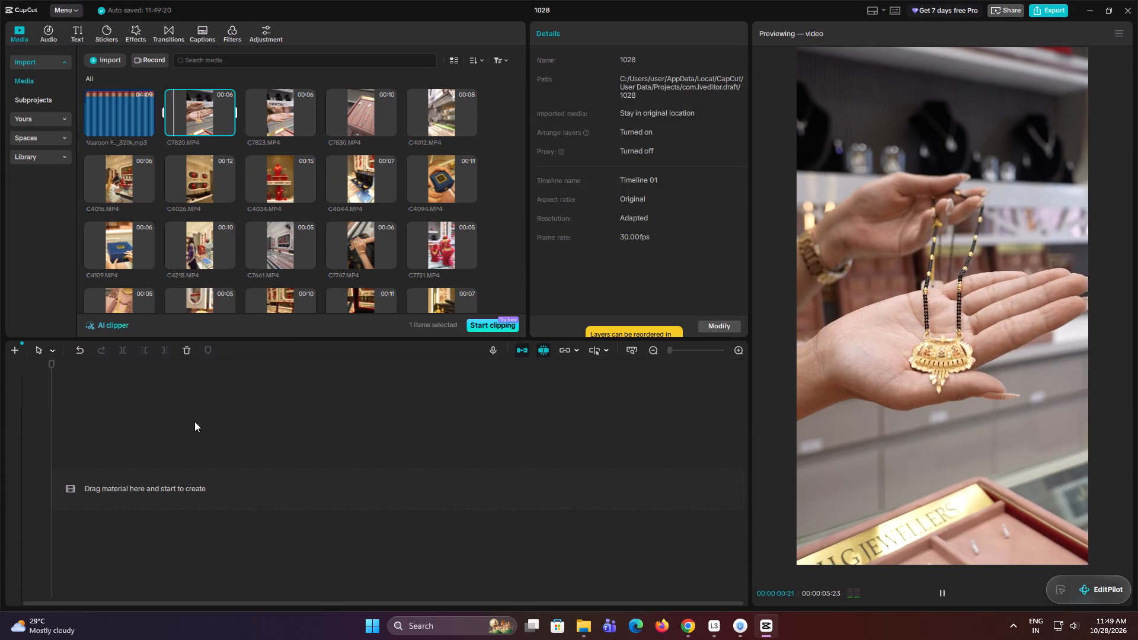
Place the Vaaroon Forever song from the imported media at the start of the empty timeline.
{"action": "left_click_drag", "start_coordinate": [119, 117], "coordinate": [53, 513]}
Play the song's opening, then switch to Instagram in Chrome and listen to the Vaaroon Forever audio and the reel using it for comparison.
{"action": "left_click", "coordinate": [57, 427]}
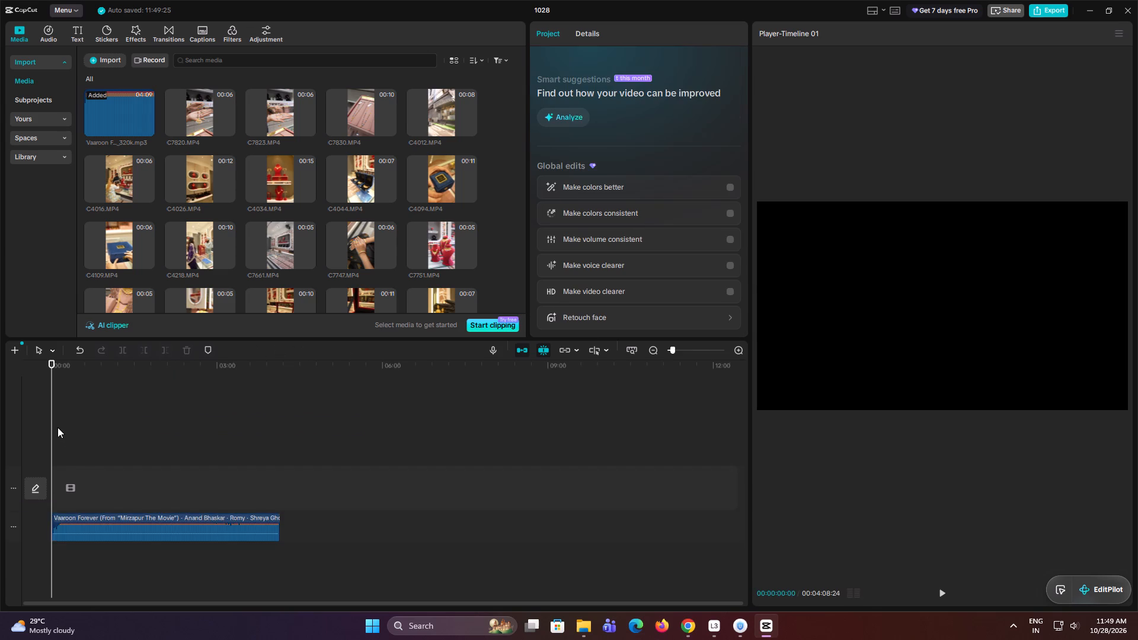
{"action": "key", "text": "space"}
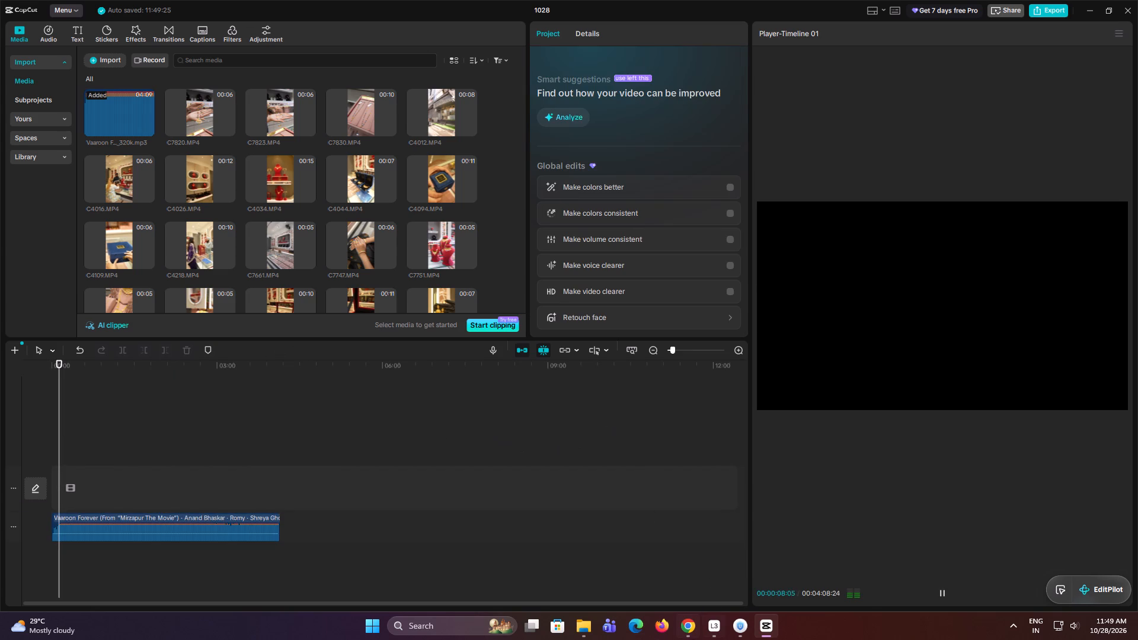
{"action": "left_click", "coordinate": [691, 631]}
{"action": "left_click", "coordinate": [510, 0]}
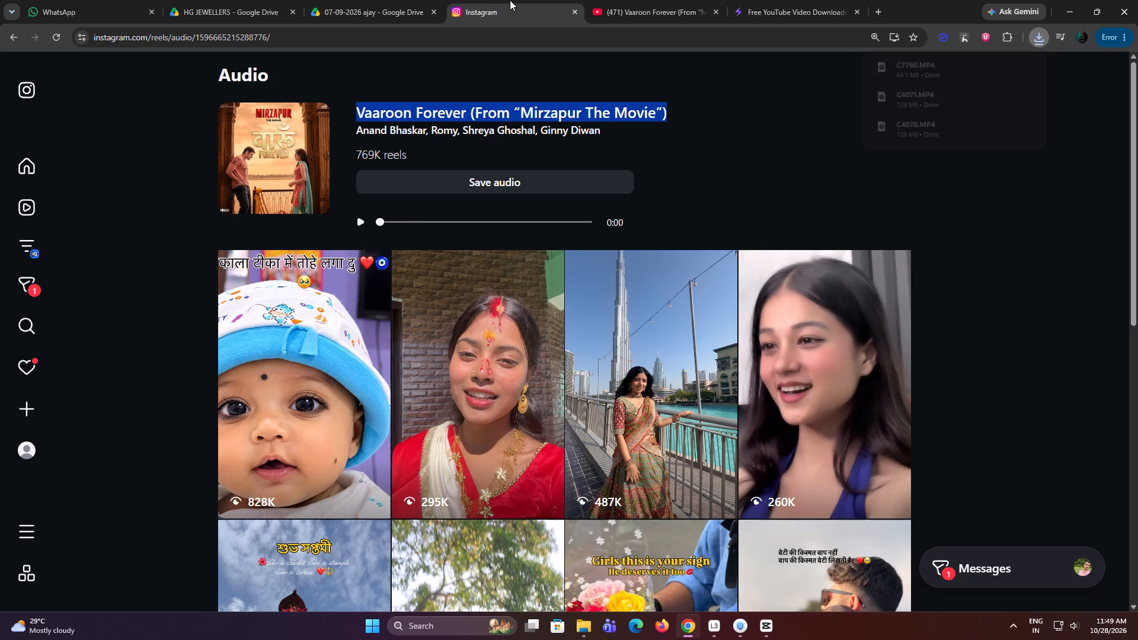
{"action": "left_click", "coordinate": [357, 224]}
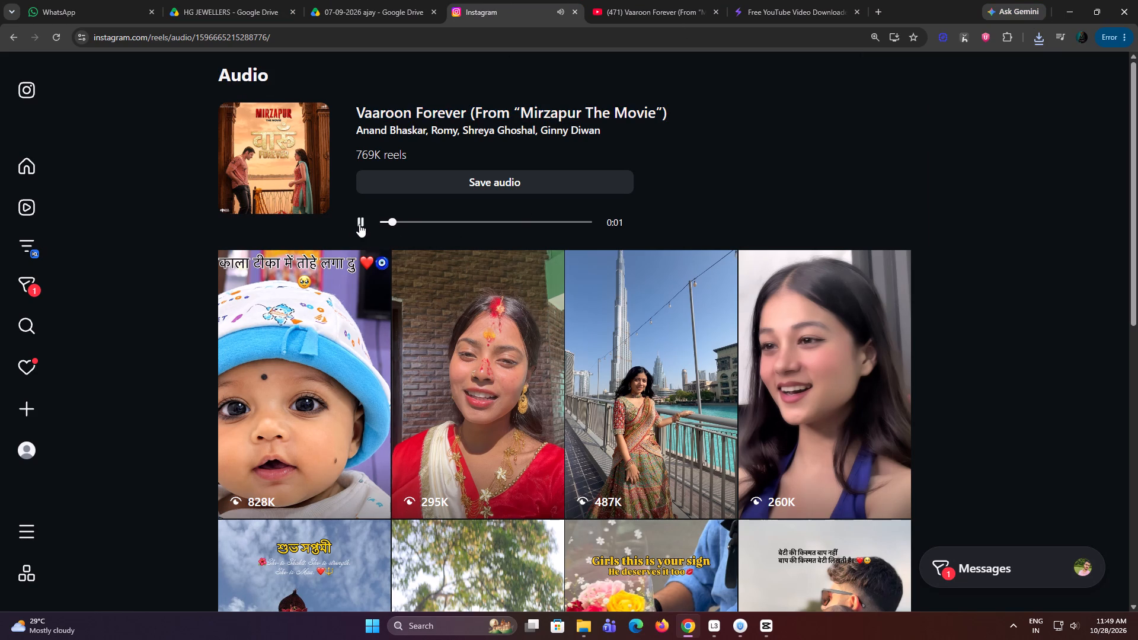
{"action": "left_click", "coordinate": [359, 224]}
{"action": "left_click", "coordinate": [763, 626]}
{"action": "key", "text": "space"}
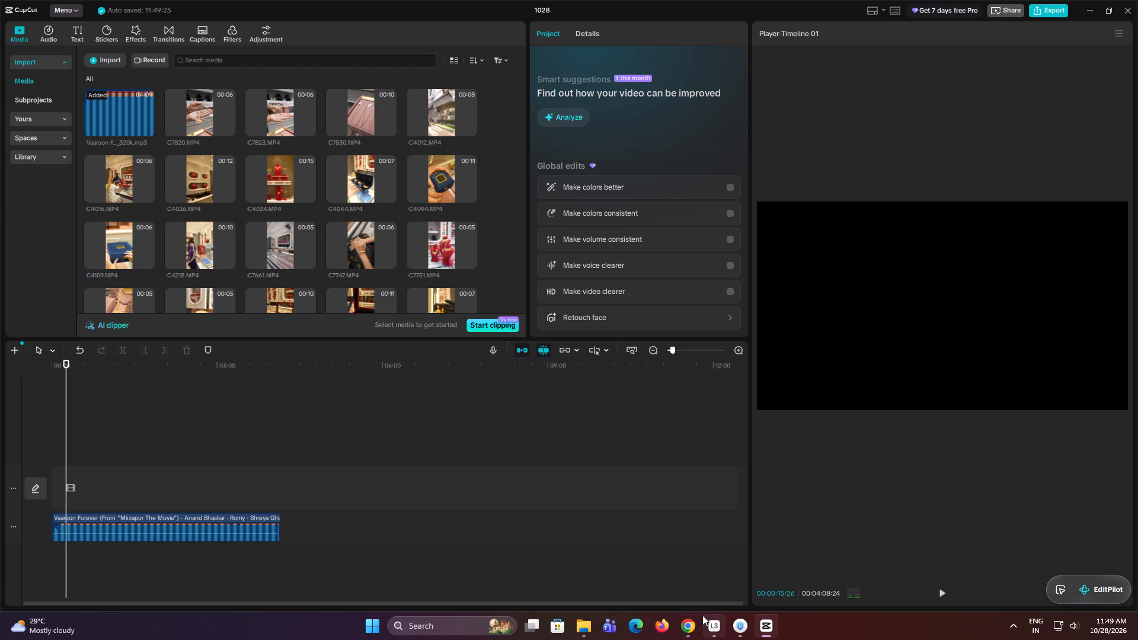
{"action": "left_click", "coordinate": [692, 622]}
{"action": "left_click", "coordinate": [357, 222]}
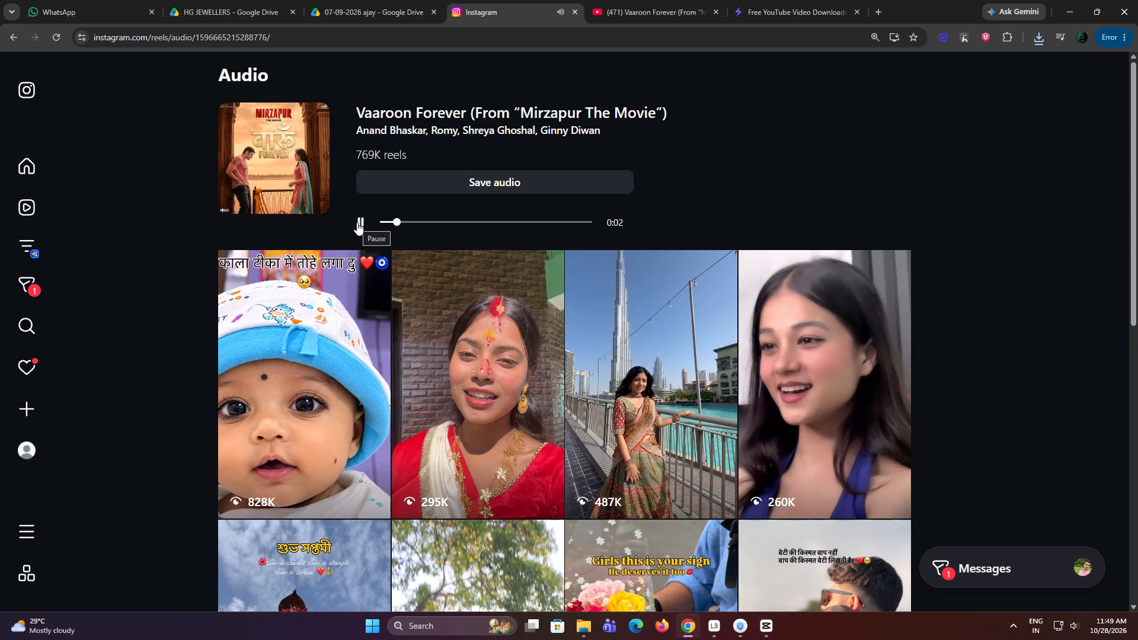
{"action": "left_click", "coordinate": [11, 43]}
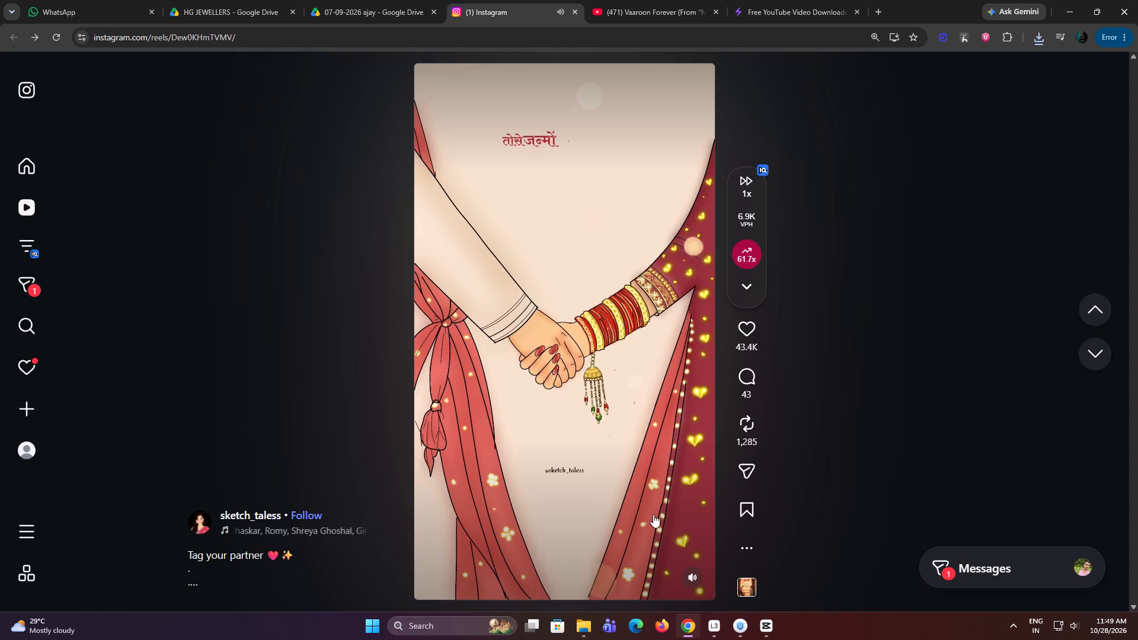
{"action": "left_click", "coordinate": [576, 223]}
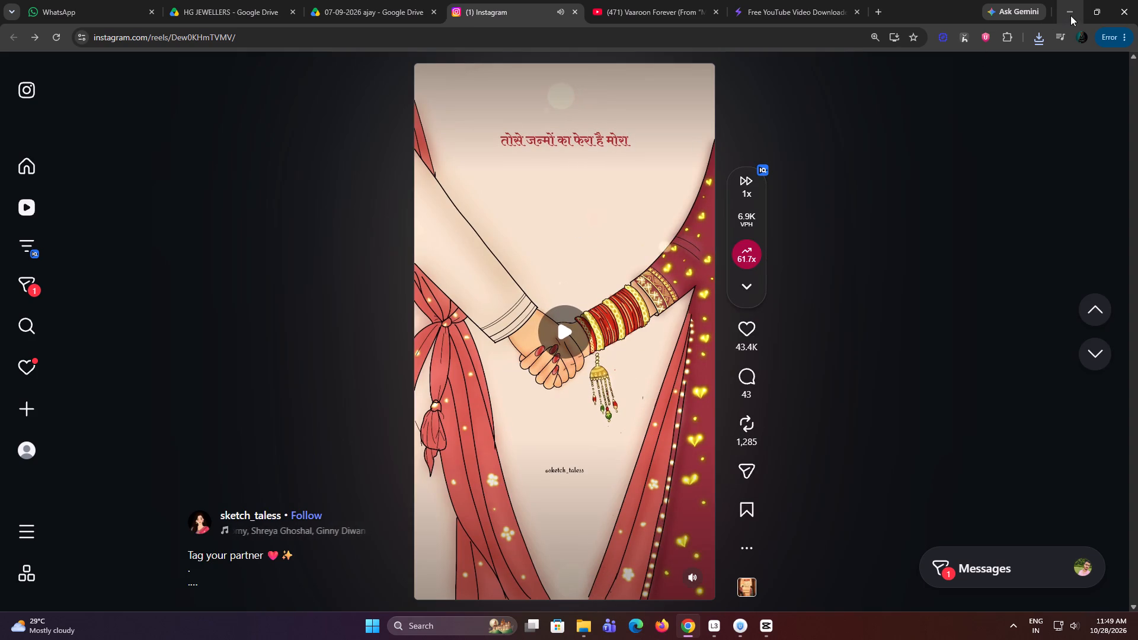
Switch back to CapCut and sample the song between about 0:30 and 1:15 for the part used in the reel.
{"action": "left_click", "coordinate": [1071, 15]}
{"action": "left_click", "coordinate": [82, 458]}
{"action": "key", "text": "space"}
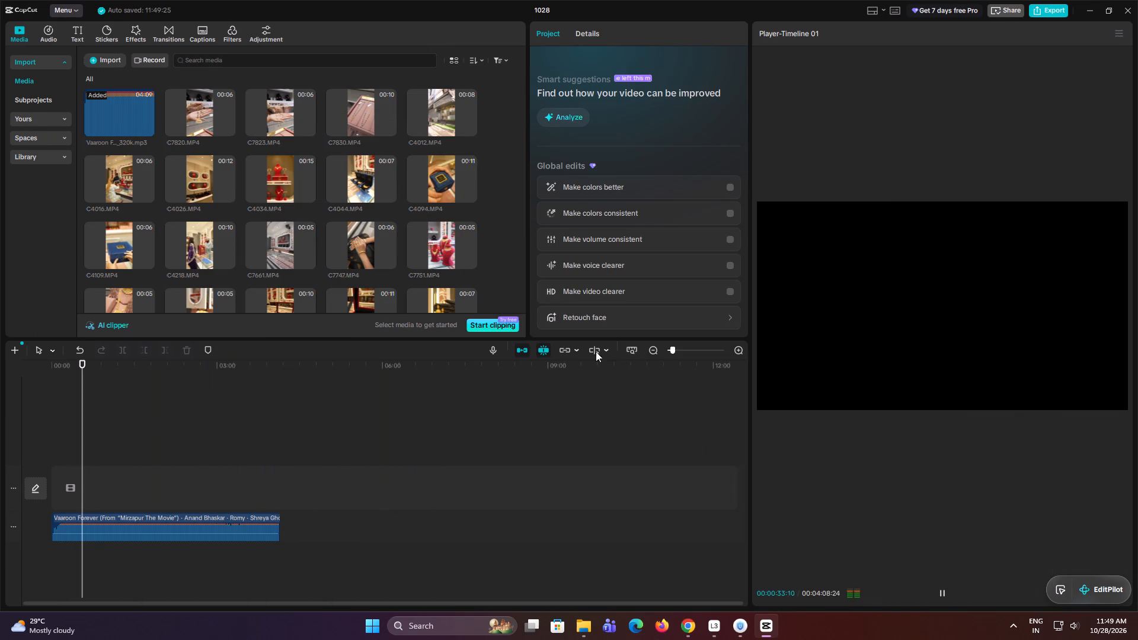
{"action": "left_click_drag", "start_coordinate": [675, 349], "coordinate": [685, 347]}
{"action": "left_click", "coordinate": [180, 469]}
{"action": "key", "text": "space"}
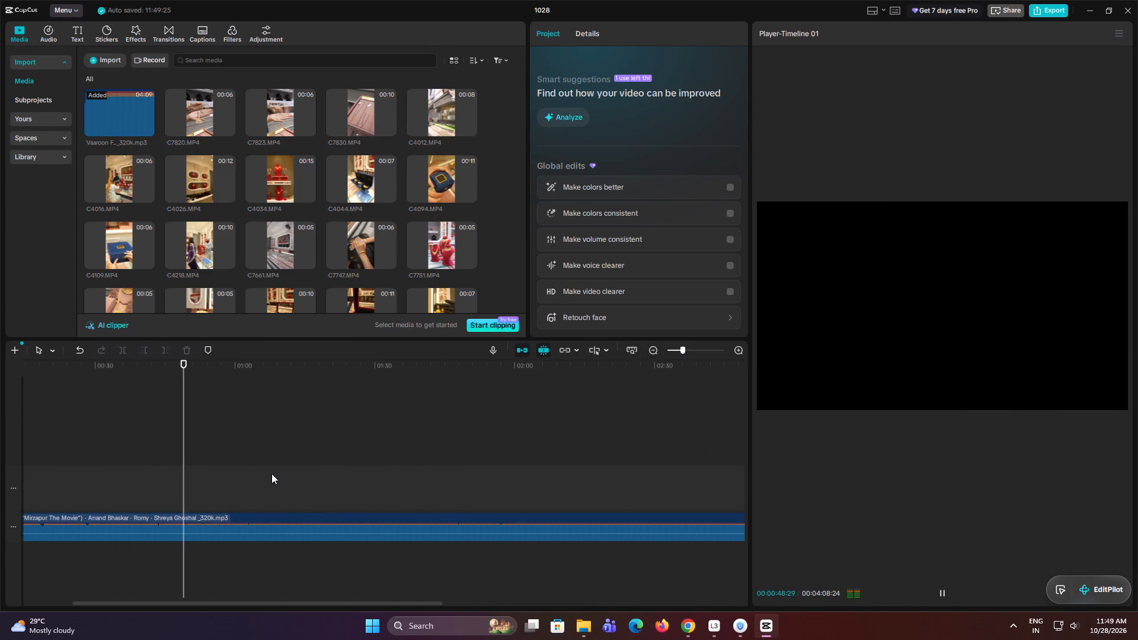
{"action": "left_click", "coordinate": [235, 470]}
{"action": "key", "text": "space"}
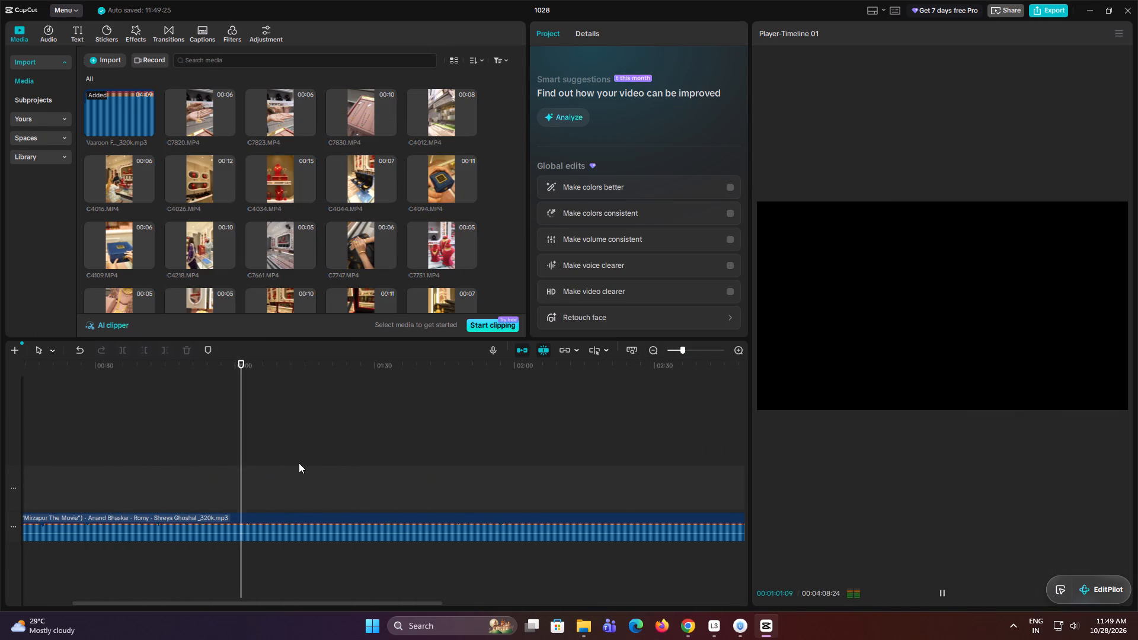
{"action": "left_click", "coordinate": [299, 463]}
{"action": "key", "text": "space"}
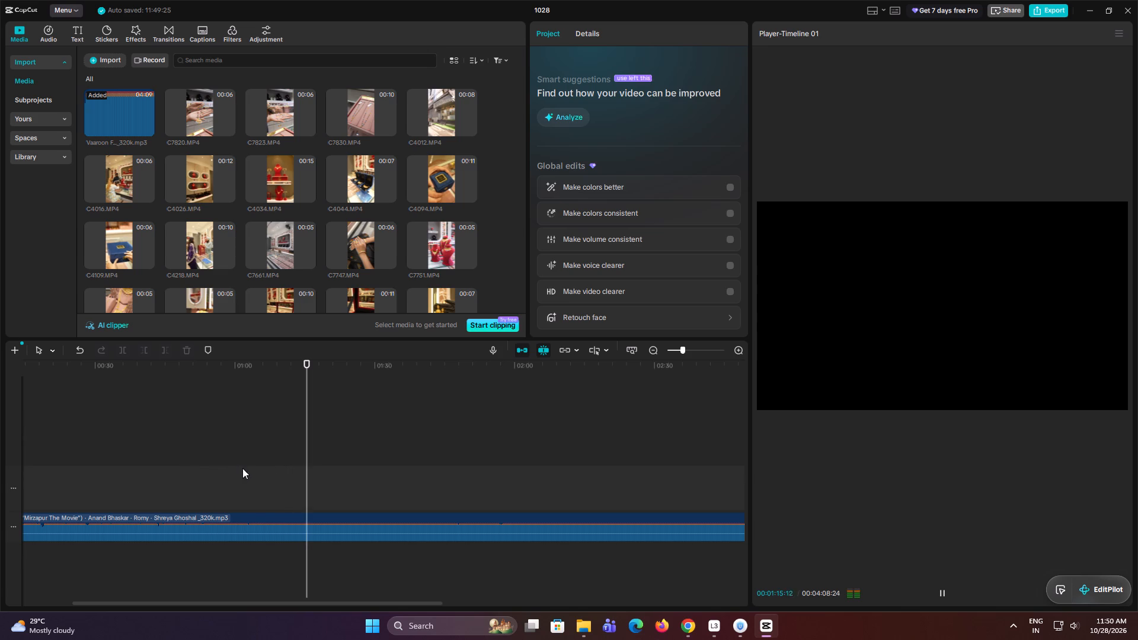
{"action": "left_click", "coordinate": [182, 467]}
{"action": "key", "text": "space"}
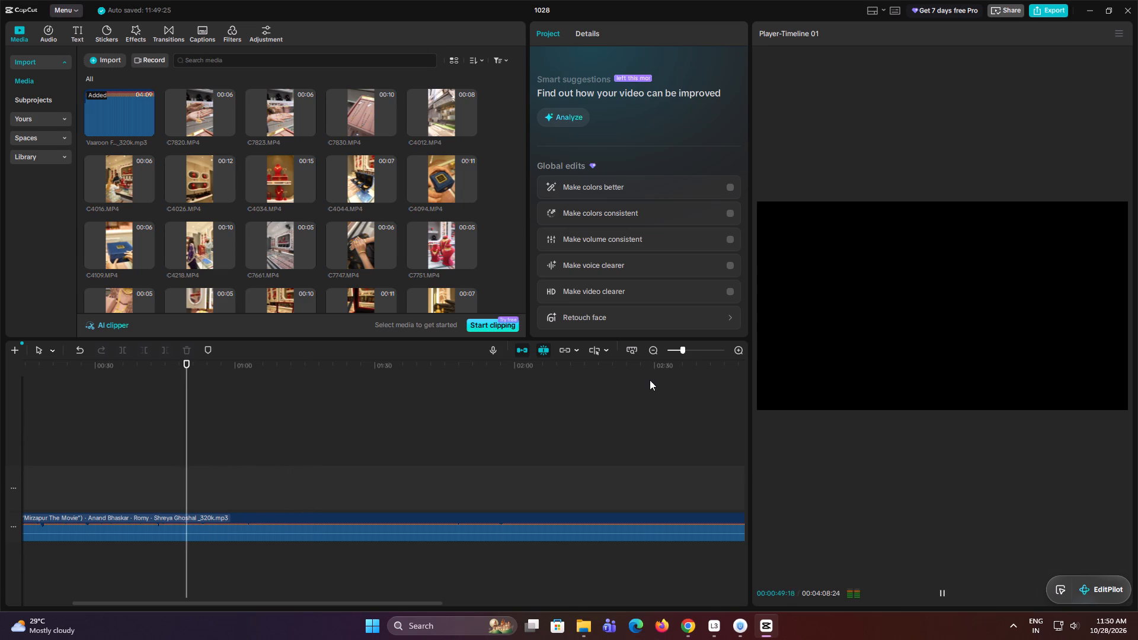
Sample the song near 3:06 and 1:30, and listen on from about 1:03 to 1:21 for the reel's part.
{"action": "left_click", "coordinate": [682, 351]}
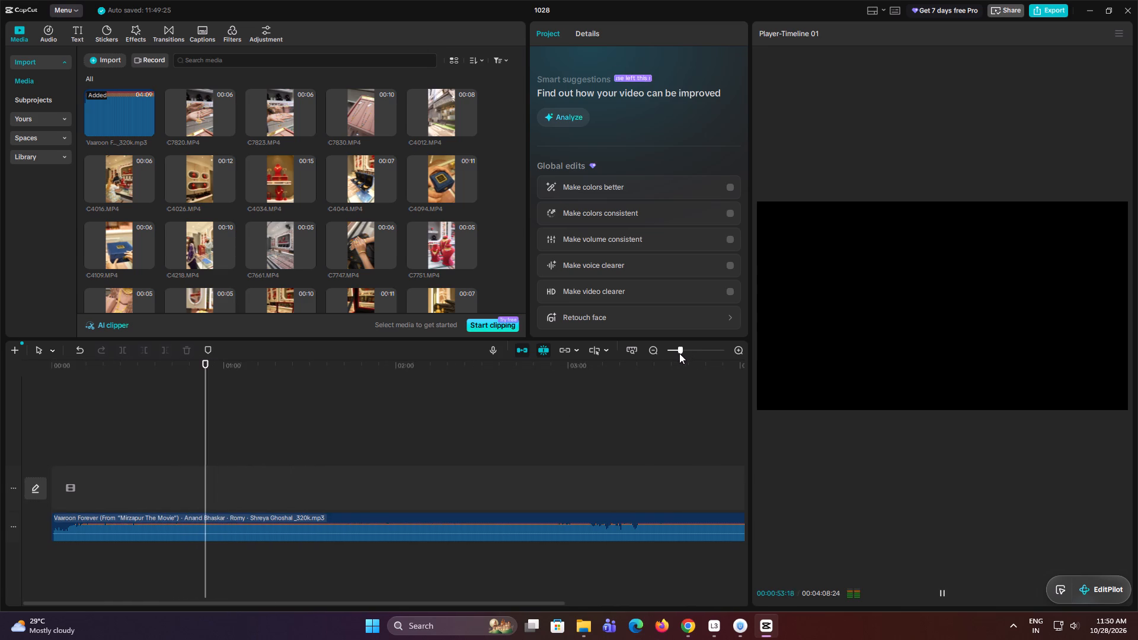
{"action": "left_click", "coordinate": [585, 432]}
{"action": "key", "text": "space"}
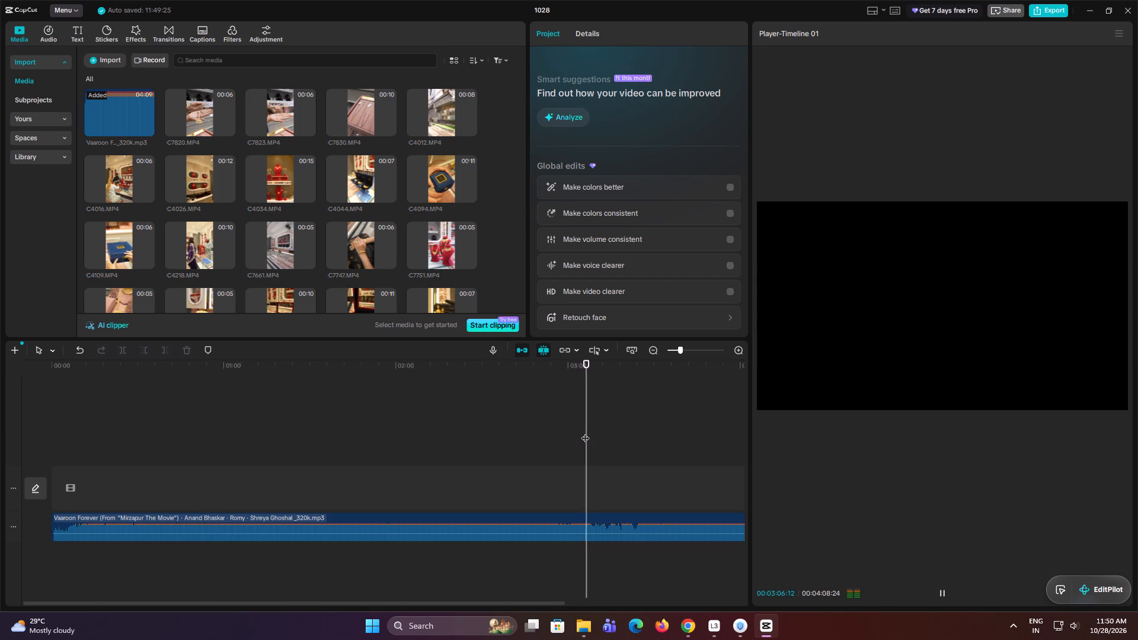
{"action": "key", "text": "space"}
{"action": "left_click", "coordinate": [308, 469]}
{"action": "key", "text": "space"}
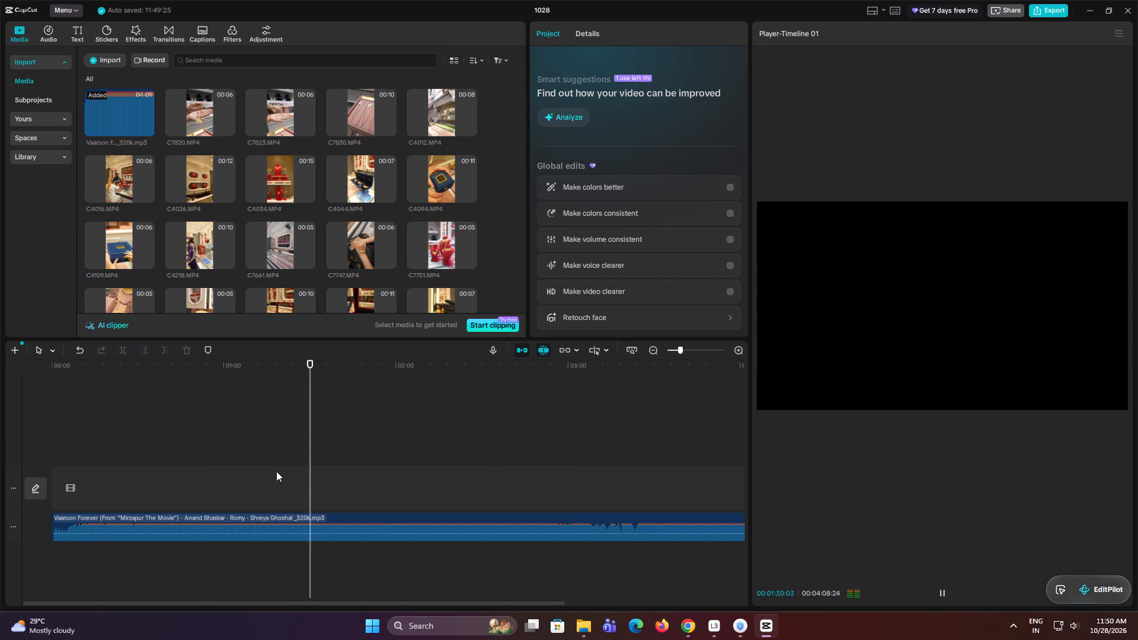
{"action": "left_click", "coordinate": [276, 471]}
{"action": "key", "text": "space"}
{"action": "left_click", "coordinate": [233, 470]}
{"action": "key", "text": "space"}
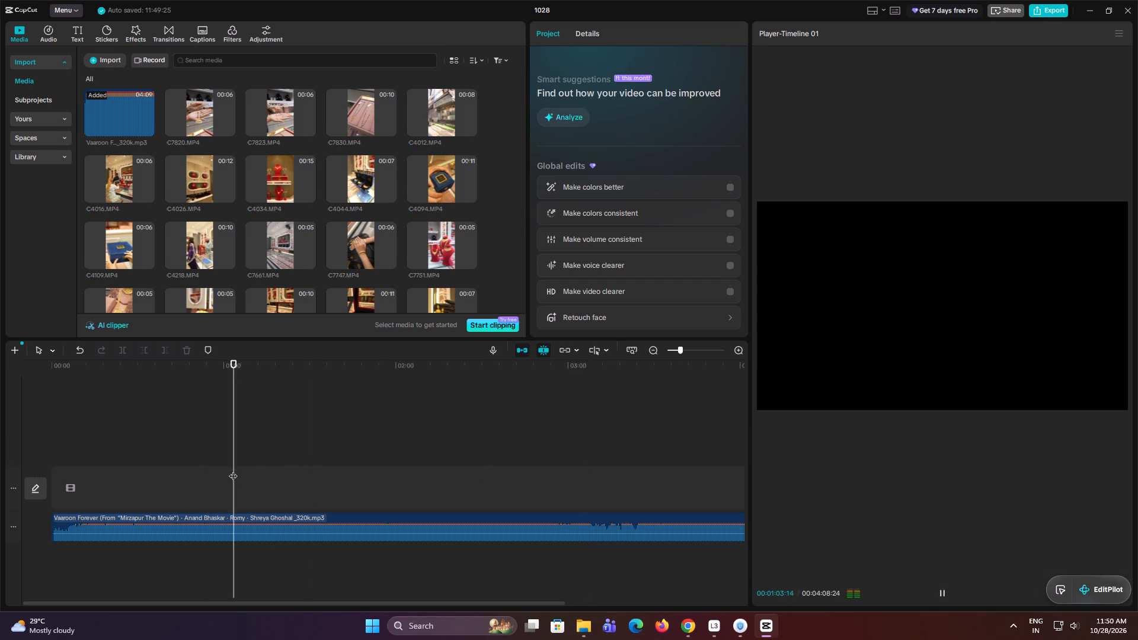
{"action": "left_click_drag", "start_coordinate": [685, 350], "coordinate": [692, 349]}
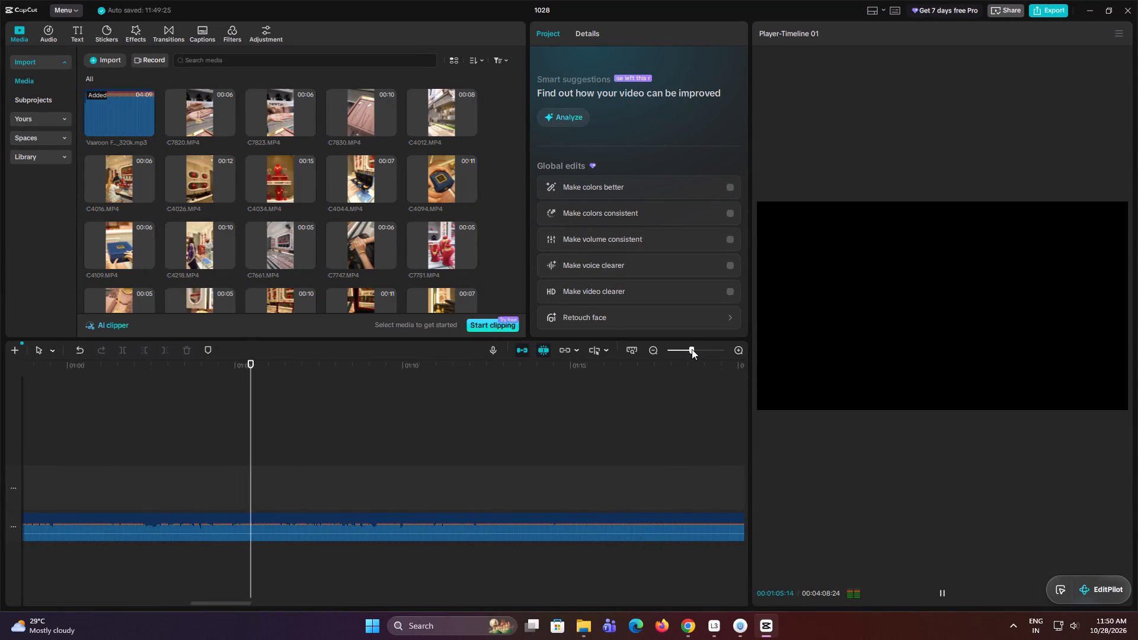
{"action": "left_click_drag", "start_coordinate": [692, 349], "coordinate": [692, 349]}
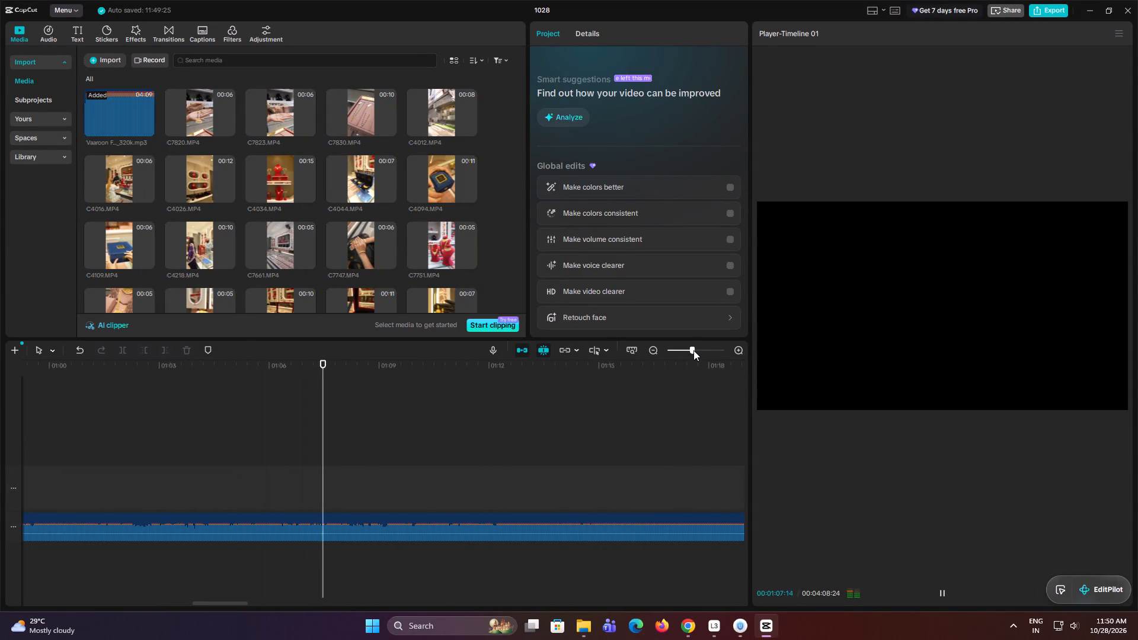
{"action": "left_click", "coordinate": [692, 351]}
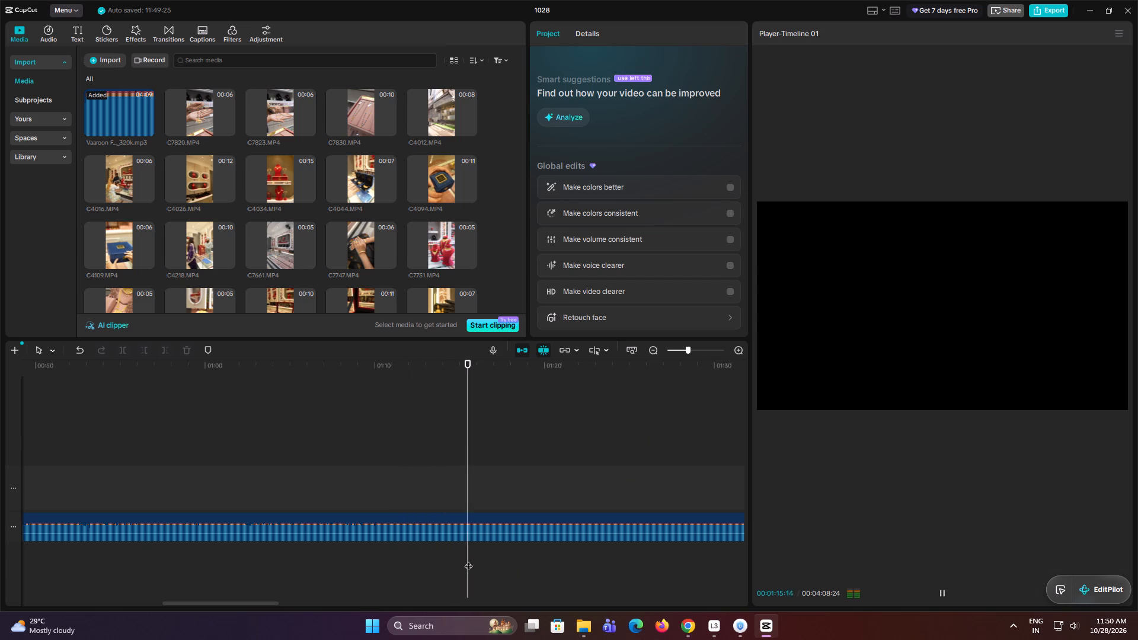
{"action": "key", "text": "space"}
Switch to Chrome and replay the Instagram reel to hear again which part of Vaaroon Forever it uses.
{"action": "left_click", "coordinate": [684, 622]}
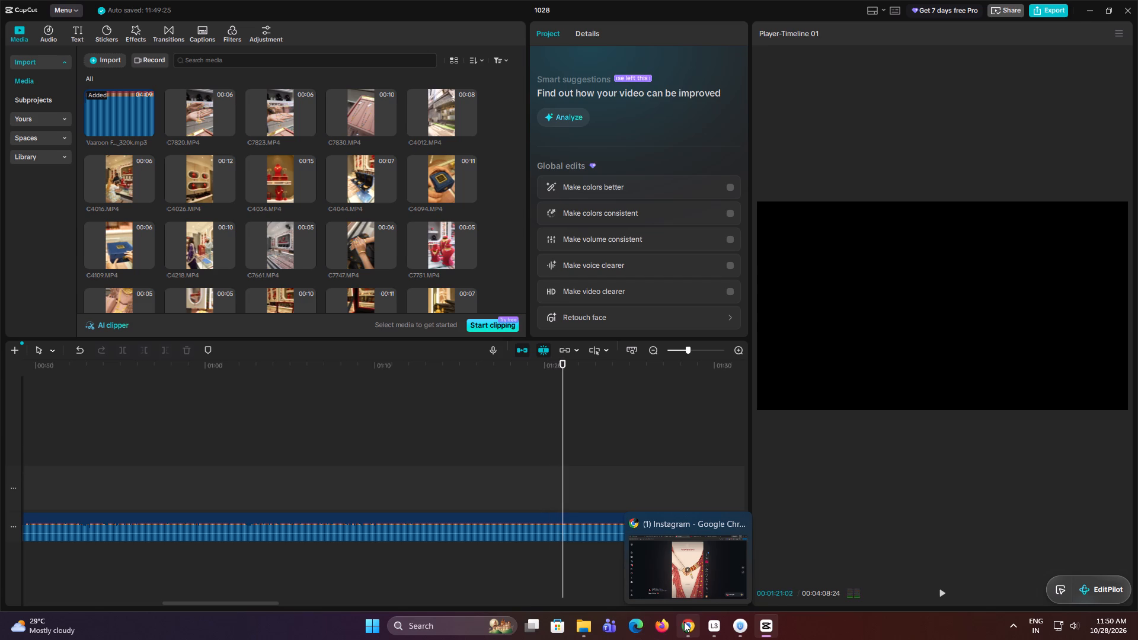
{"action": "left_click", "coordinate": [609, 531]}
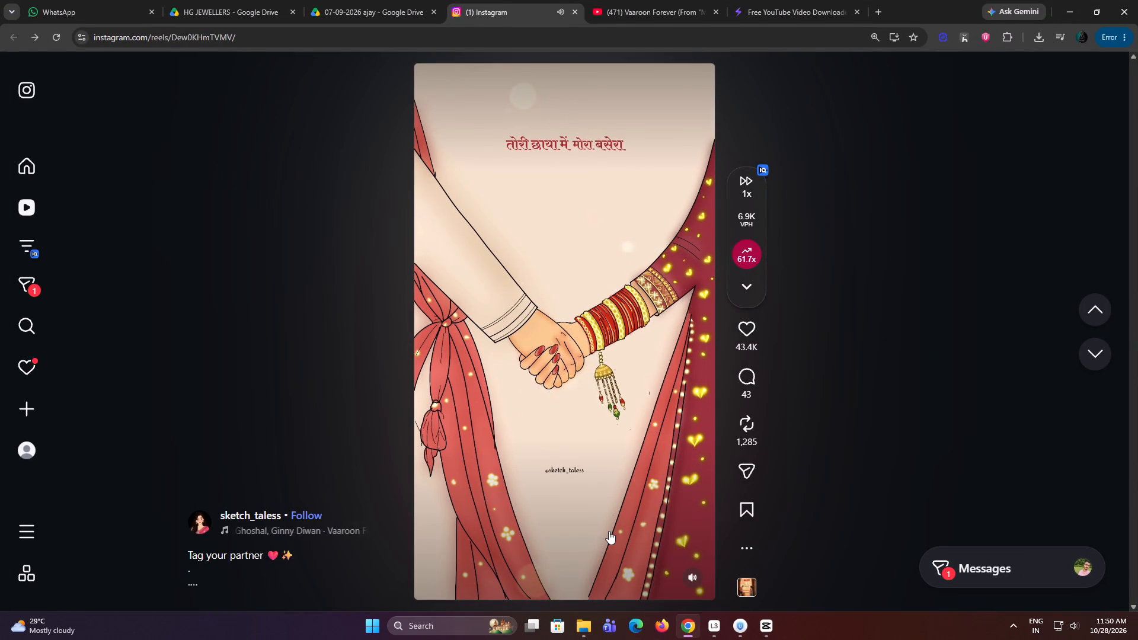
{"action": "left_click", "coordinate": [663, 395]}
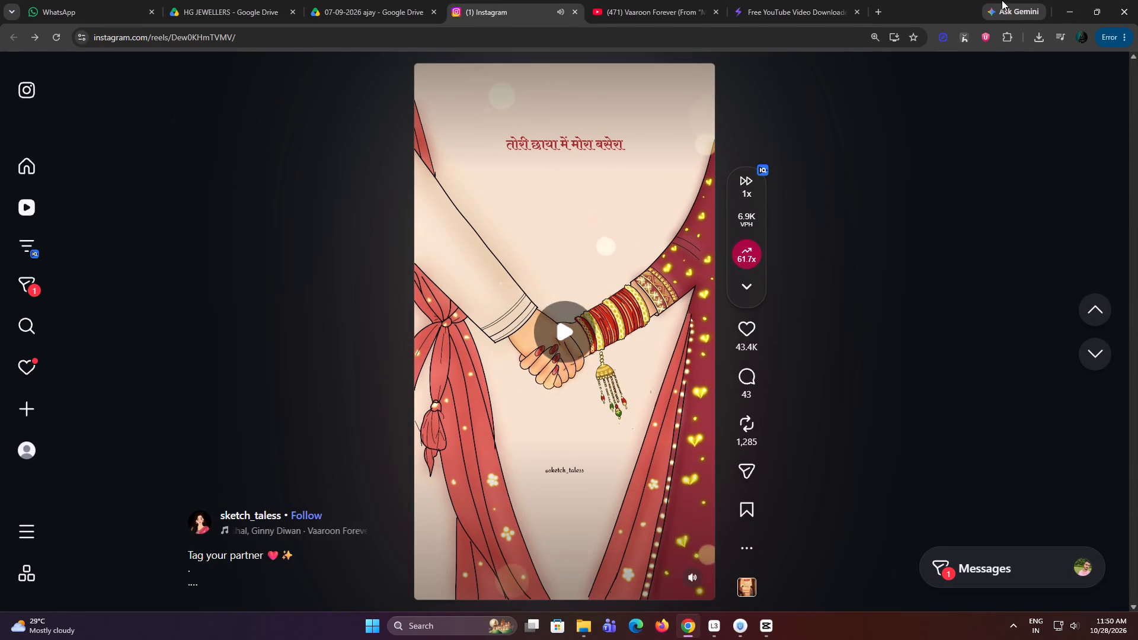
{"action": "left_click", "coordinate": [1078, 14]}
Return to CapCut and listen for the reel's part from about 1:21, near 3:20, and between 1:36 and 1:56.
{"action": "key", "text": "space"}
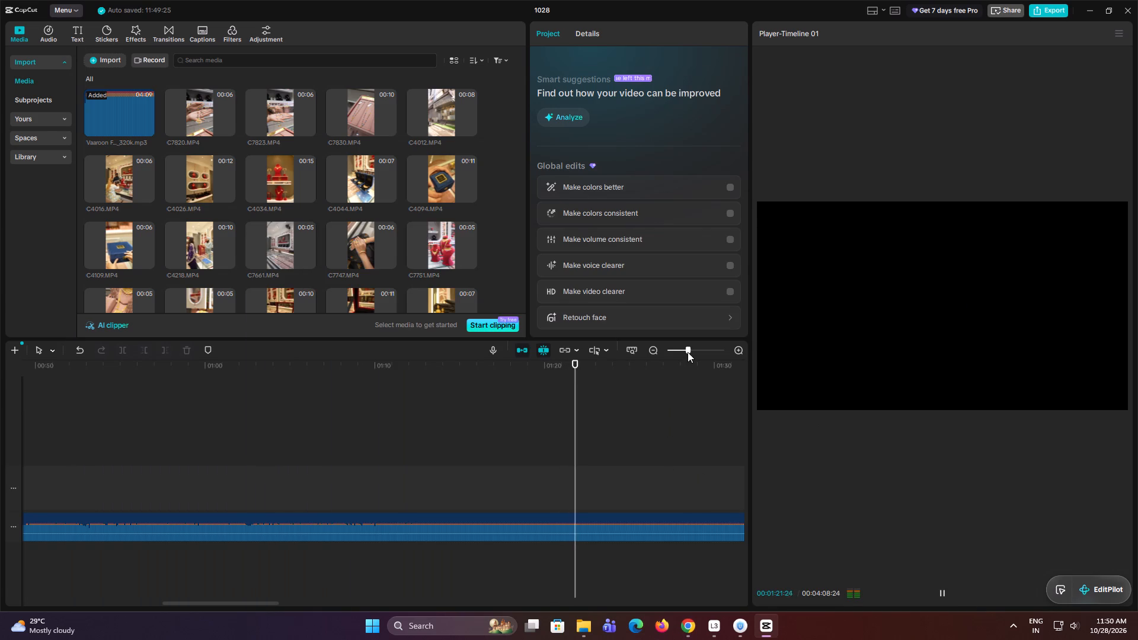
{"action": "left_click_drag", "start_coordinate": [688, 351], "coordinate": [680, 353]}
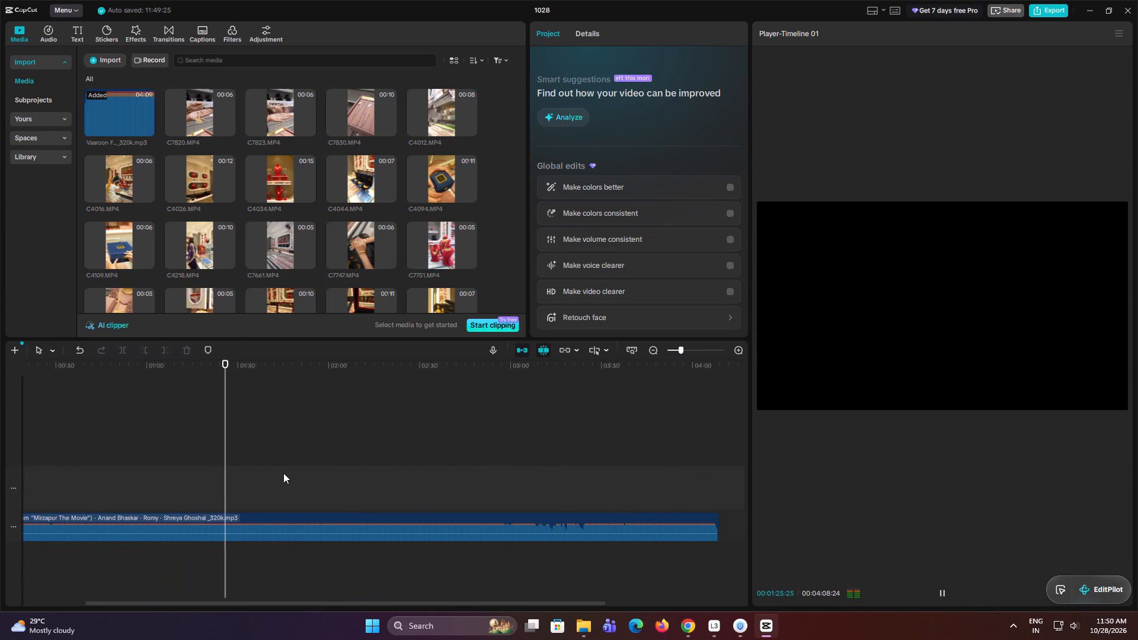
{"action": "left_click", "coordinate": [573, 458]}
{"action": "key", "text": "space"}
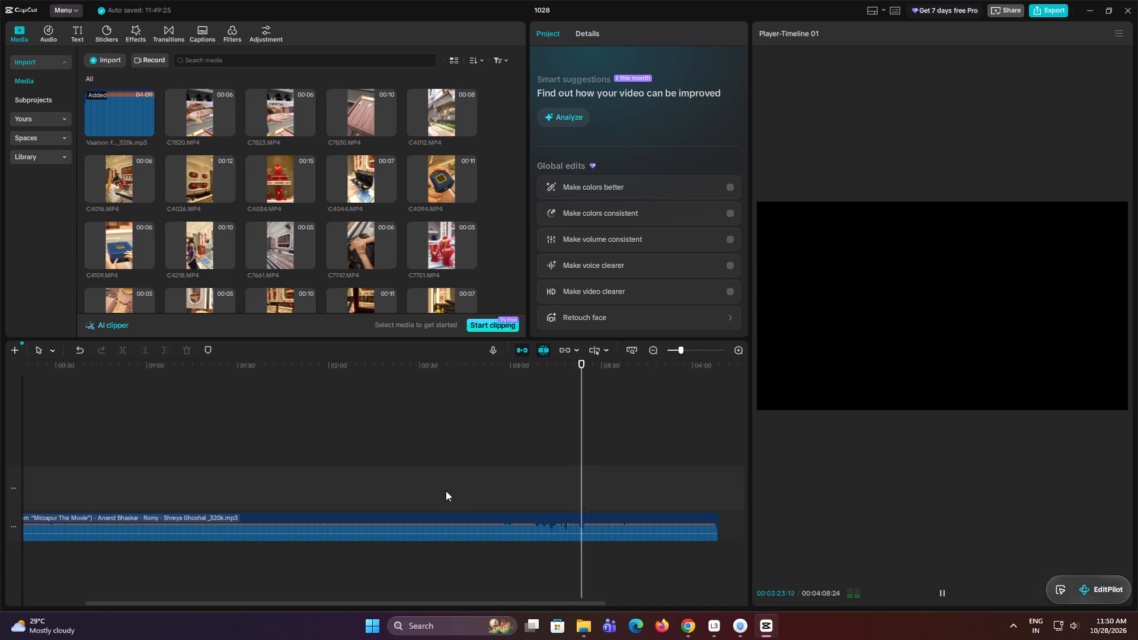
{"action": "left_click", "coordinate": [257, 498]}
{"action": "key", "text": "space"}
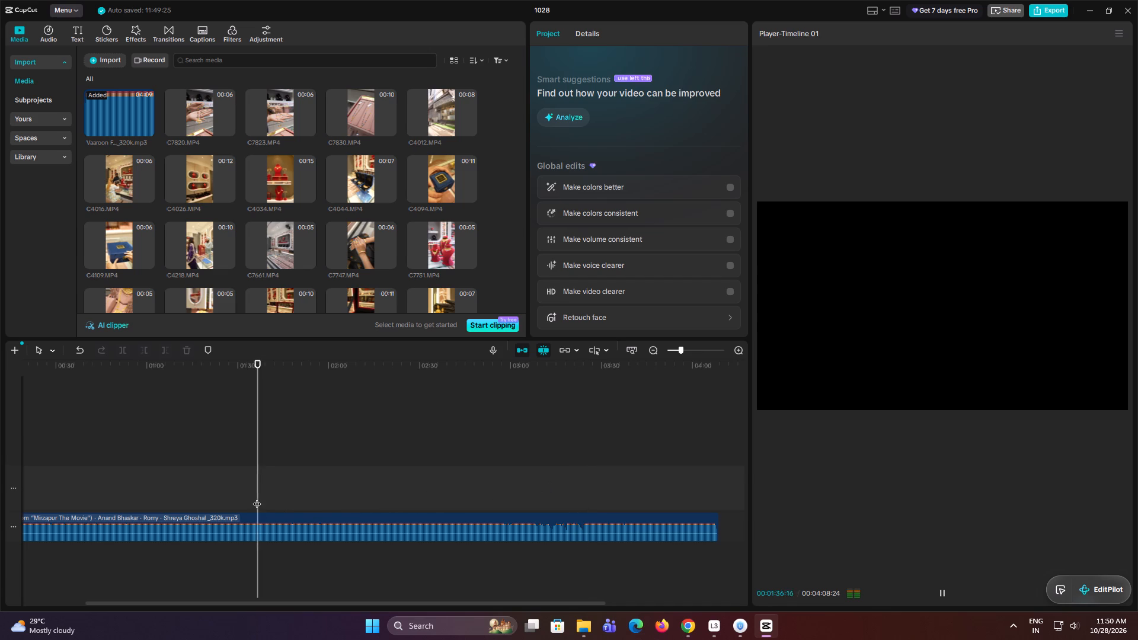
{"action": "left_click_drag", "start_coordinate": [683, 351], "coordinate": [686, 351]}
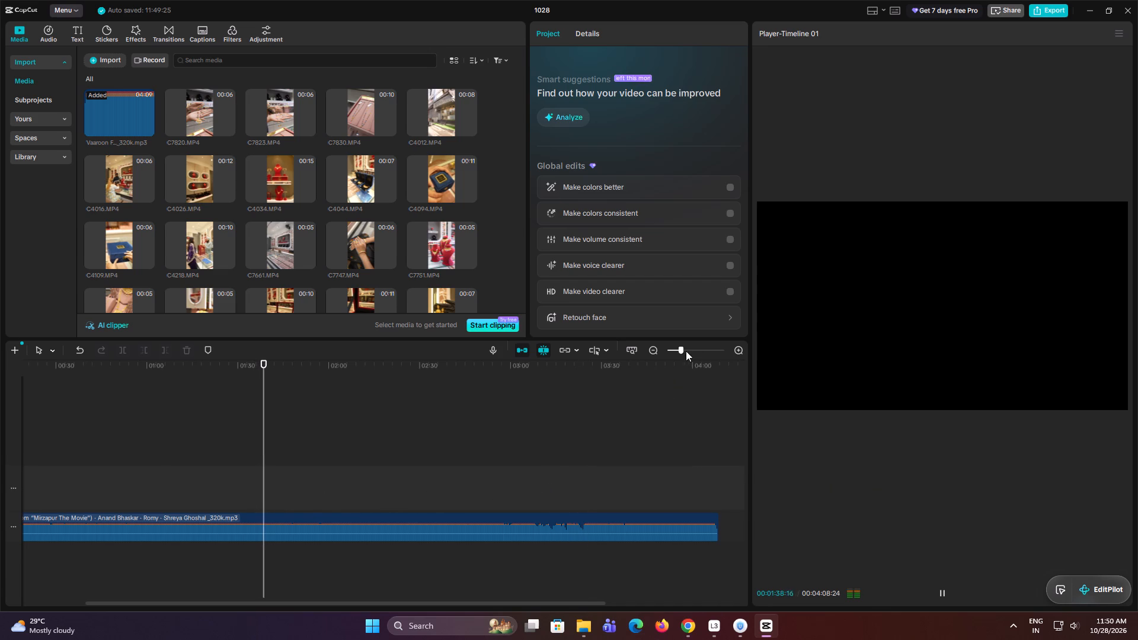
{"action": "left_click_drag", "start_coordinate": [686, 351], "coordinate": [689, 351]}
{"action": "left_click", "coordinate": [388, 471]}
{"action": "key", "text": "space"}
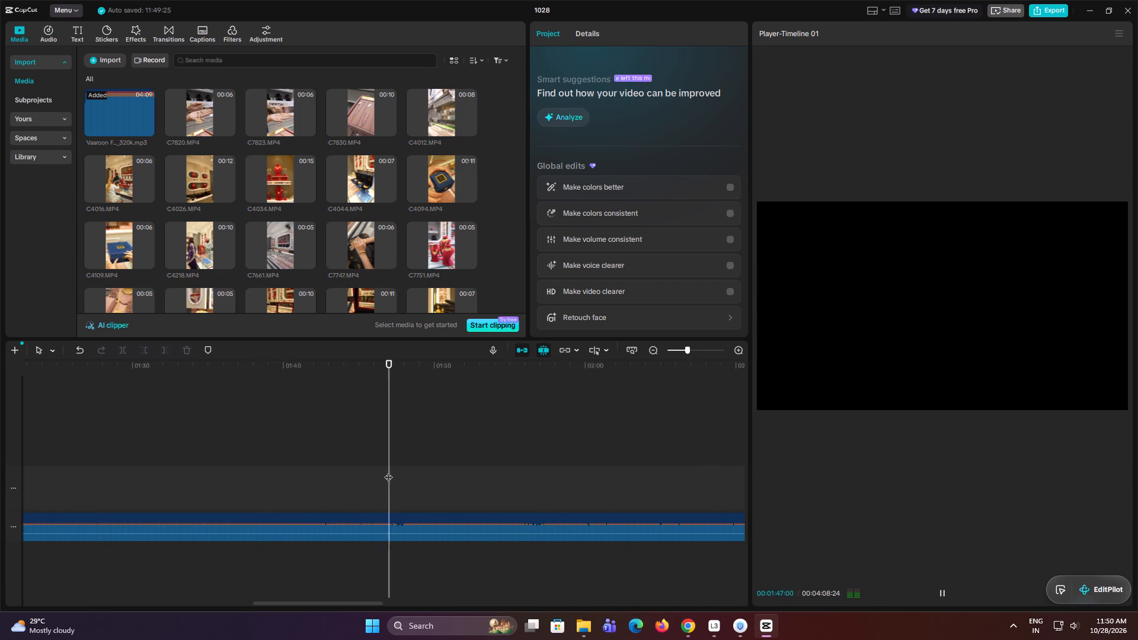
{"action": "left_click", "coordinate": [513, 472]}
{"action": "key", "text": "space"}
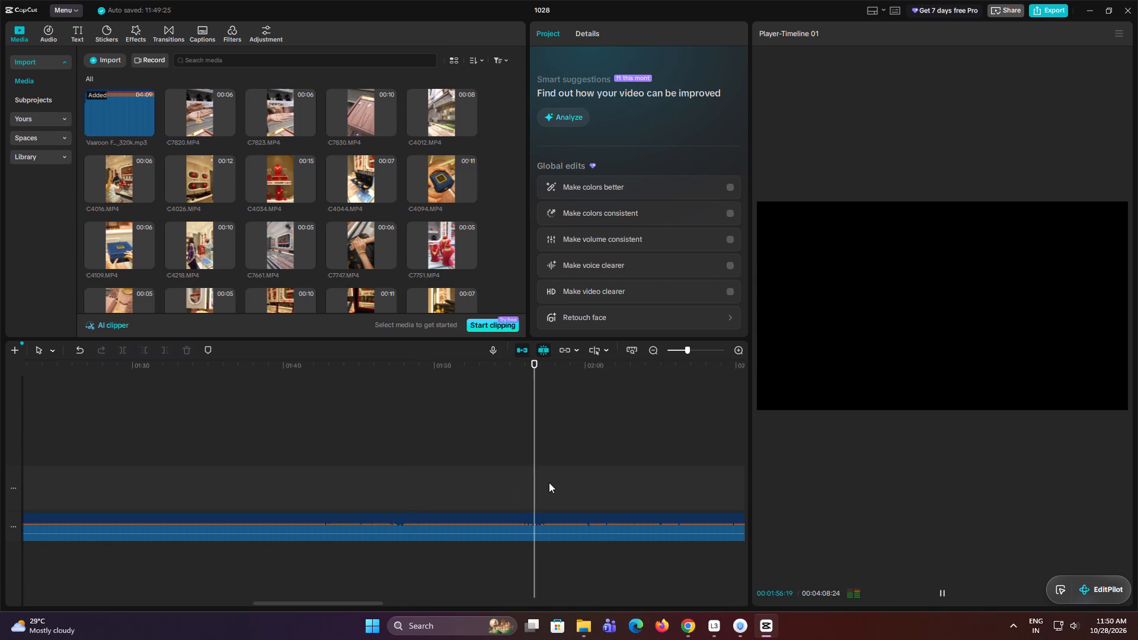
Check the earlier part of the song around 0:40 and 0:15 for the section heard in the reel.
{"action": "left_click_drag", "start_coordinate": [688, 353], "coordinate": [680, 354]}
{"action": "left_click", "coordinate": [152, 455]}
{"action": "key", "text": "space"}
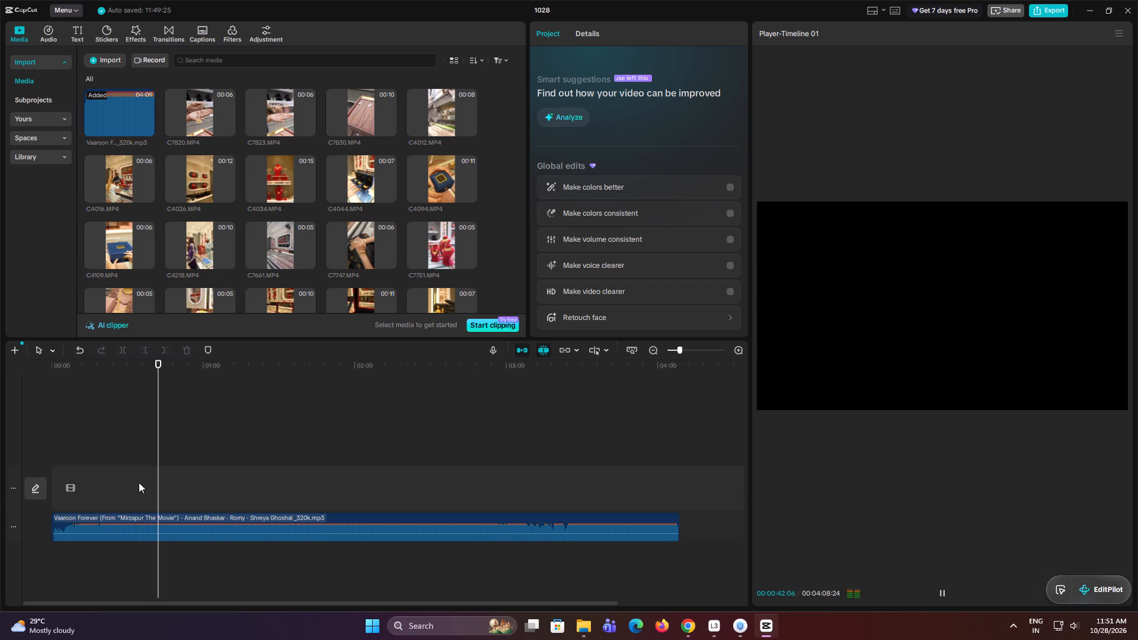
{"action": "left_click", "coordinate": [89, 476]}
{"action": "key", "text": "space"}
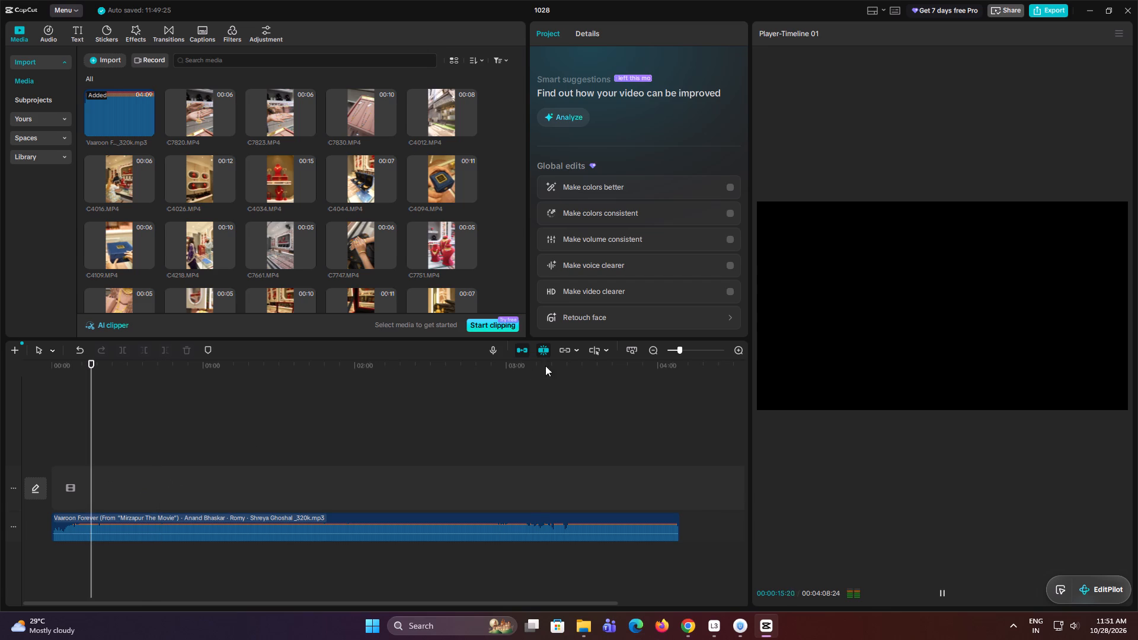
Cut off the song before about 00:00:18:21, move the rest to the timeline's start and play its opening.
{"action": "left_click_drag", "start_coordinate": [684, 351], "coordinate": [692, 350]}
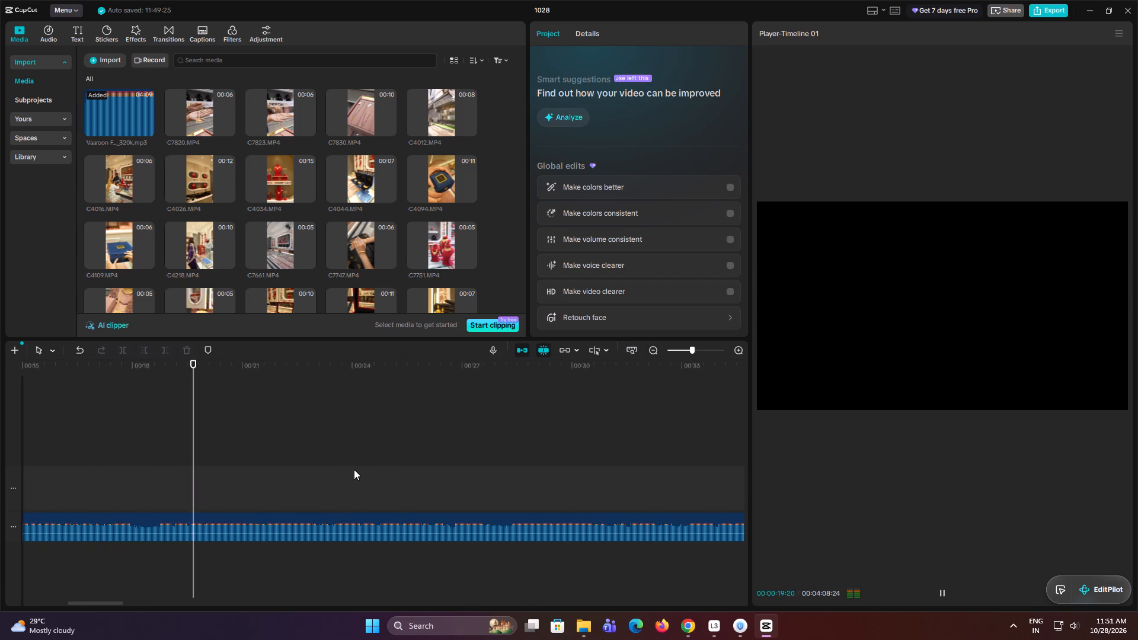
{"action": "double_click", "coordinate": [159, 469]}
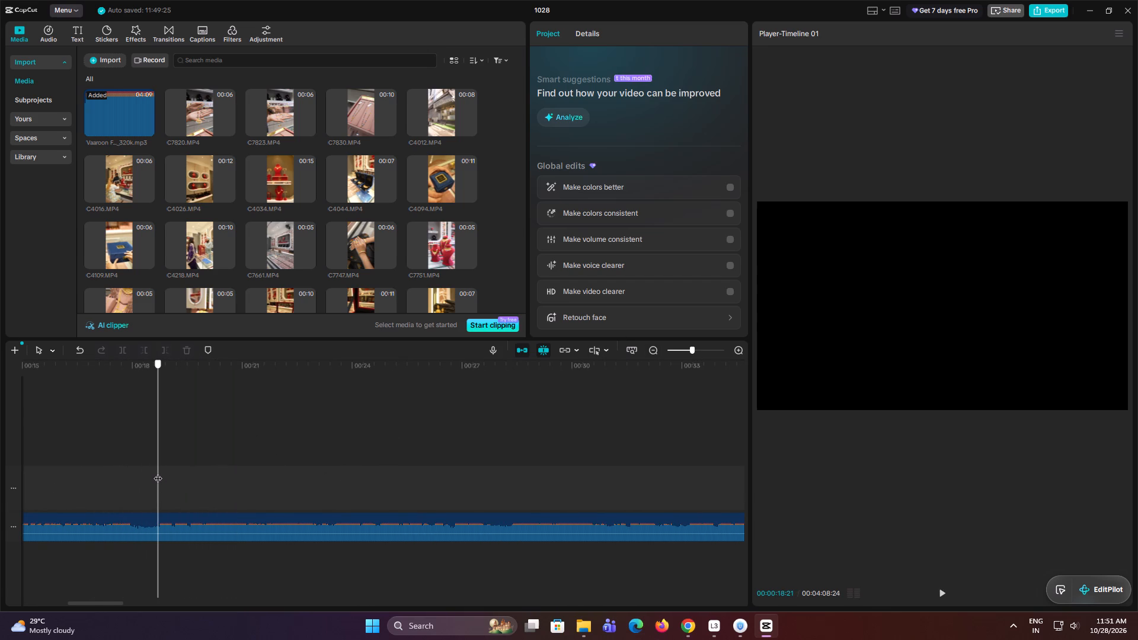
{"action": "left_click", "coordinate": [185, 536]}
{"action": "key", "text": "q"}
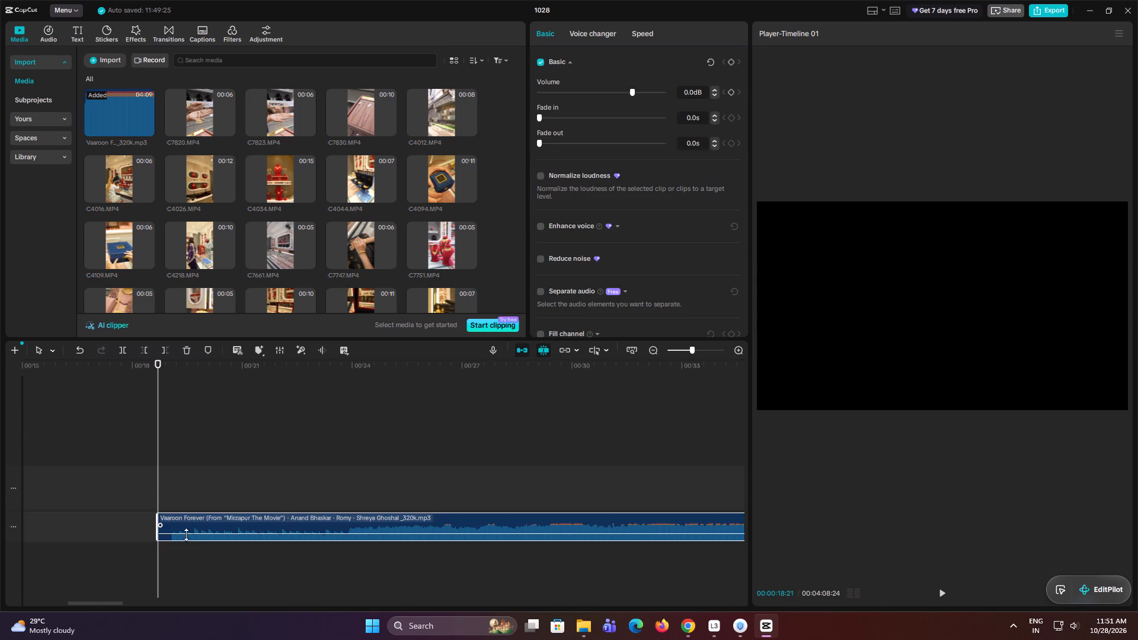
{"action": "left_click_drag", "start_coordinate": [193, 520], "coordinate": [0, 519]}
{"action": "left_click", "coordinate": [135, 456]}
{"action": "left_click_drag", "start_coordinate": [692, 350], "coordinate": [689, 350]}
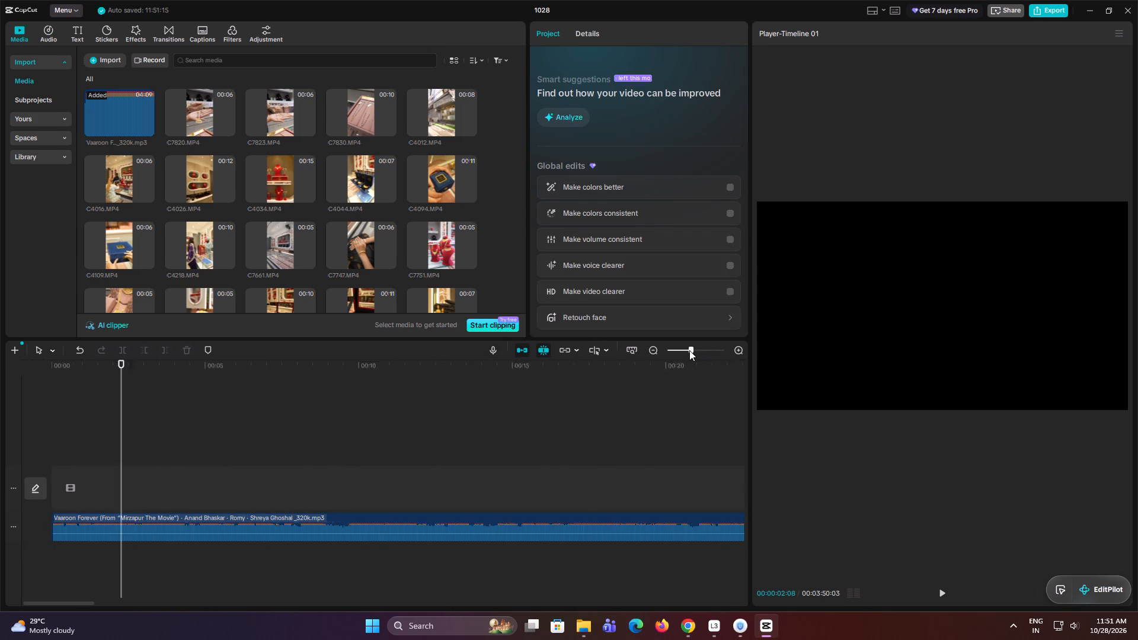
{"action": "left_click_drag", "start_coordinate": [689, 350], "coordinate": [685, 352]}
{"action": "key", "text": "space"}
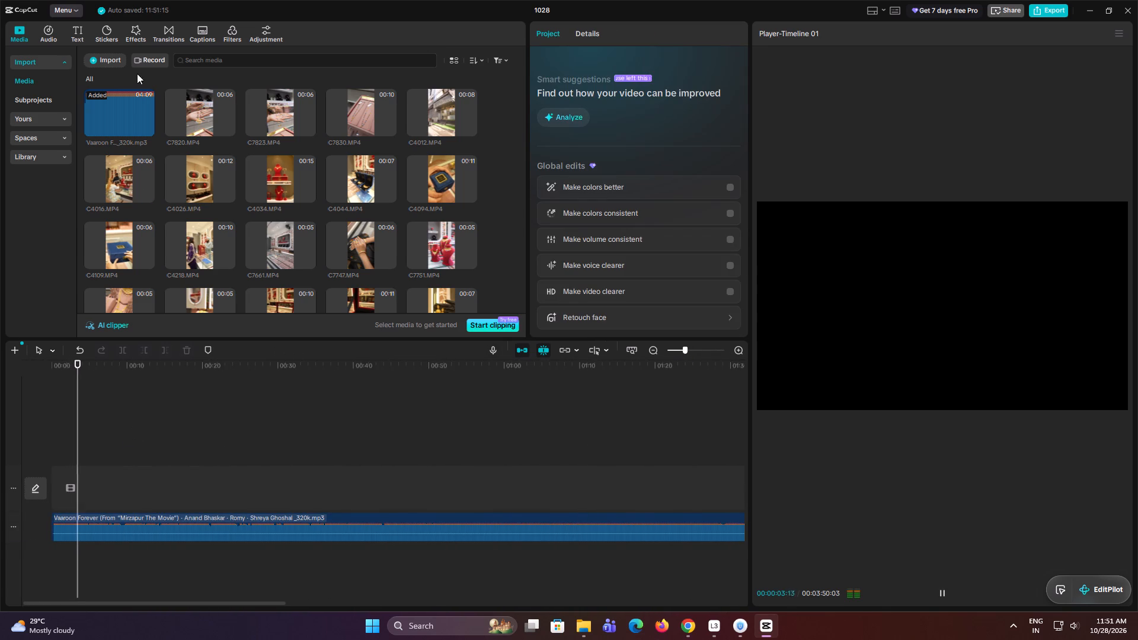
{"action": "key", "text": "space"}
Add the Clear II filter above the video track at the beginning of the timeline.
{"action": "left_click", "coordinate": [235, 37]}
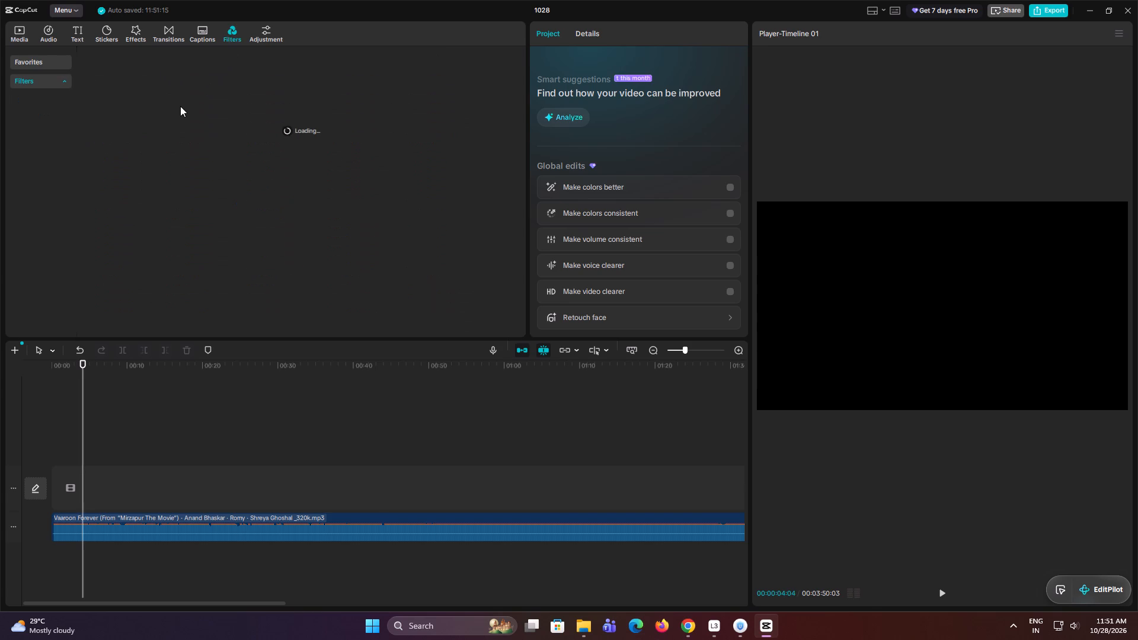
{"action": "left_click_drag", "start_coordinate": [110, 119], "coordinate": [33, 392]}
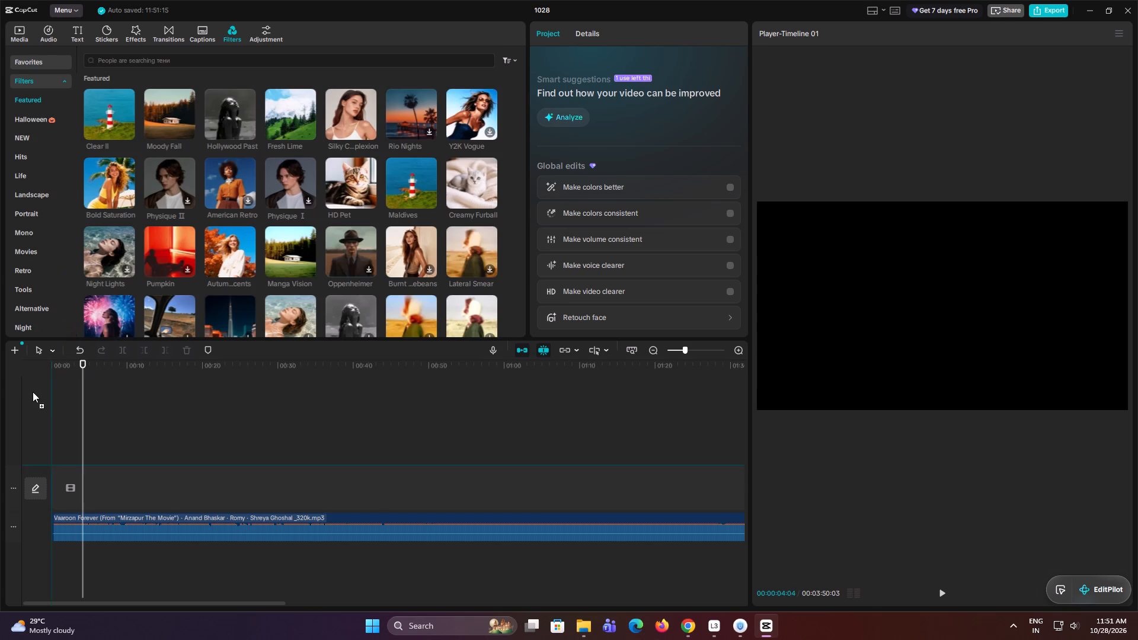
{"action": "left_click_drag", "start_coordinate": [33, 392], "coordinate": [31, 395]}
Extend the Clear II filter so that it ends at about 00:00:26:19.
{"action": "left_click_drag", "start_coordinate": [73, 456], "coordinate": [190, 455]}
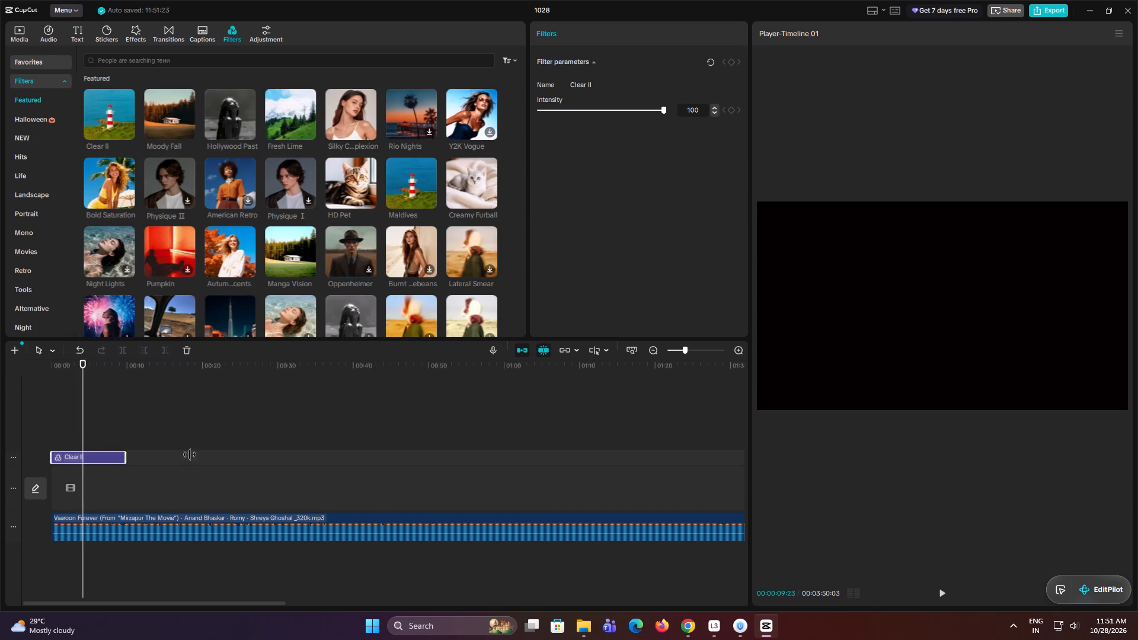
{"action": "left_click_drag", "start_coordinate": [190, 455], "coordinate": [284, 438]}
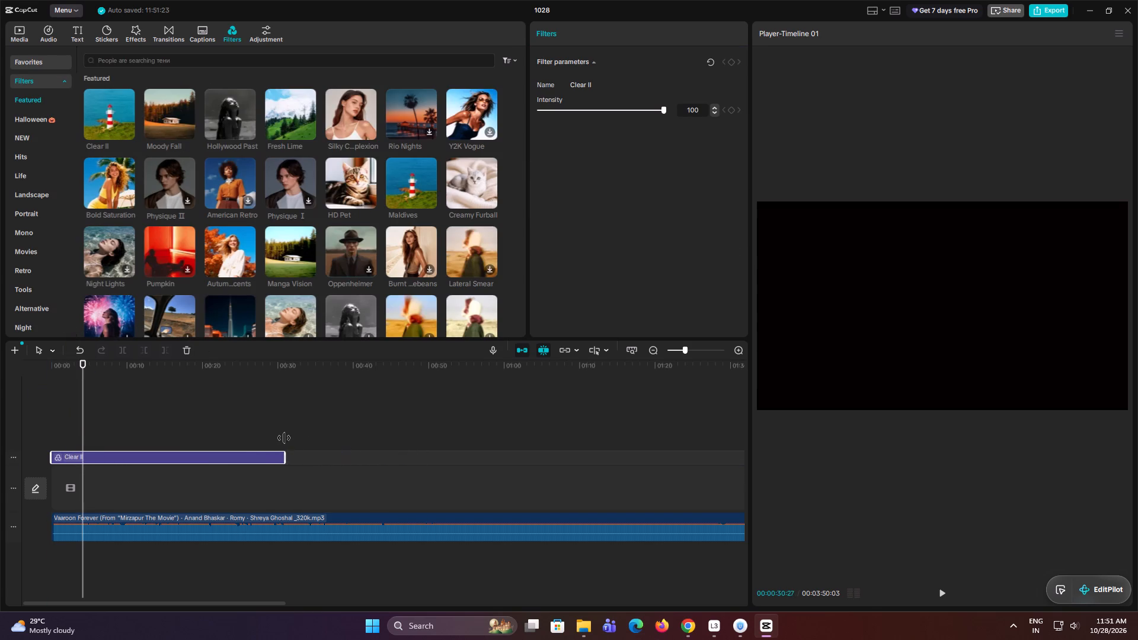
{"action": "left_click_drag", "start_coordinate": [284, 438], "coordinate": [200, 436]}
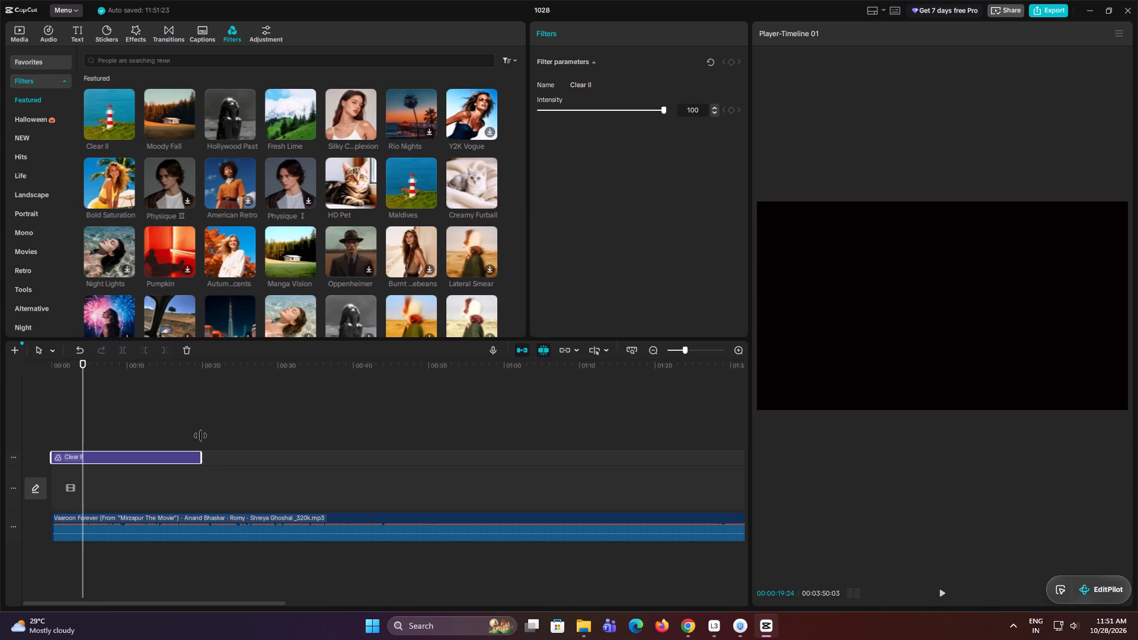
{"action": "left_click_drag", "start_coordinate": [200, 436], "coordinate": [199, 435]}
{"action": "left_click", "coordinate": [197, 399]}
{"action": "left_click_drag", "start_coordinate": [197, 399], "coordinate": [249, 394]}
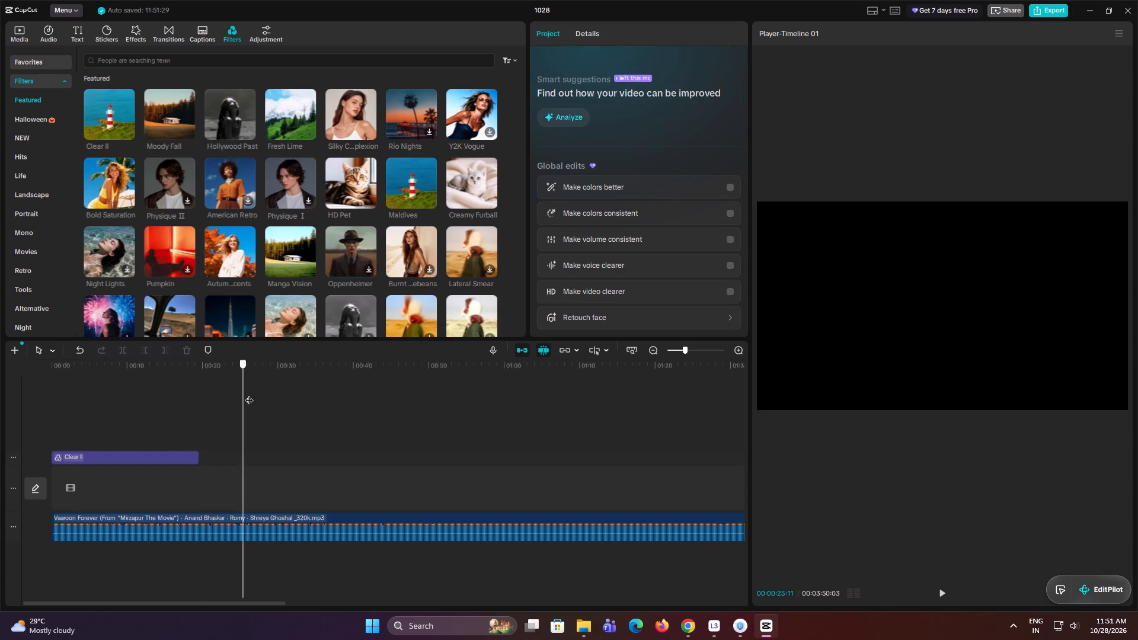
{"action": "left_click_drag", "start_coordinate": [249, 394], "coordinate": [252, 393]}
{"action": "left_click", "coordinate": [196, 461]}
{"action": "left_click_drag", "start_coordinate": [199, 460], "coordinate": [240, 455]}
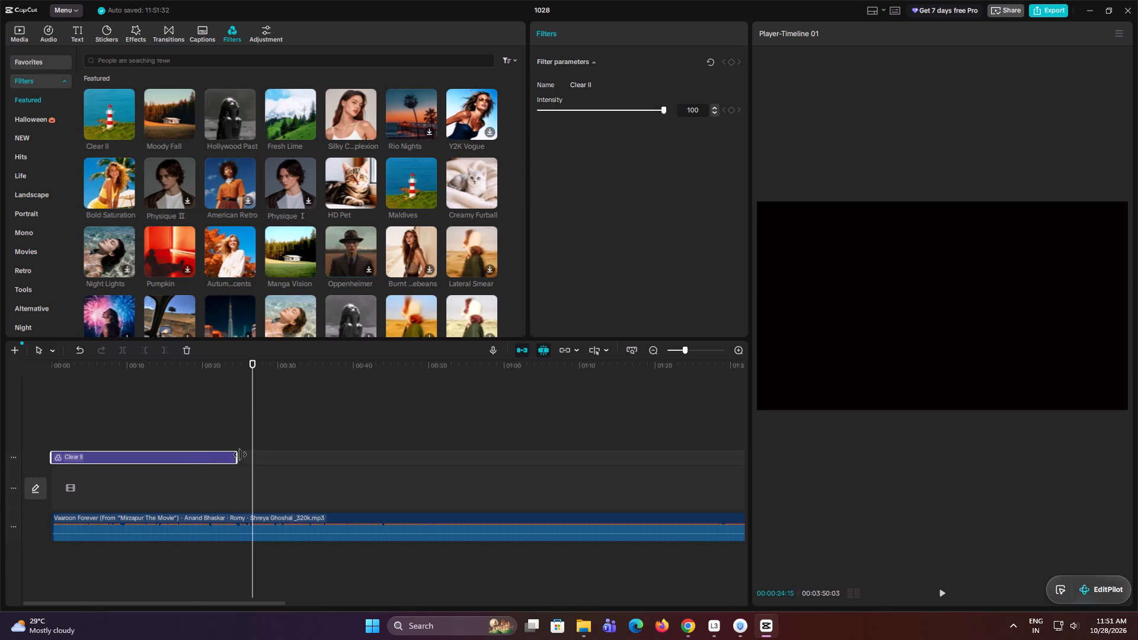
{"action": "left_click_drag", "start_coordinate": [240, 455], "coordinate": [251, 452]}
Cut off the song after the Clear II filter's end at 00:00:26:19 and play it from the beginning.
{"action": "left_click", "coordinate": [279, 524]}
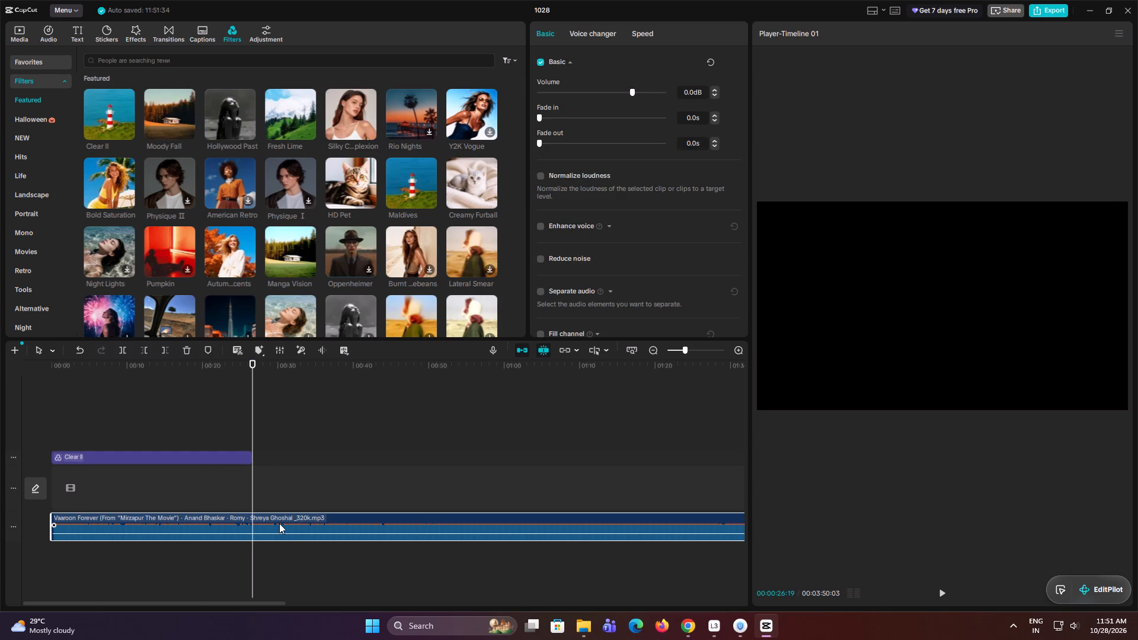
{"action": "key", "text": "w"}
{"action": "left_click", "coordinate": [222, 409]}
{"action": "left_click_drag", "start_coordinate": [222, 409], "coordinate": [0, 420]}
{"action": "key", "text": "space"}
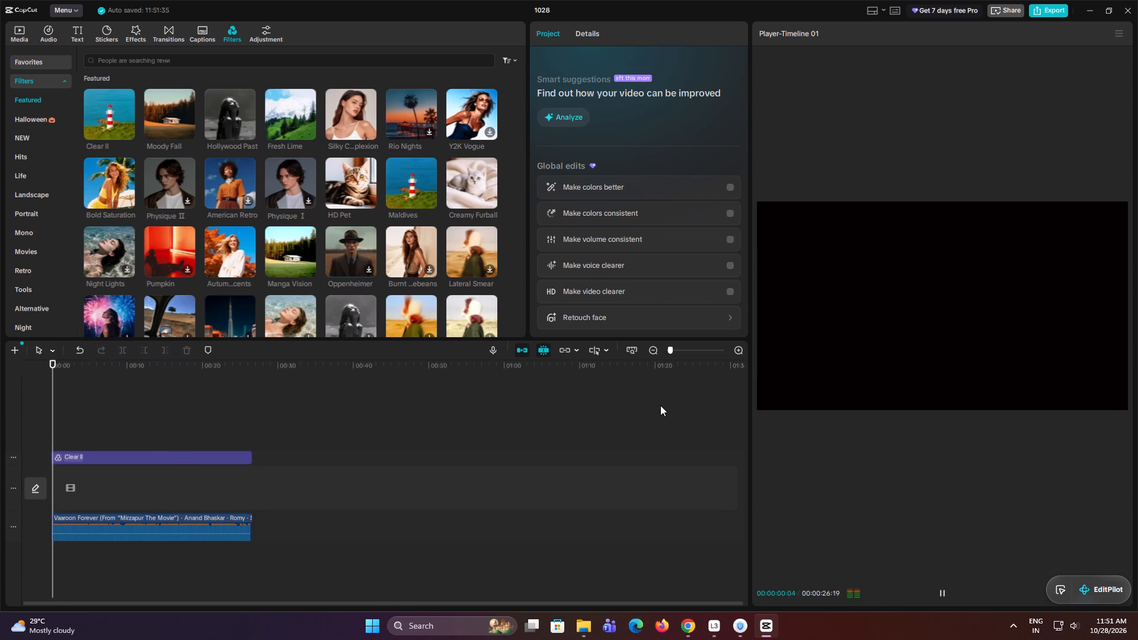
{"action": "left_click", "coordinate": [673, 350]}
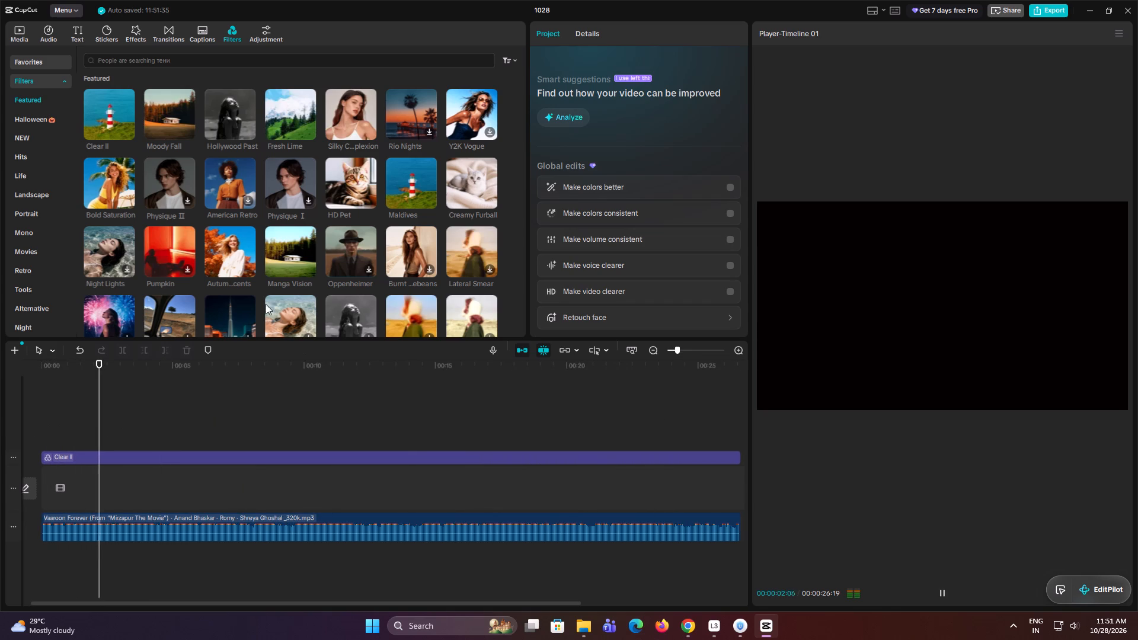
Stop playback and preview the clips C4086, C4071, C4070, C7793 and C7785 in the media library.
{"action": "left_click", "coordinate": [17, 21]}
{"action": "key", "text": "space"}
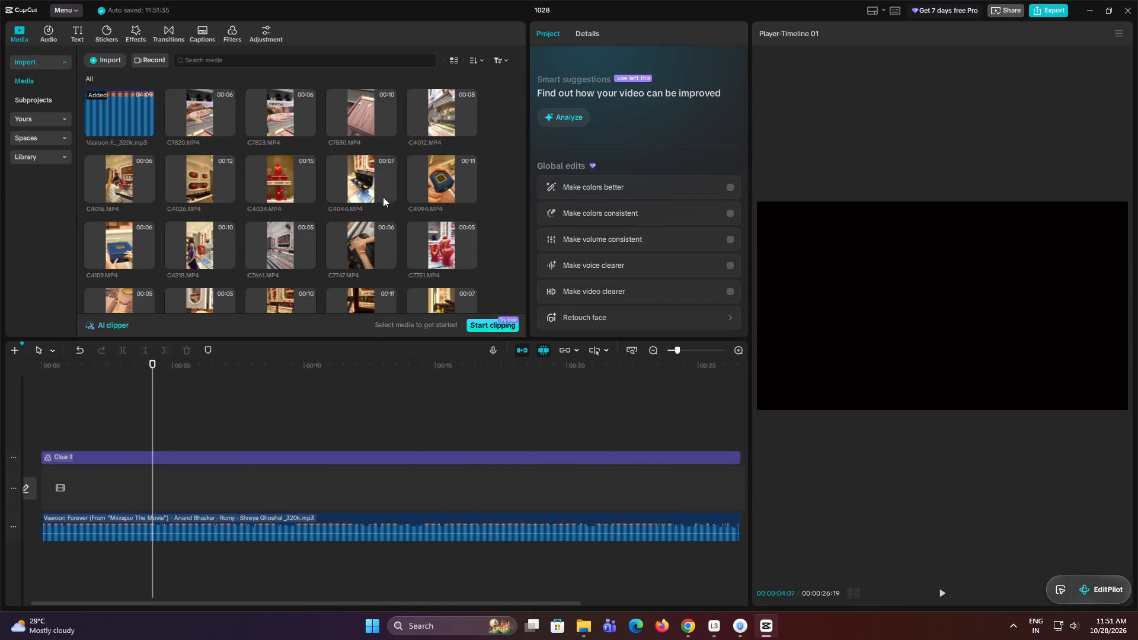
{"action": "scroll", "coordinate": [422, 245], "scroll_direction": "down", "scroll_amount": 1}
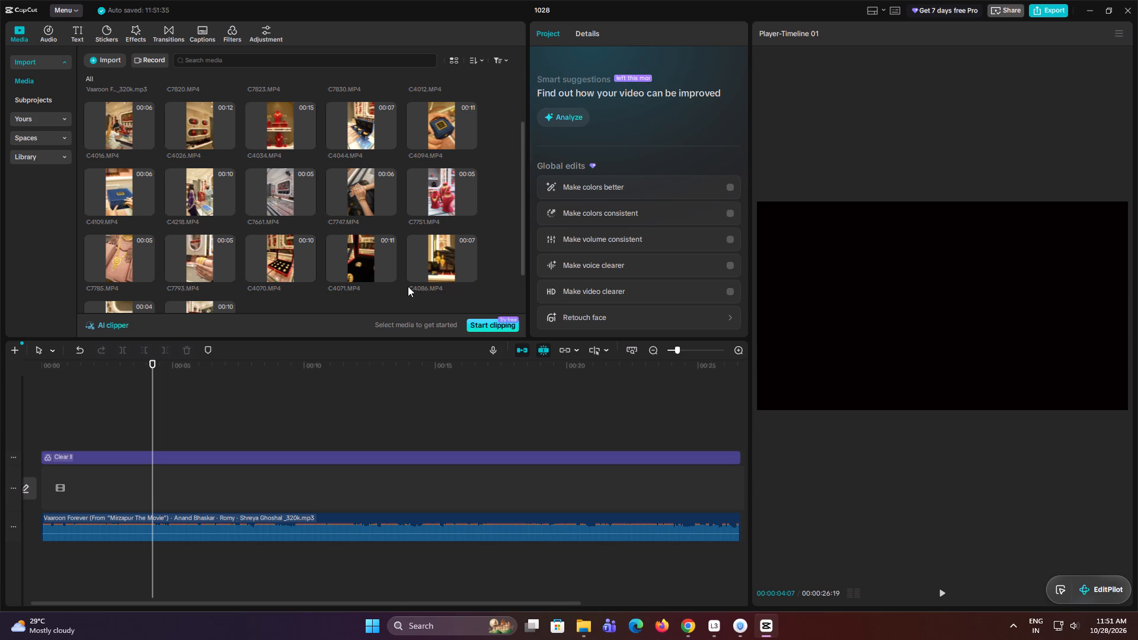
{"action": "left_click", "coordinate": [439, 261]}
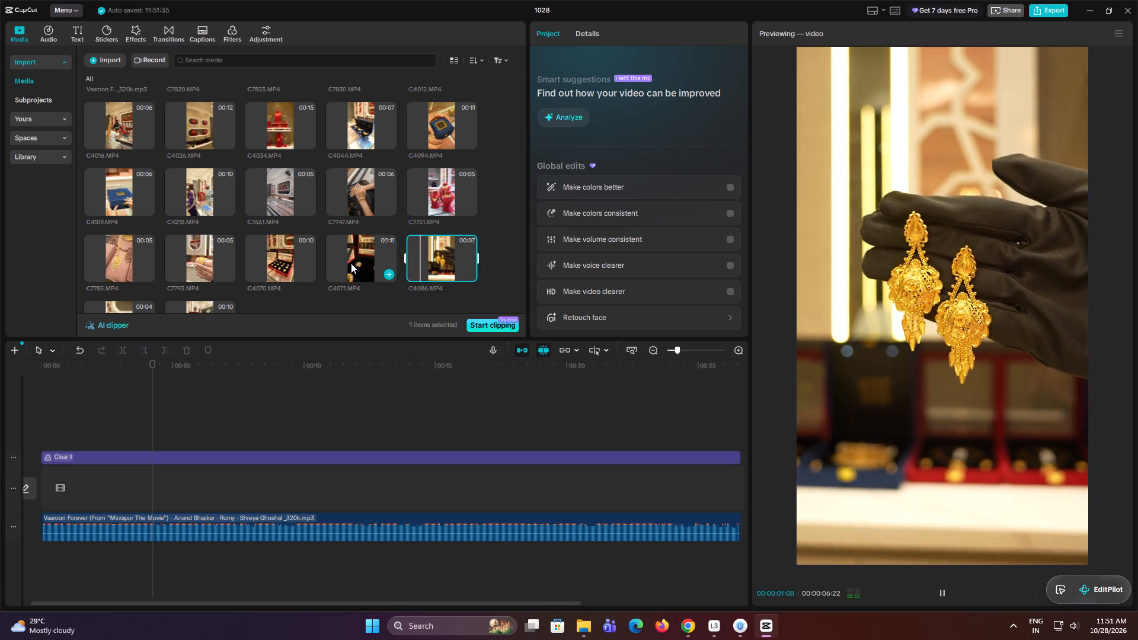
{"action": "left_click", "coordinate": [351, 263]}
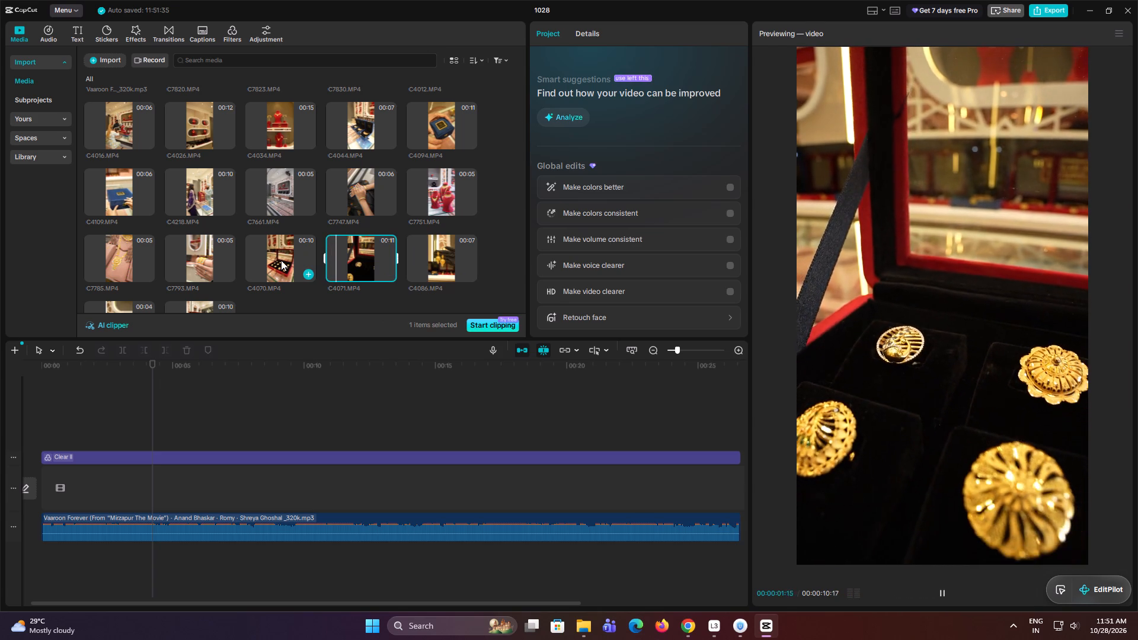
{"action": "left_click", "coordinate": [280, 260]}
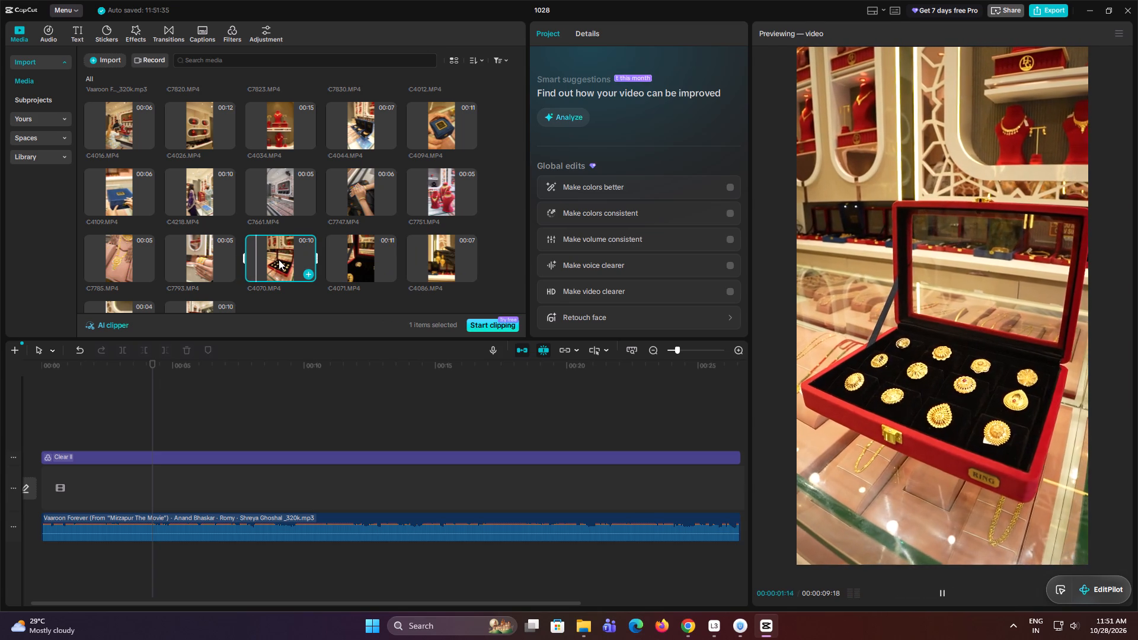
{"action": "left_click", "coordinate": [208, 268]}
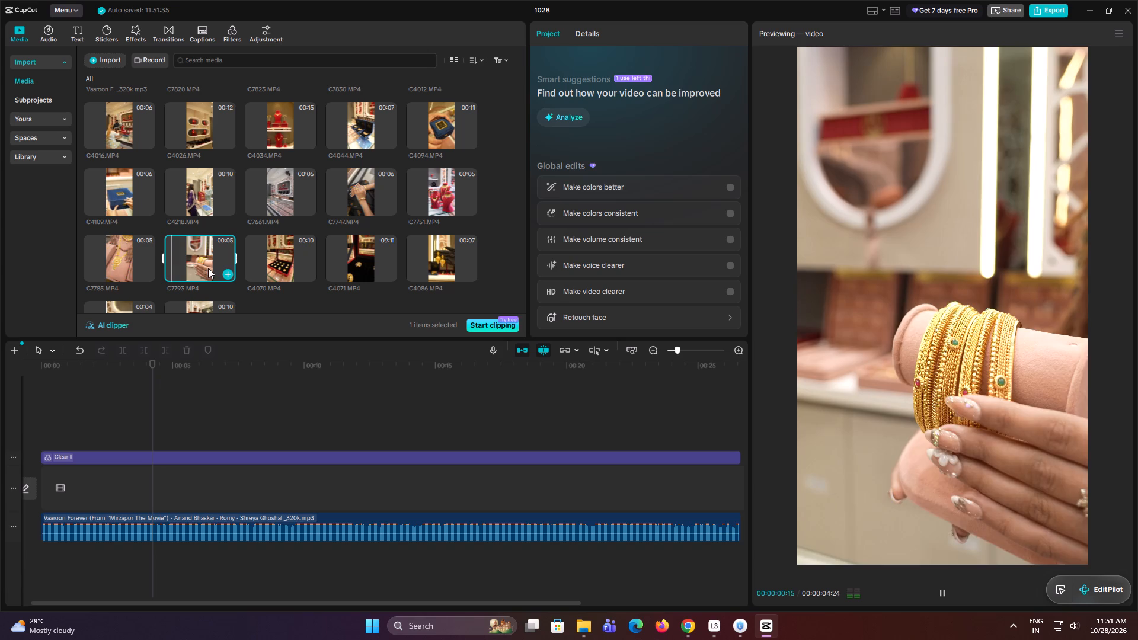
{"action": "left_click", "coordinate": [112, 260]}
{"action": "scroll", "coordinate": [159, 261], "scroll_direction": "down", "scroll_amount": 3}
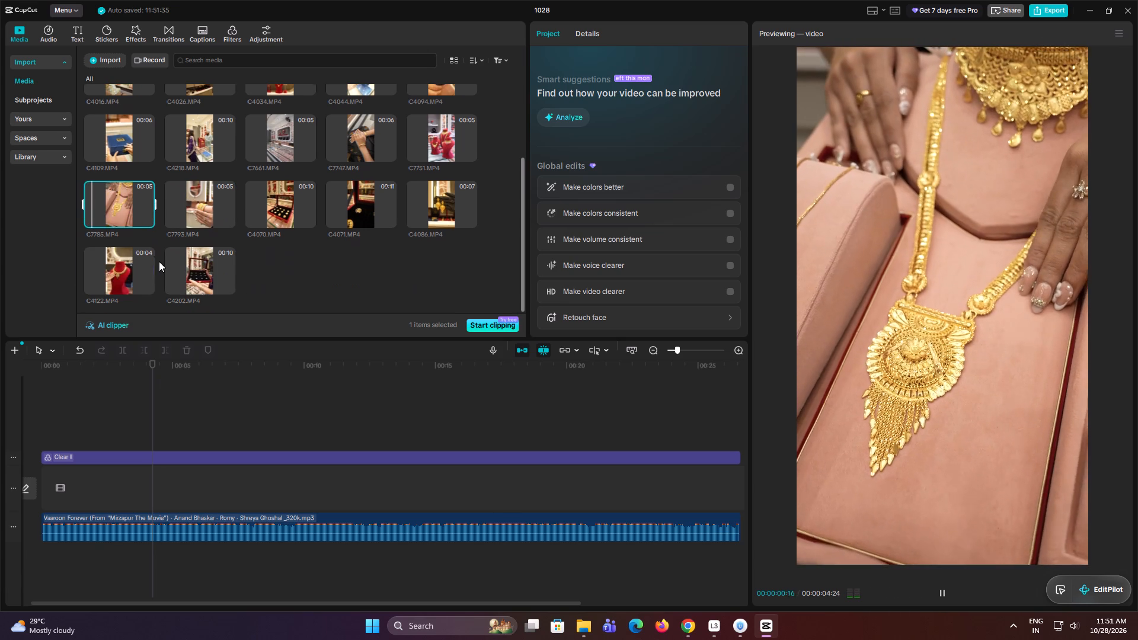
Place the red necklace bust clip C4122.MP4 on the main video track at the beginning of the timeline.
{"action": "left_click", "coordinate": [121, 273]}
{"action": "left_click_drag", "start_coordinate": [121, 273], "coordinate": [115, 321]}
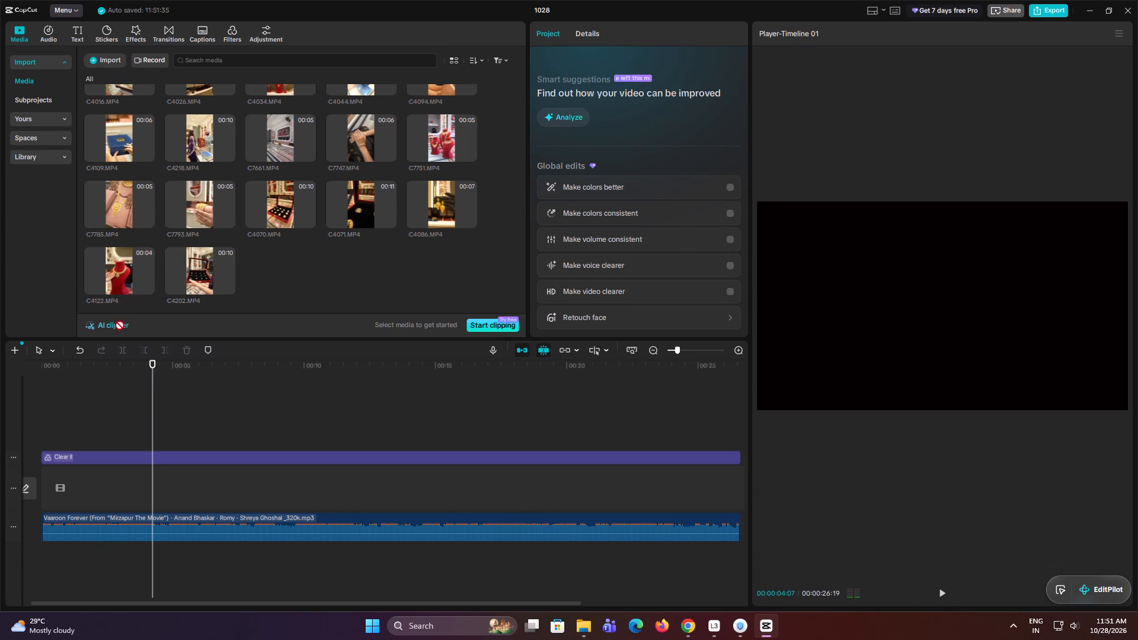
{"action": "left_click_drag", "start_coordinate": [115, 321], "coordinate": [10, 510]}
{"action": "left_click", "coordinate": [45, 392]}
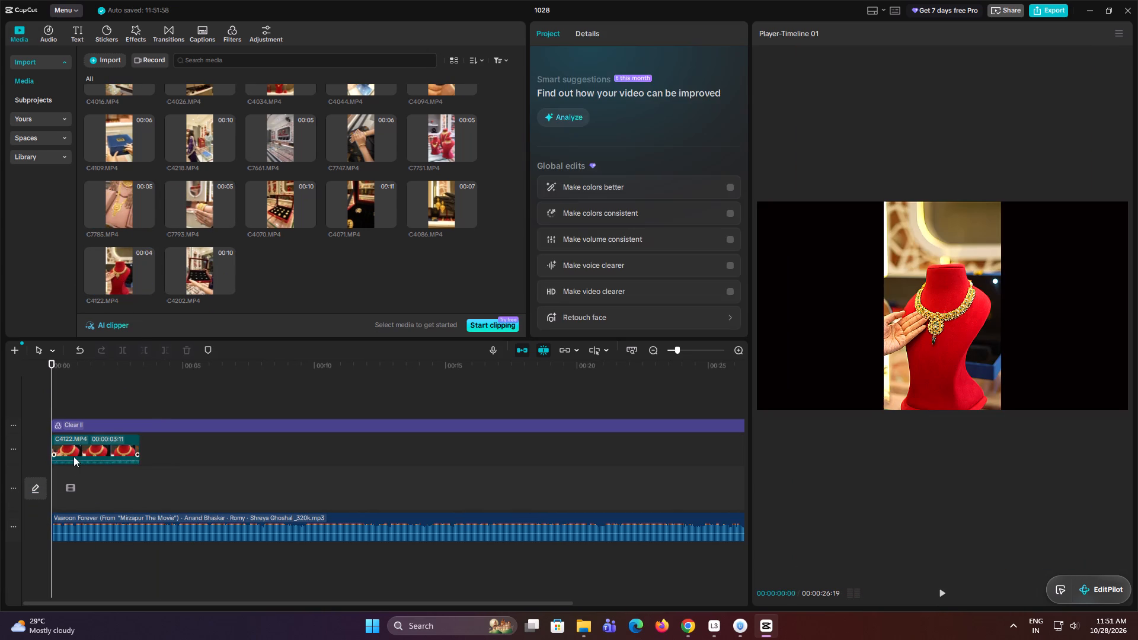
{"action": "left_click_drag", "start_coordinate": [73, 456], "coordinate": [69, 487]}
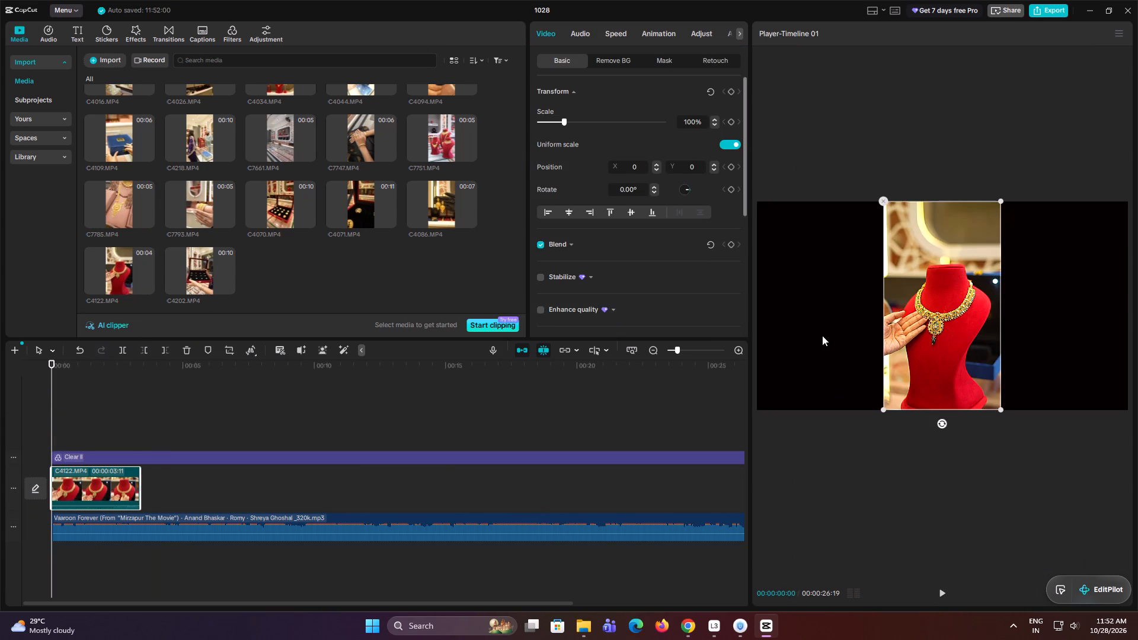
Set the project's aspect ratio to 9:16, moving the floating EditPilot widget out of the way.
{"action": "left_click_drag", "start_coordinate": [1073, 588], "coordinate": [974, 573]}
{"action": "left_click", "coordinate": [1104, 597]}
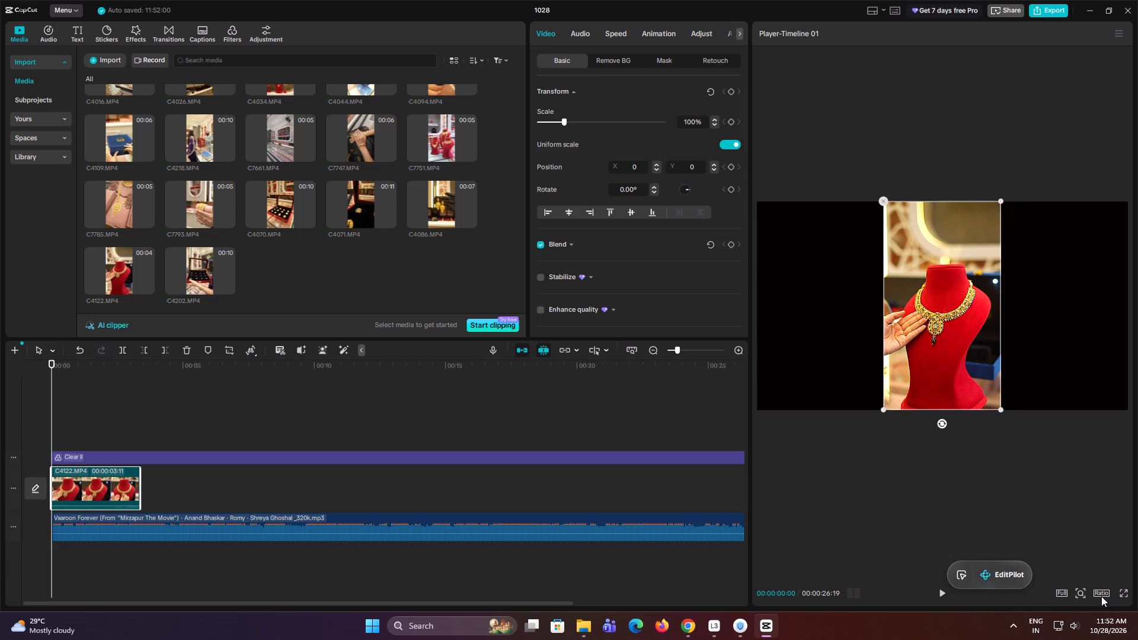
{"action": "left_click", "coordinate": [1064, 596]}
{"action": "left_click", "coordinate": [1026, 431]}
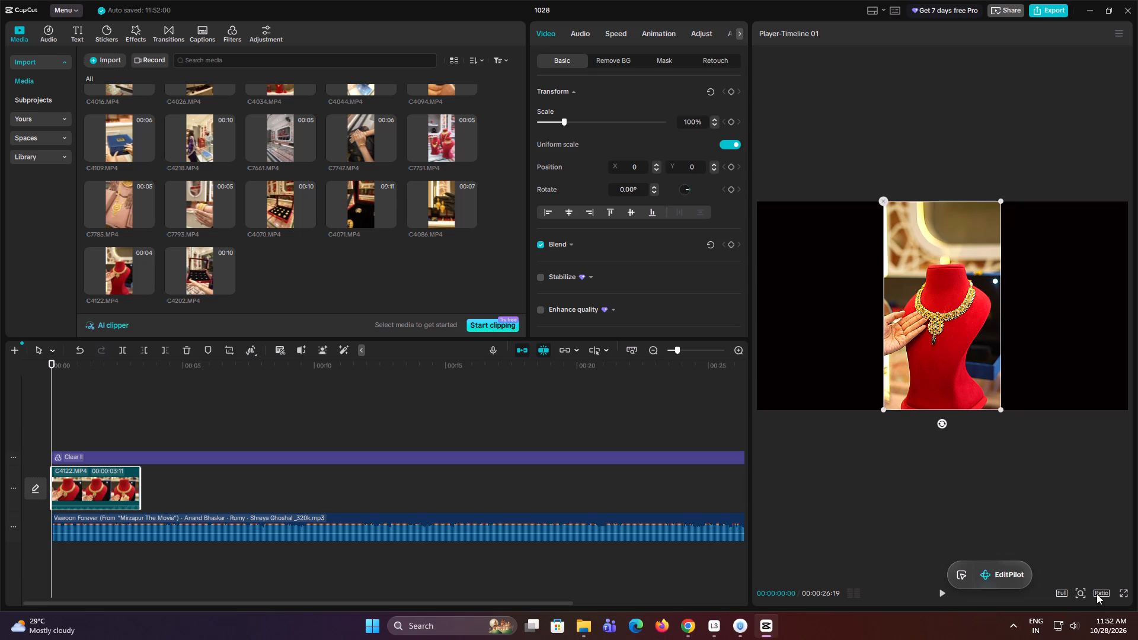
{"action": "left_click", "coordinate": [1106, 594]}
{"action": "left_click", "coordinate": [1075, 553]}
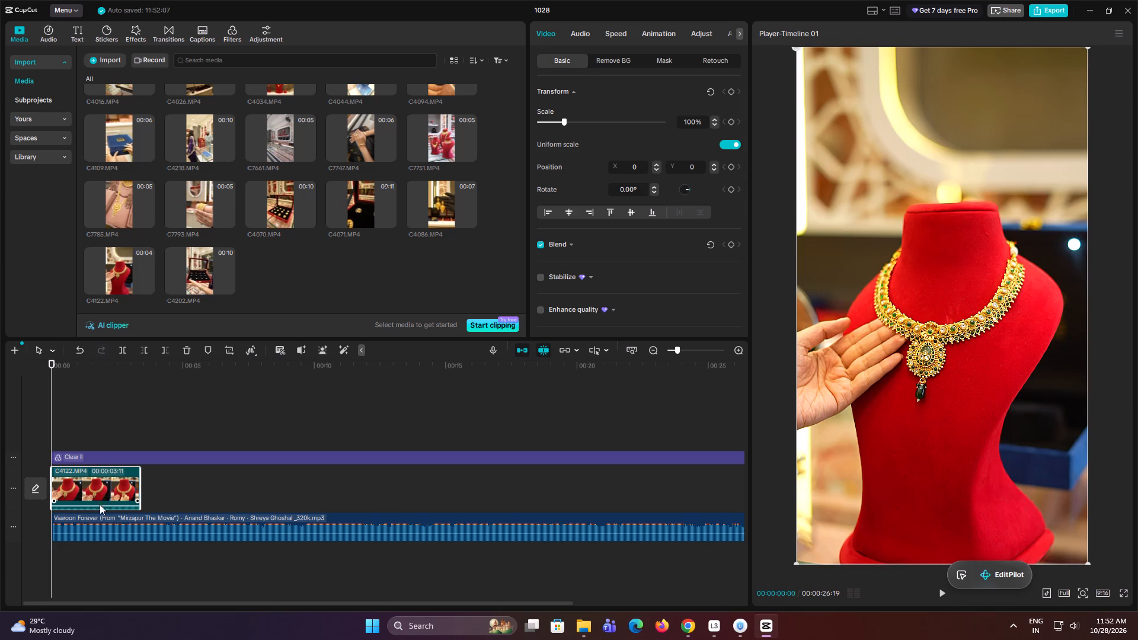
Mute the C4122.MP4 clip's audio and play the clip through.
{"action": "left_click_drag", "start_coordinate": [94, 506], "coordinate": [91, 518]}
{"action": "key", "text": "space"}
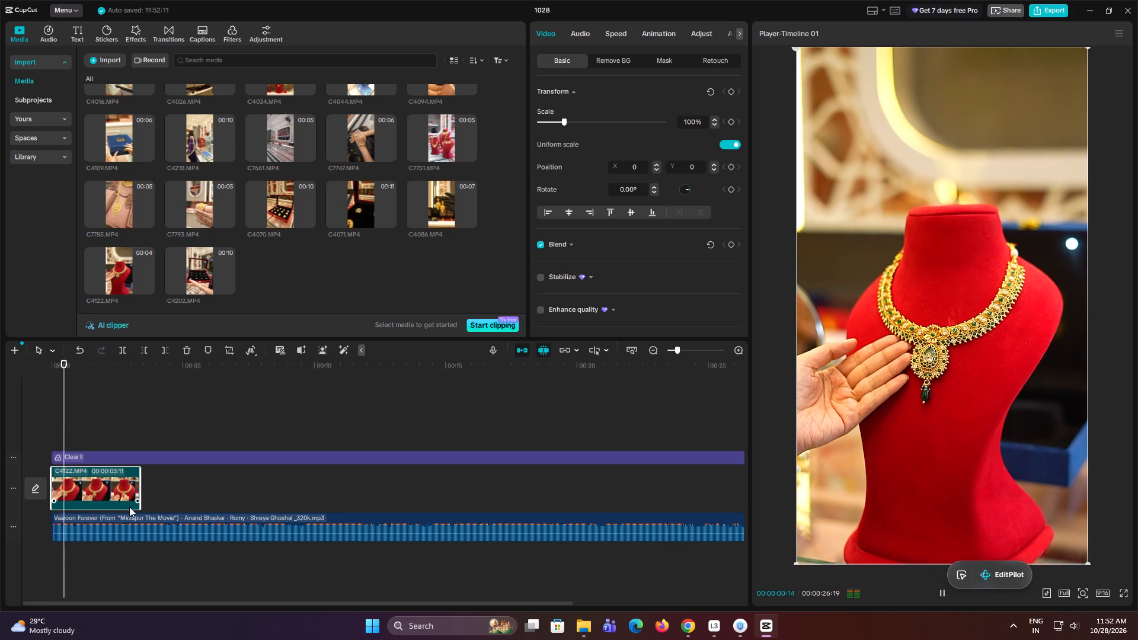
{"action": "key", "text": "space"}
{"action": "key", "text": "space"}
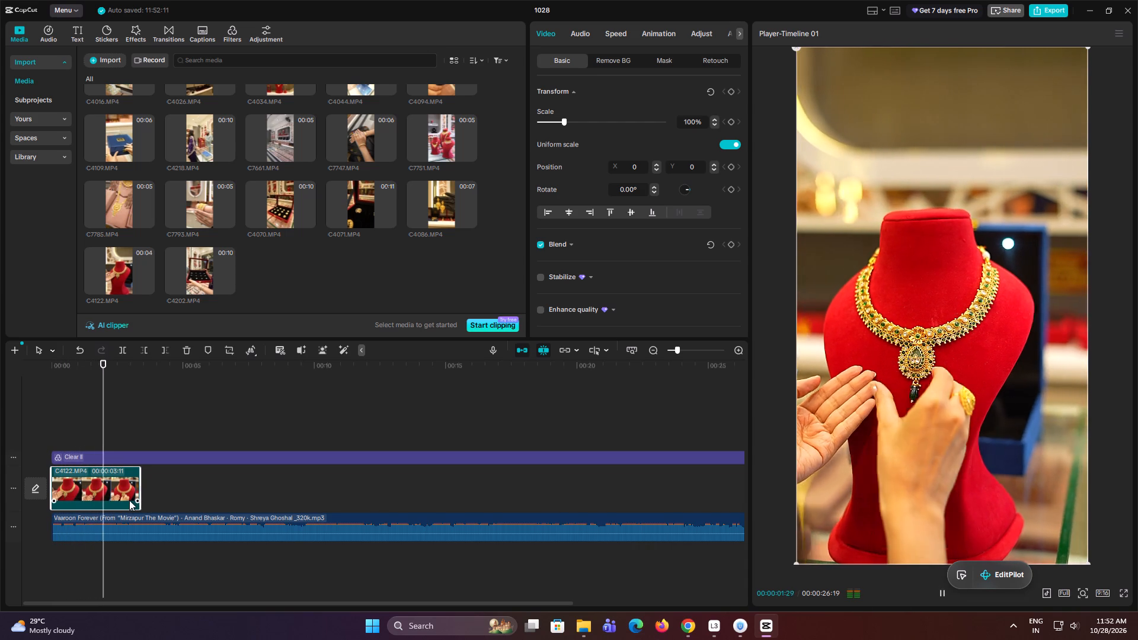
{"action": "key", "text": "space"}
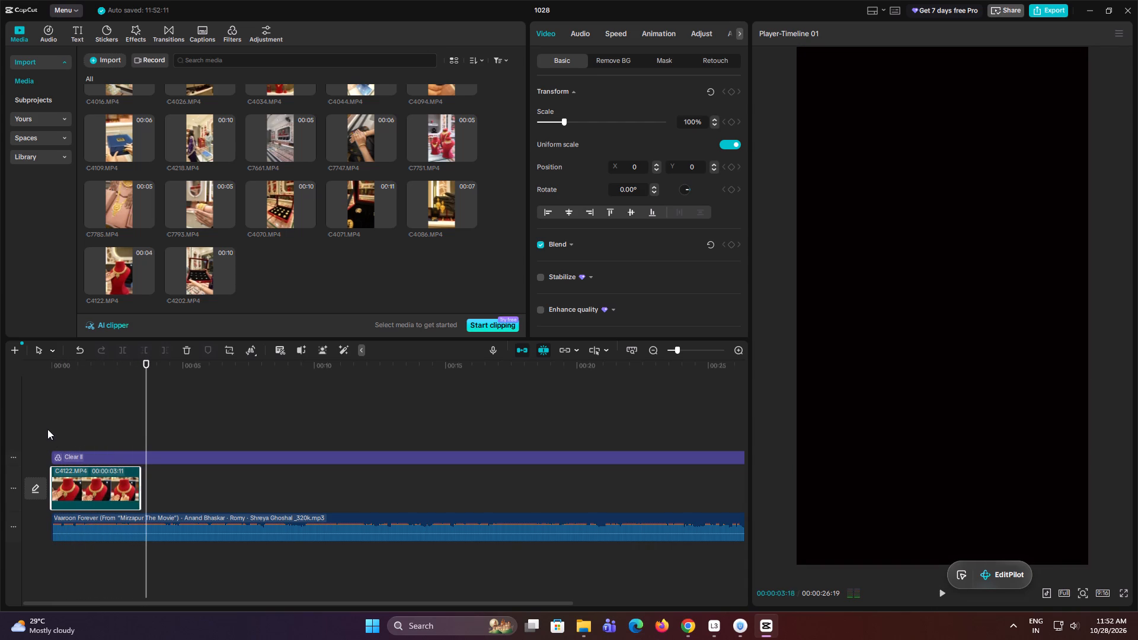
Return to the timeline's start and slow the C4122.MP4 clip to 0.54x speed.
{"action": "left_click", "coordinate": [69, 411]}
{"action": "left_click_drag", "start_coordinate": [69, 411], "coordinate": [39, 420]}
{"action": "left_click", "coordinate": [87, 494]}
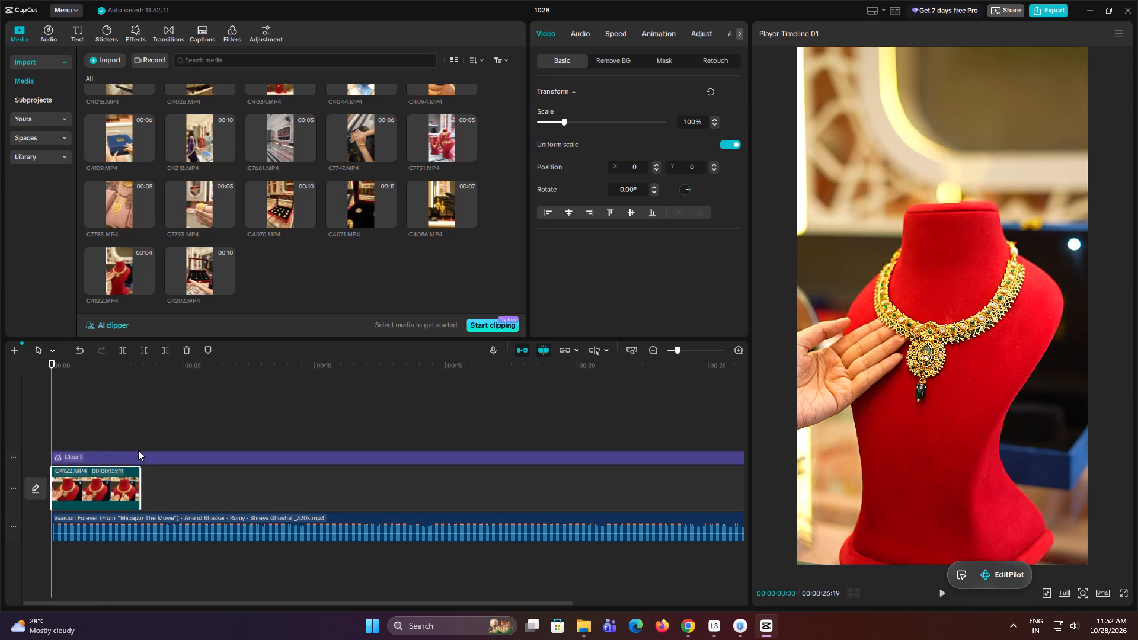
{"action": "left_click", "coordinate": [617, 35]}
{"action": "left_click_drag", "start_coordinate": [561, 105], "coordinate": [552, 109]}
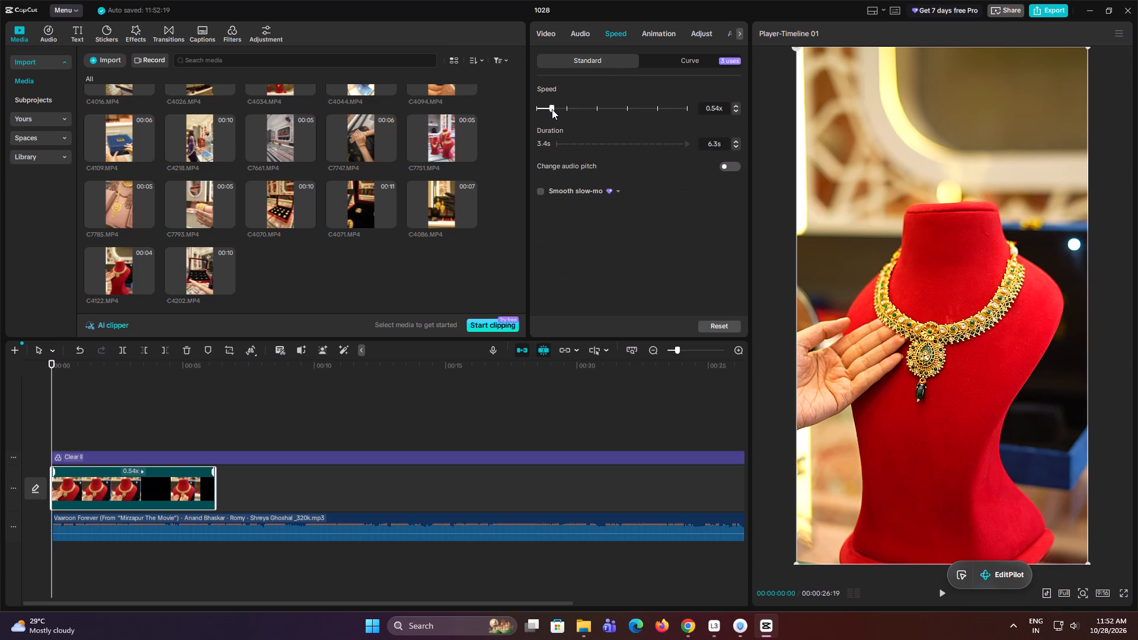
Play the slowed C4122.MP4 clip and cut off everything after 00:00:02:04.
{"action": "key", "text": "space"}
{"action": "key", "text": "space"}
{"action": "key", "text": "space"}
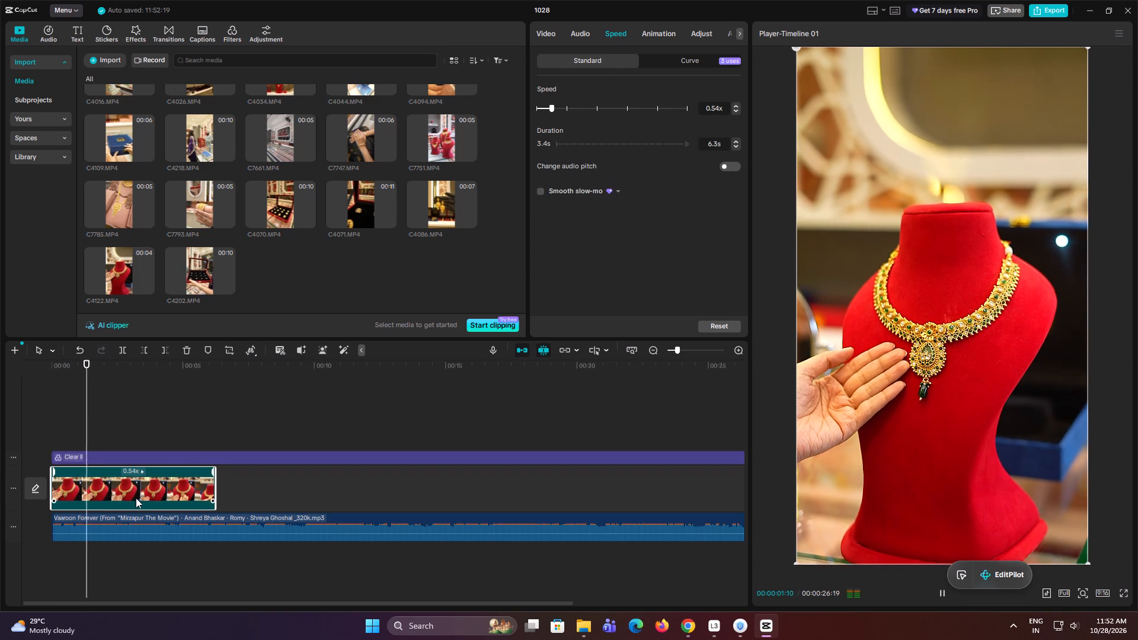
{"action": "key", "text": "space"}
{"action": "key", "text": "space"}
{"action": "key", "text": "space"}
{"action": "left_click", "coordinate": [129, 494]}
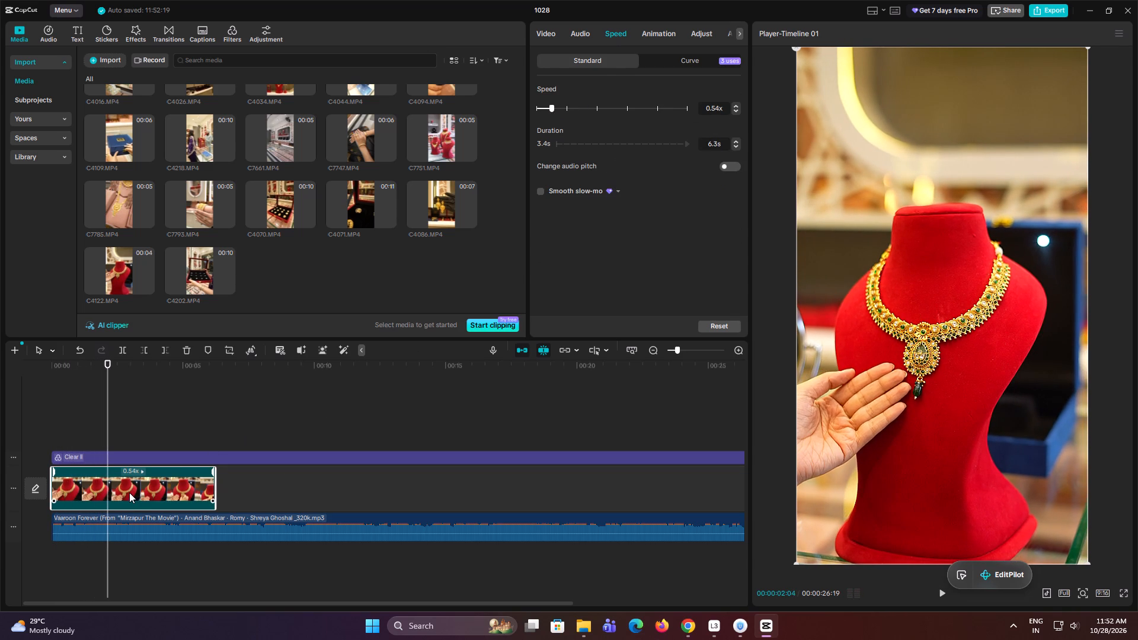
{"action": "key", "text": "w"}
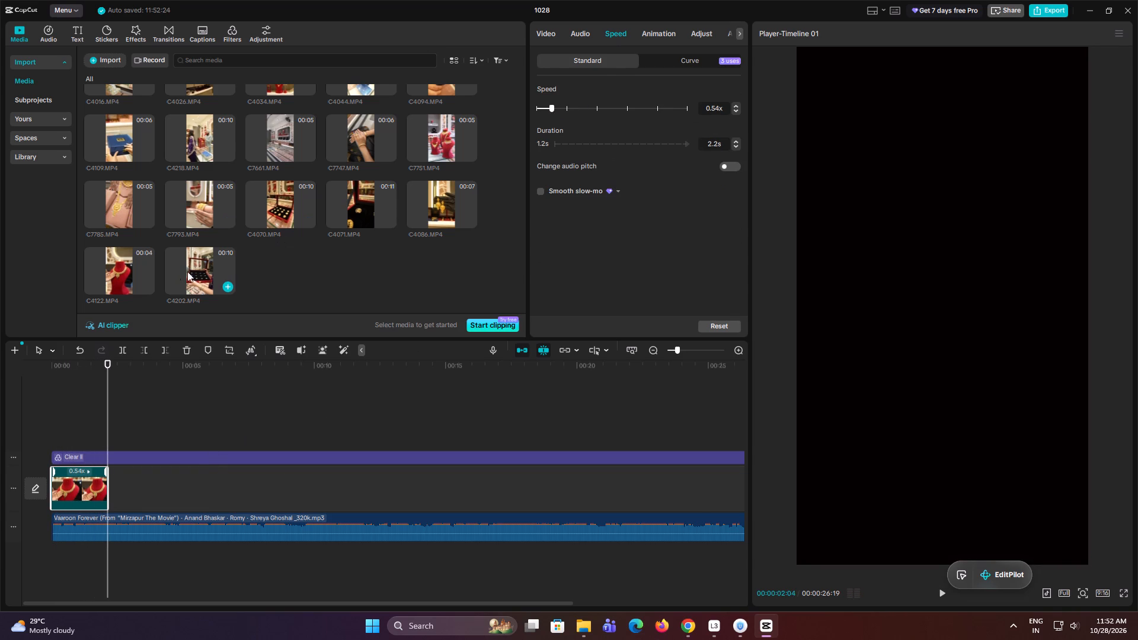
Preview C4202.MP4 and C4070.MP4, and add the ring box clip C4070.MP4 directly after the necklace clip.
{"action": "left_click", "coordinate": [192, 270]}
{"action": "key", "text": "space"}
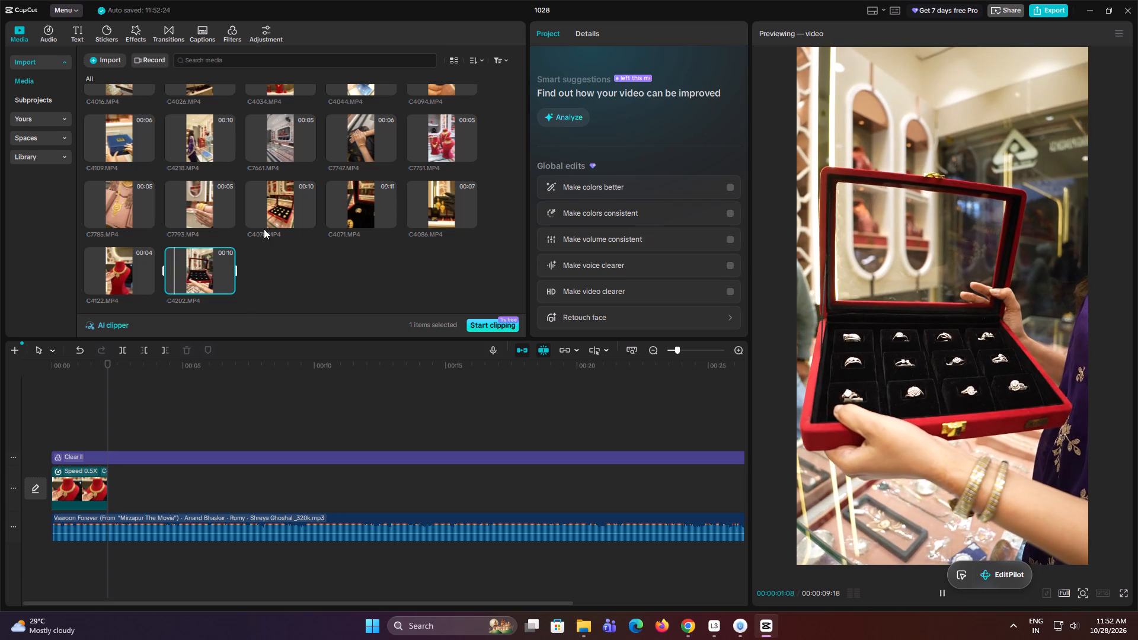
{"action": "left_click", "coordinate": [279, 214]}
{"action": "left_click_drag", "start_coordinate": [284, 208], "coordinate": [160, 477]}
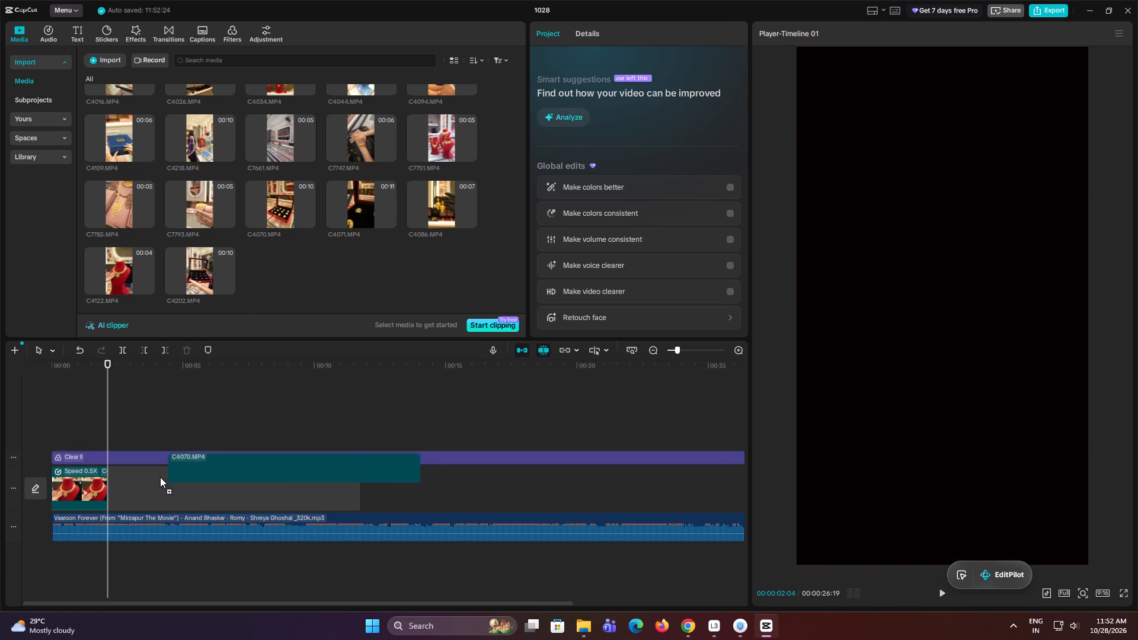
{"action": "left_click_drag", "start_coordinate": [160, 477], "coordinate": [133, 494]}
Cut off the opening of the C4070.MP4 clip before 00:00:04:13, closing the gap to the necklace clip.
{"action": "left_click", "coordinate": [126, 412]}
{"action": "left_click_drag", "start_coordinate": [126, 412], "coordinate": [168, 409]}
{"action": "left_click", "coordinate": [174, 494]}
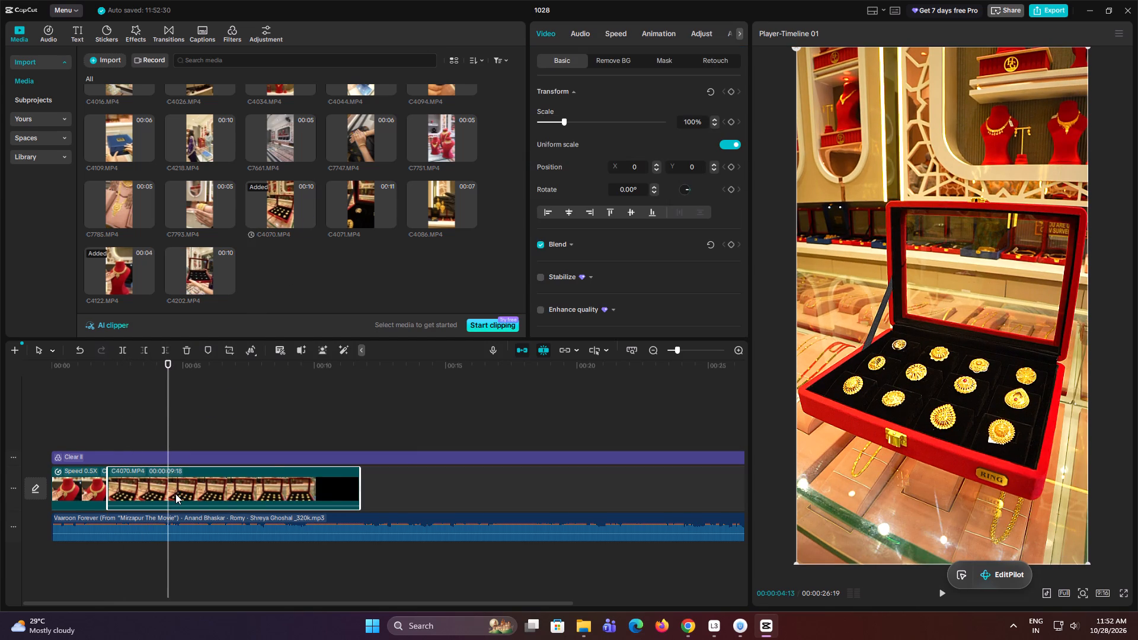
{"action": "key", "text": "q"}
Mute the audio of the C4070.MP4 clip.
{"action": "left_click", "coordinate": [183, 489]}
{"action": "left_click_drag", "start_coordinate": [178, 506], "coordinate": [187, 531]}
Play the C4070.MP4 clip and cut off everything after 00:00:04:19.
{"action": "key", "text": "space"}
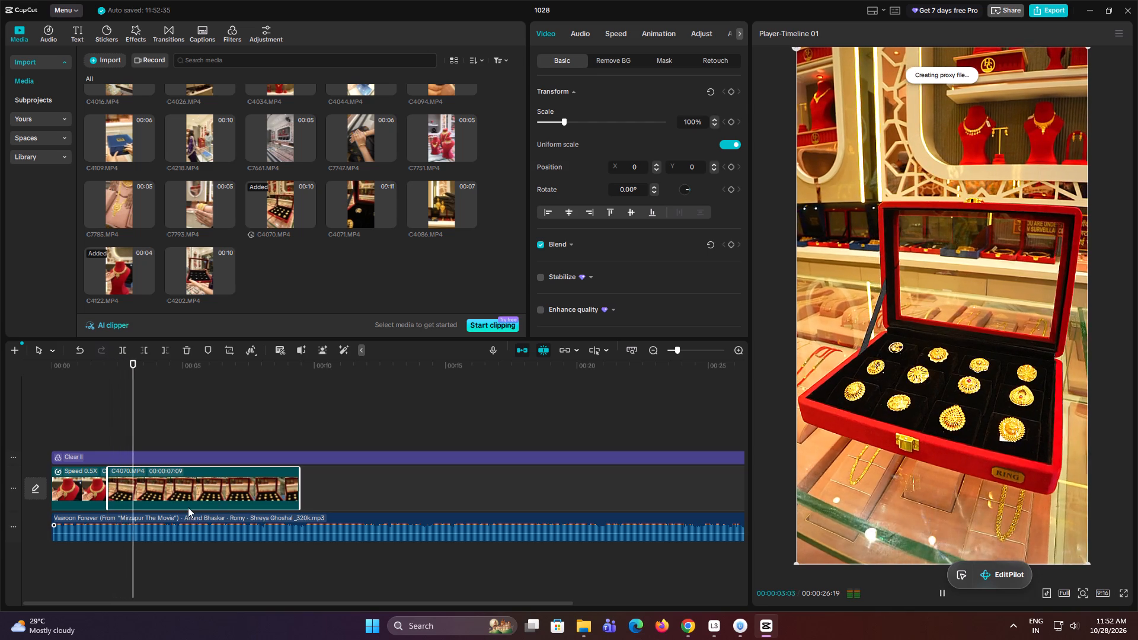
{"action": "key", "text": "space"}
{"action": "key", "text": "space"}
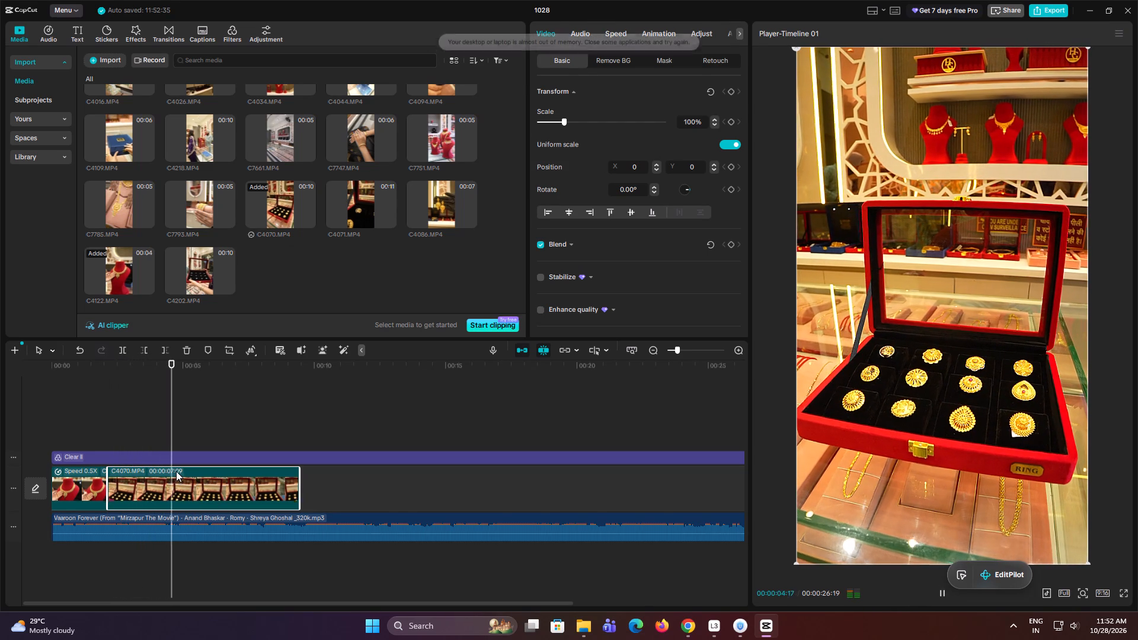
{"action": "key", "text": "space"}
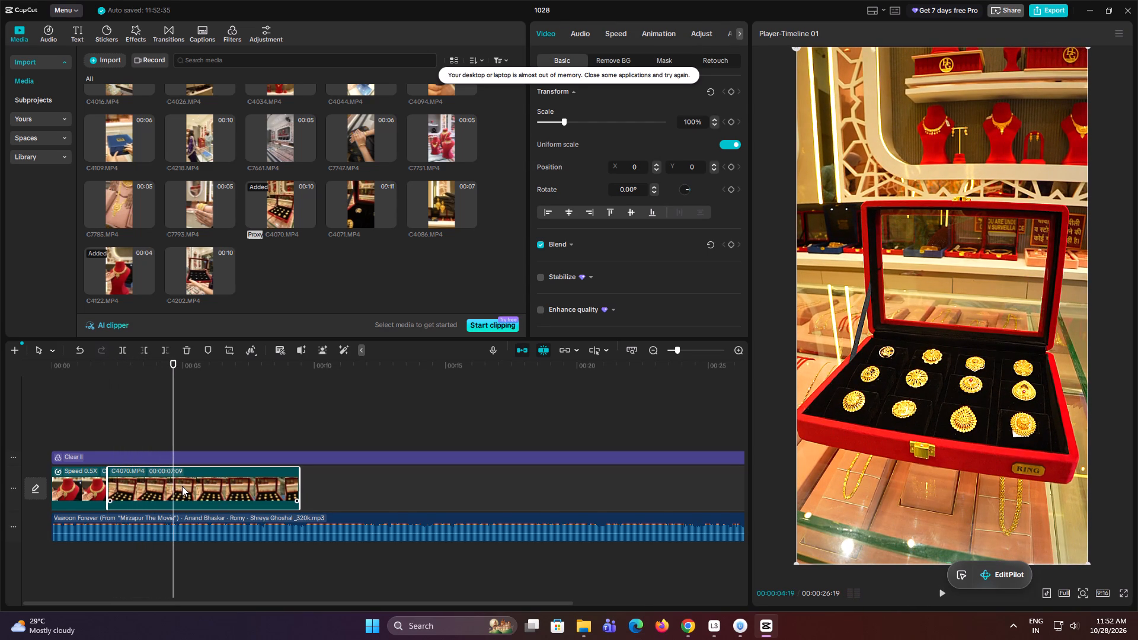
{"action": "key", "text": "w"}
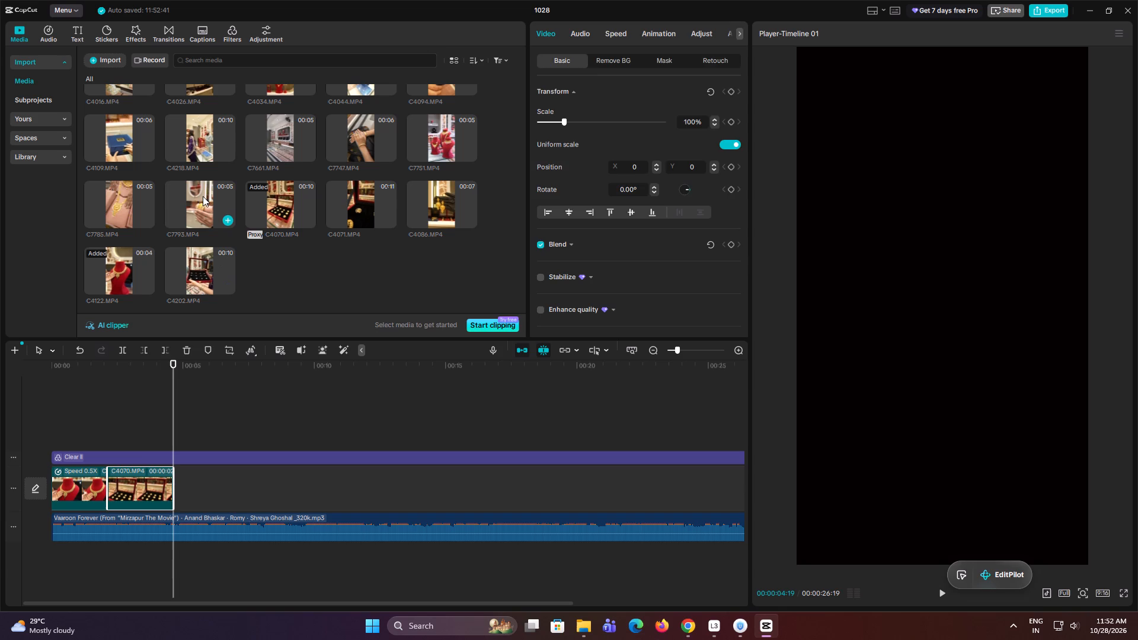
Preview C7793.MP4 and C7785.MP4, and add the bangles clip C7793.MP4 directly after the ring box clip.
{"action": "left_click", "coordinate": [200, 193]}
{"action": "left_click", "coordinate": [104, 206]}
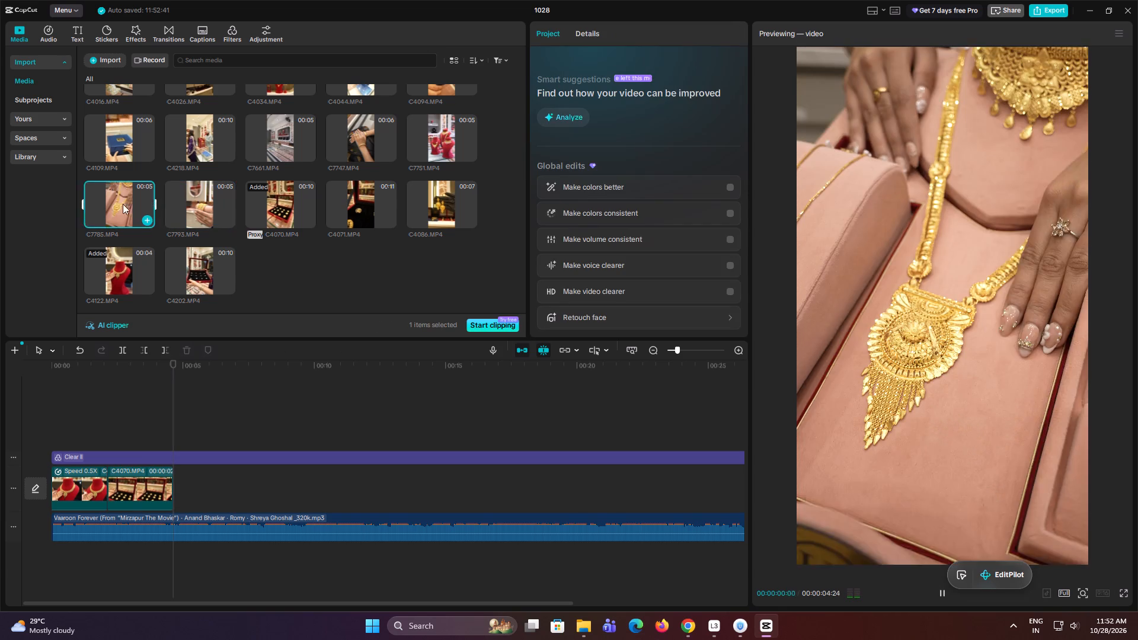
{"action": "left_click", "coordinate": [206, 200]}
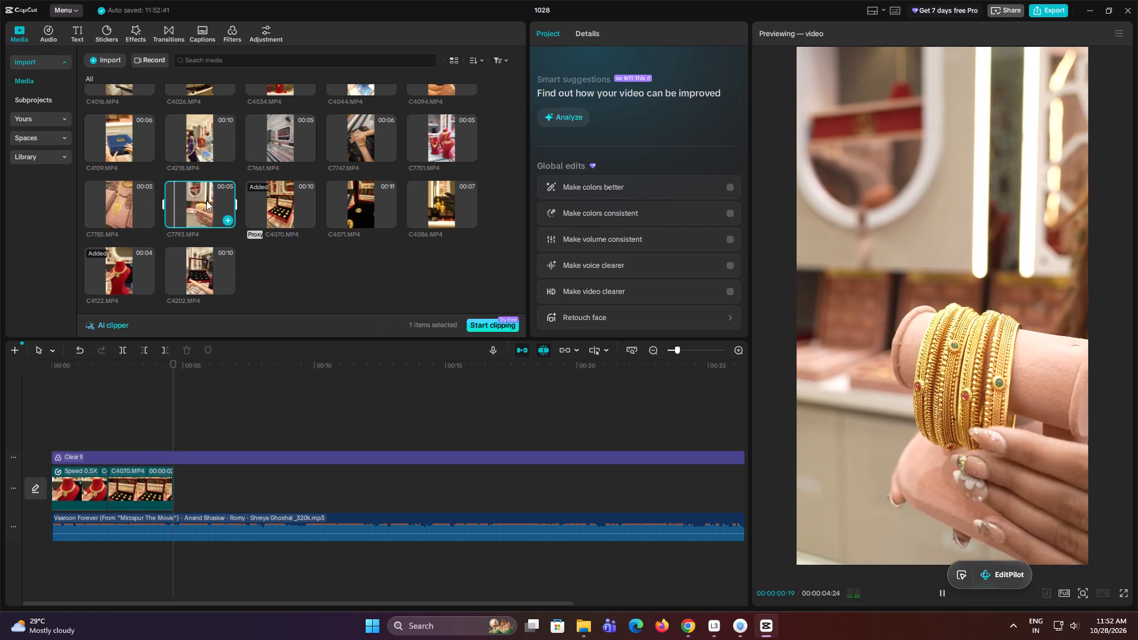
{"action": "left_click_drag", "start_coordinate": [206, 200], "coordinate": [206, 480]}
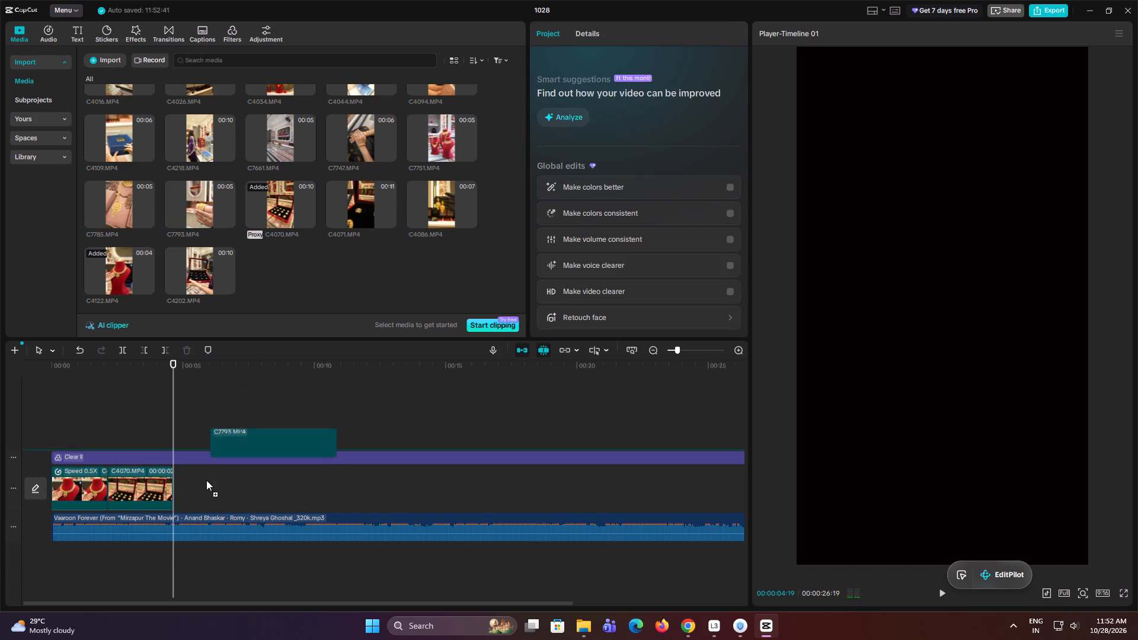
{"action": "left_click_drag", "start_coordinate": [206, 480], "coordinate": [178, 500]}
Mute the C7793.MP4 clip's audio and play its opening.
{"action": "left_click_drag", "start_coordinate": [196, 506], "coordinate": [199, 515]}
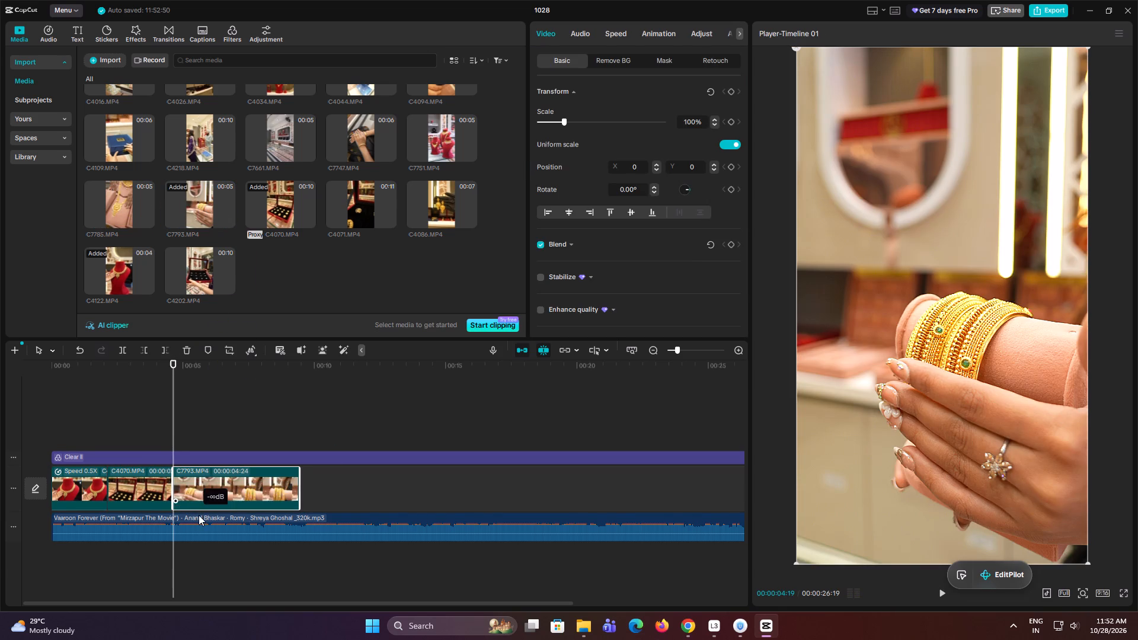
{"action": "left_click_drag", "start_coordinate": [199, 515], "coordinate": [199, 516]}
{"action": "key", "text": "space"}
{"action": "key", "text": "space"}
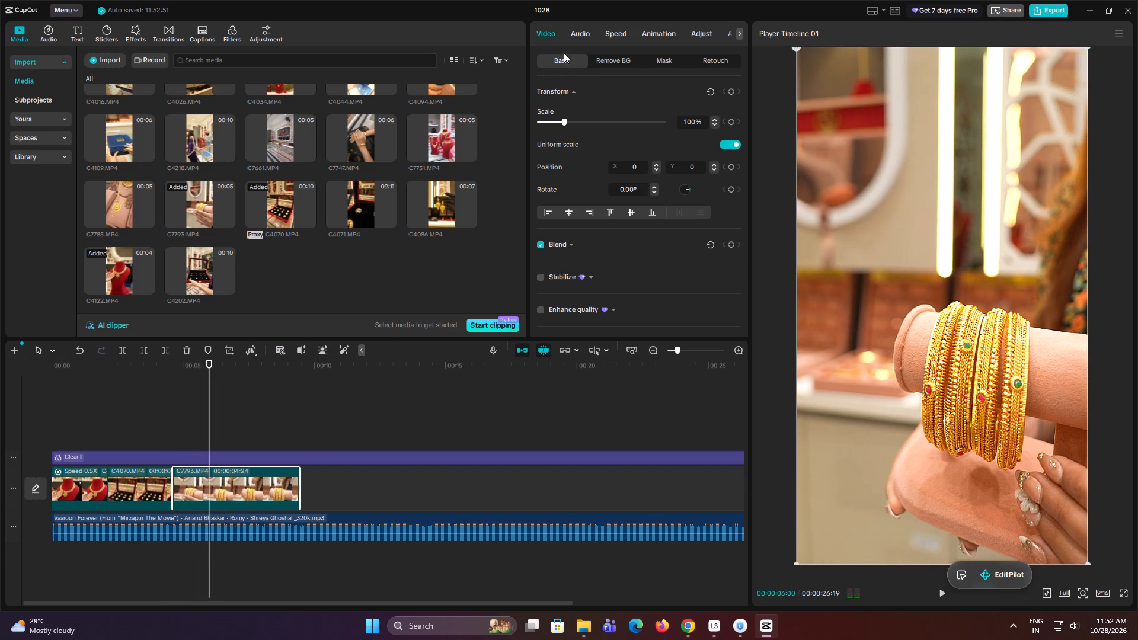
Slow the C7793.MP4 clip to about 0.6x speed and play it from its beginning.
{"action": "left_click", "coordinate": [616, 31]}
{"action": "left_click", "coordinate": [557, 108]}
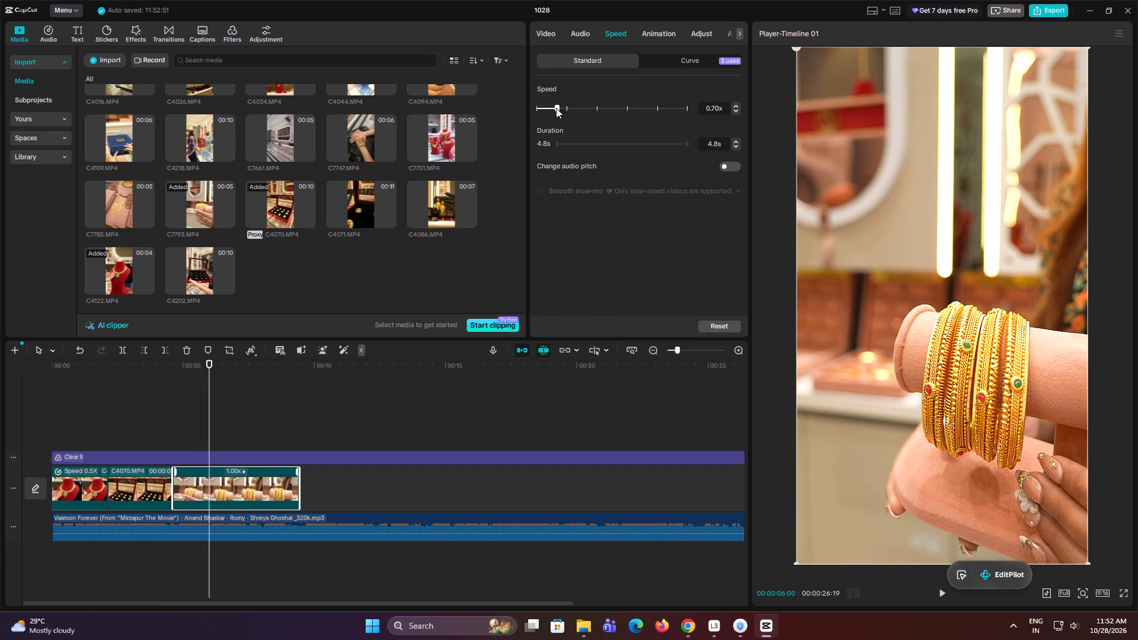
{"action": "left_click", "coordinate": [170, 412]}
{"action": "key", "text": "space"}
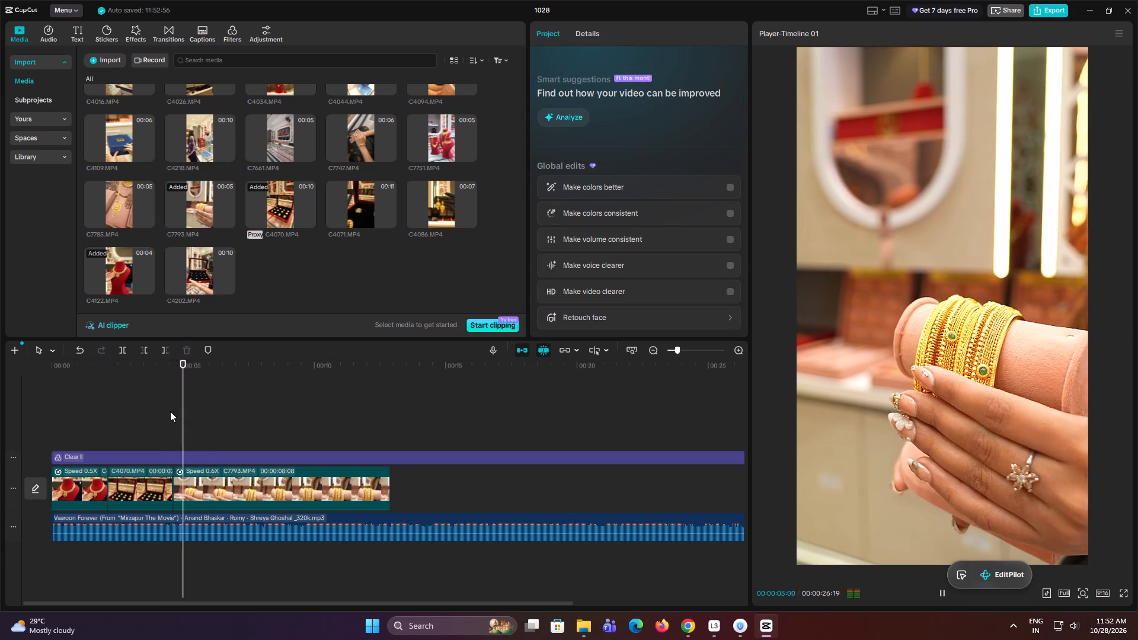
Stop playback and cut off everything in the C7793.MP4 bangles clip after 00:00:06:21.
{"action": "key", "text": "space"}
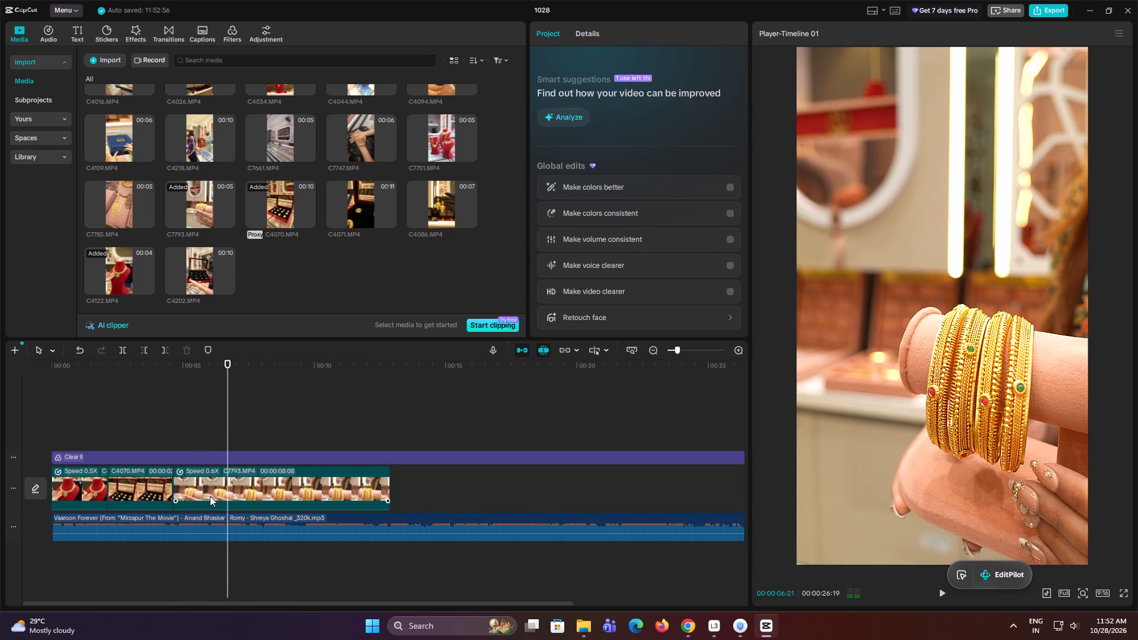
{"action": "left_click", "coordinate": [235, 498]}
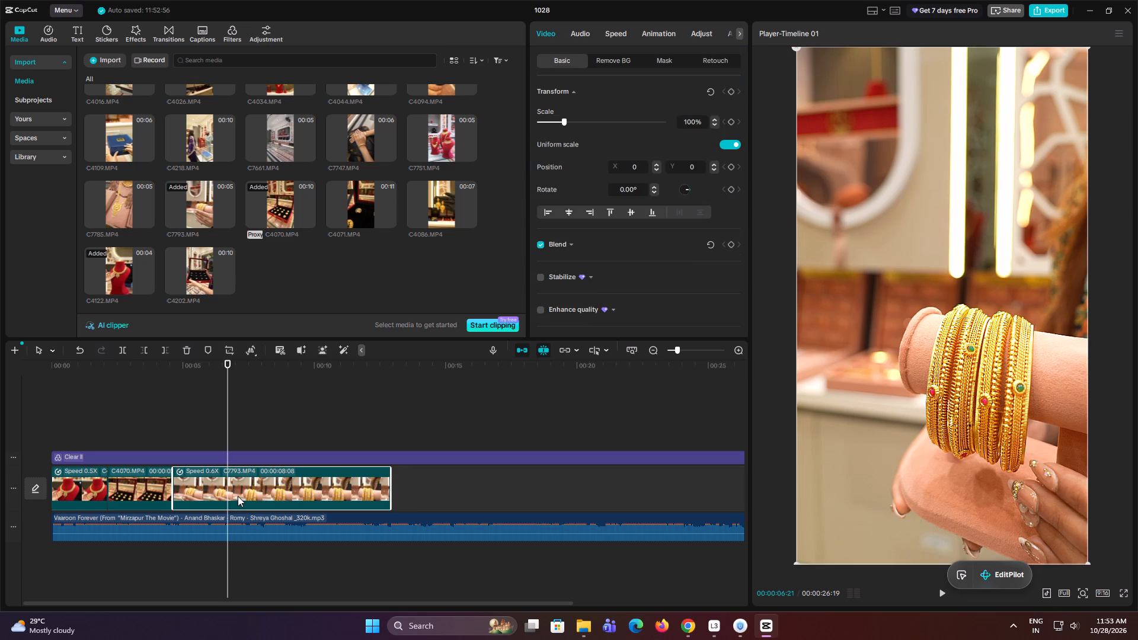
{"action": "key", "text": "w"}
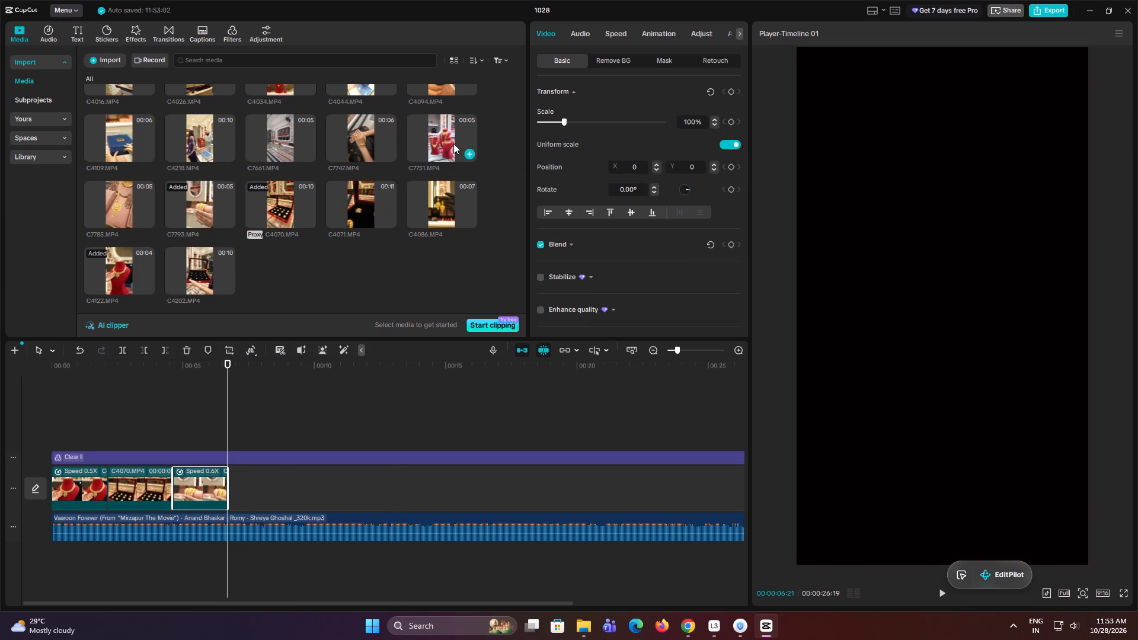
Preview C7751.MP4 and add this necklace display clip directly after the bangles clip.
{"action": "left_click", "coordinate": [438, 139]}
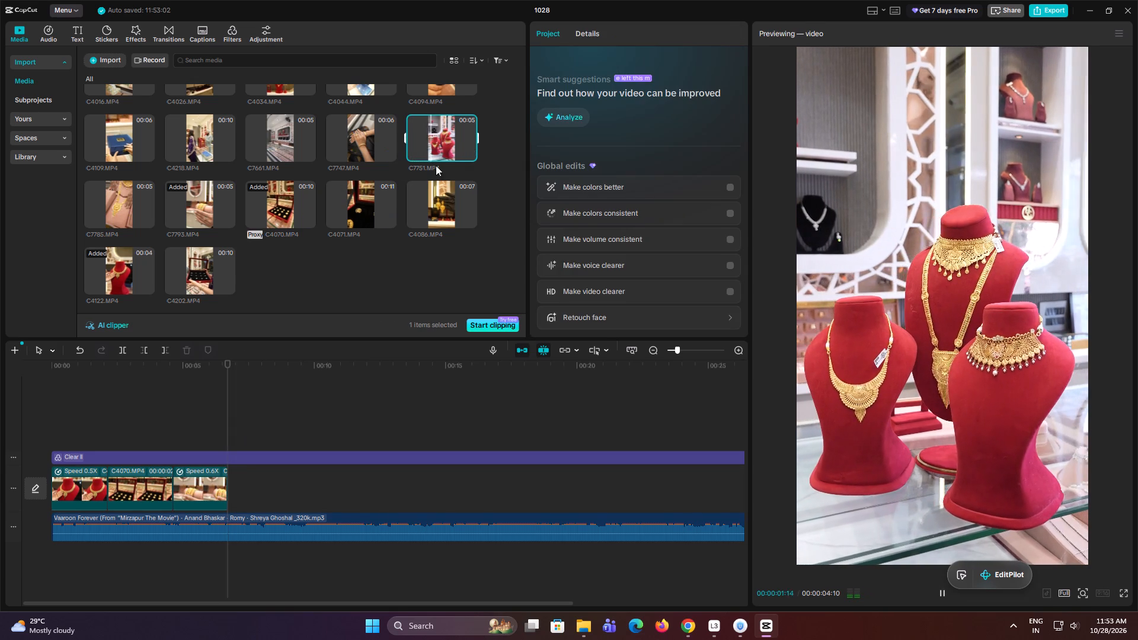
{"action": "left_click_drag", "start_coordinate": [442, 132], "coordinate": [226, 494]}
Play the C7751.MP4 clip and cut off everything after 00:00:09:17.
{"action": "key", "text": "space"}
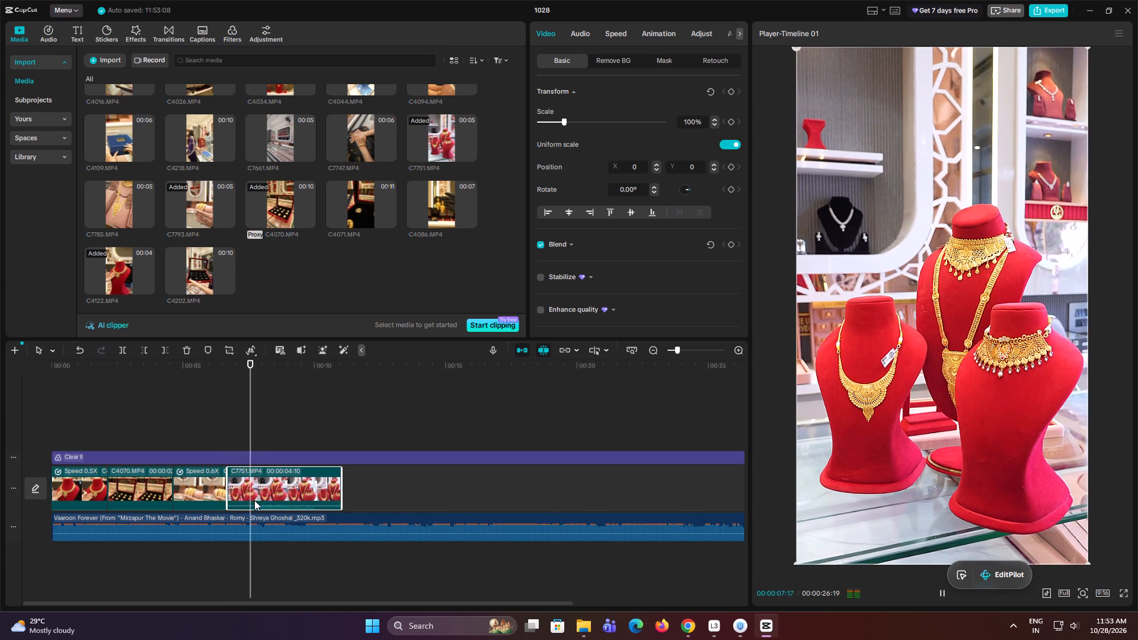
{"action": "key", "text": "space"}
{"action": "key", "text": "space"}
{"action": "key", "text": "space"}
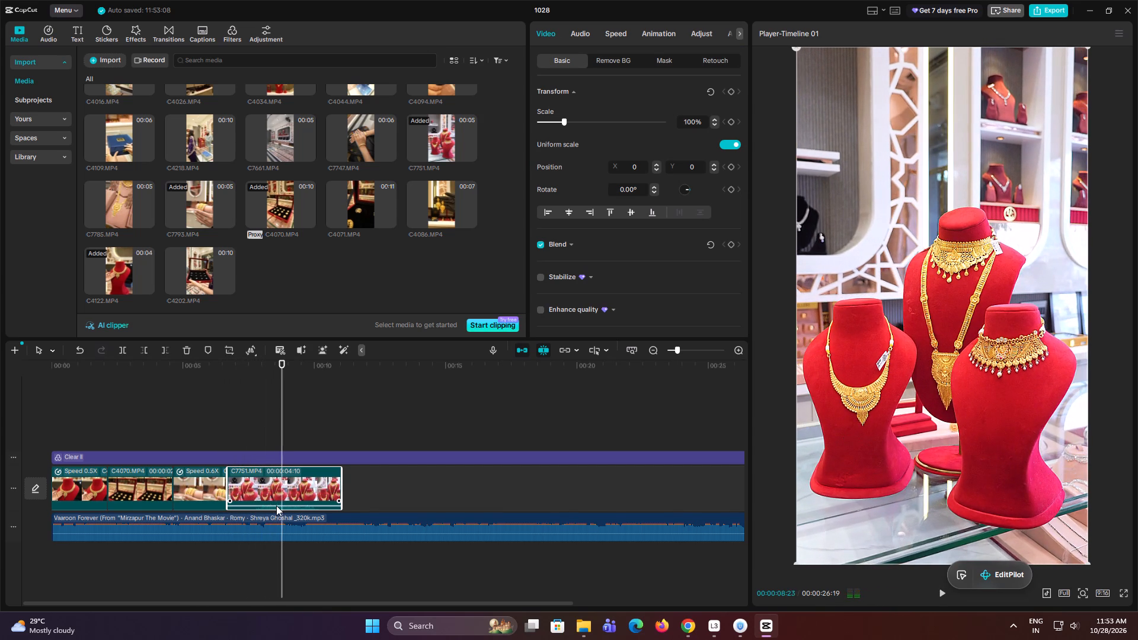
{"action": "key", "text": "space"}
{"action": "key", "text": "space"}
{"action": "left_click", "coordinate": [302, 488]}
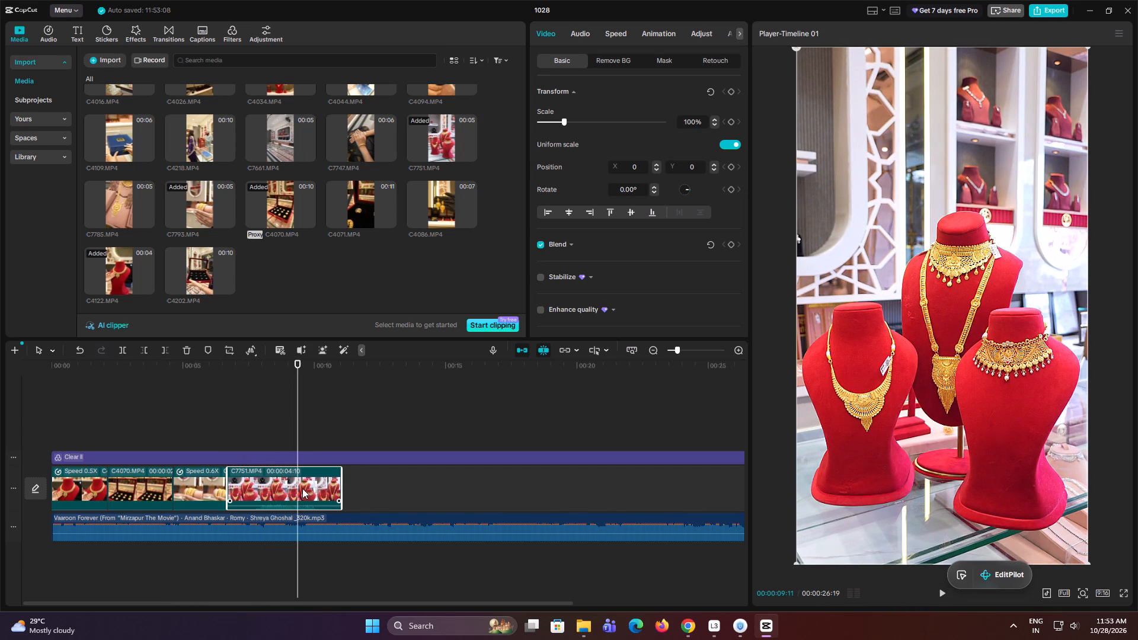
{"action": "key", "text": "Right"}
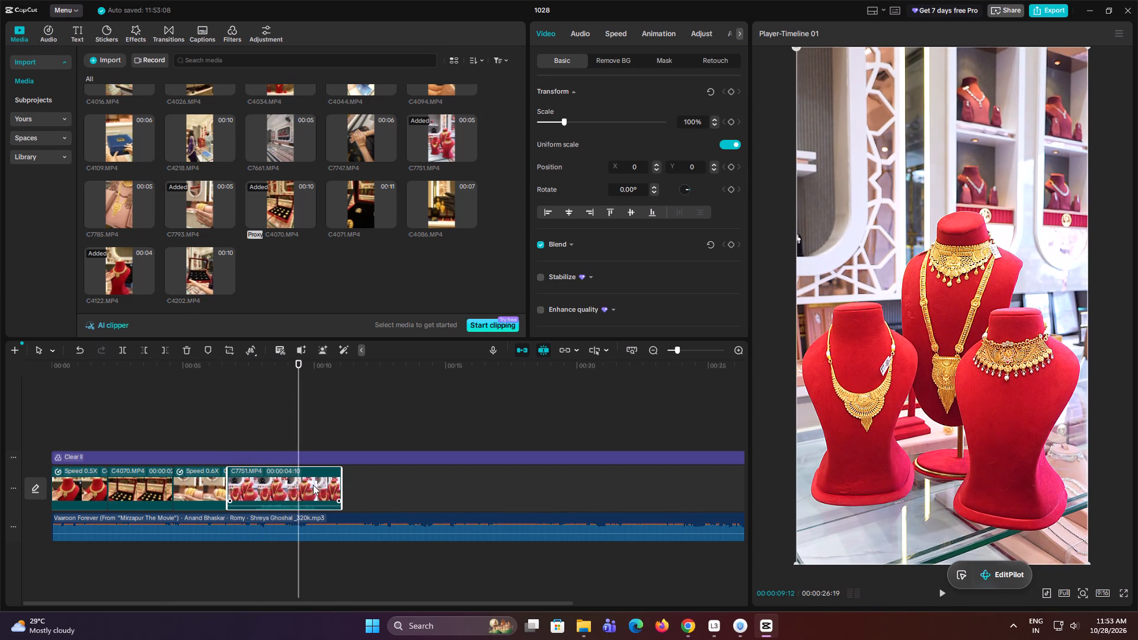
{"action": "key", "text": "Right"}
{"action": "key", "text": "Right"}
{"action": "key", "text": "Right"}
{"action": "key", "text": "Right"}
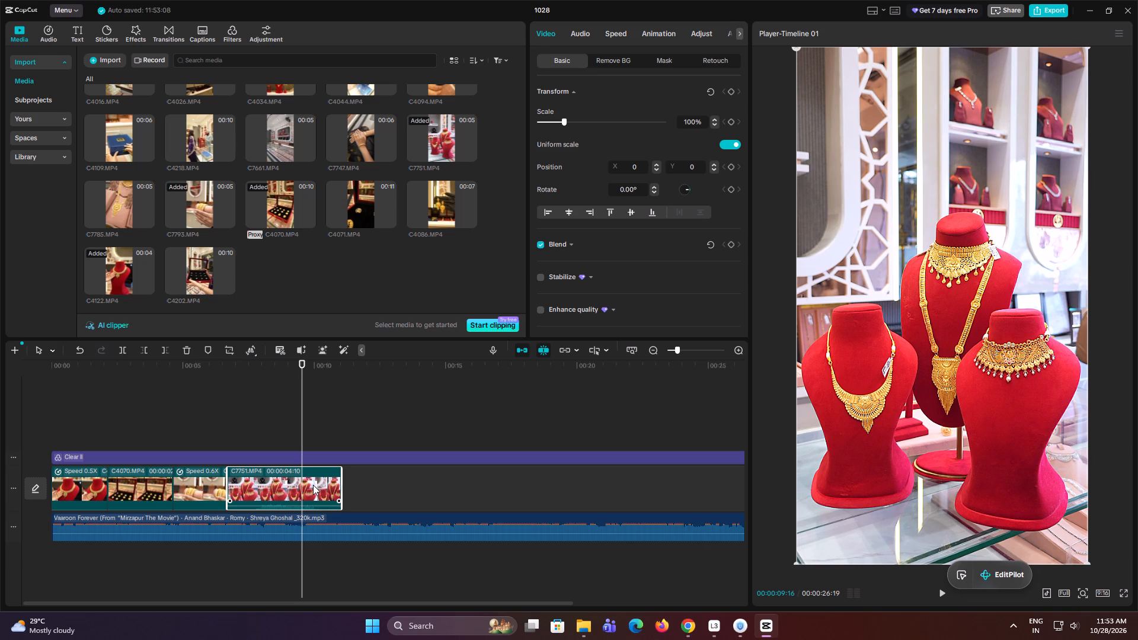
{"action": "key", "text": "Right"}
{"action": "key", "text": "w"}
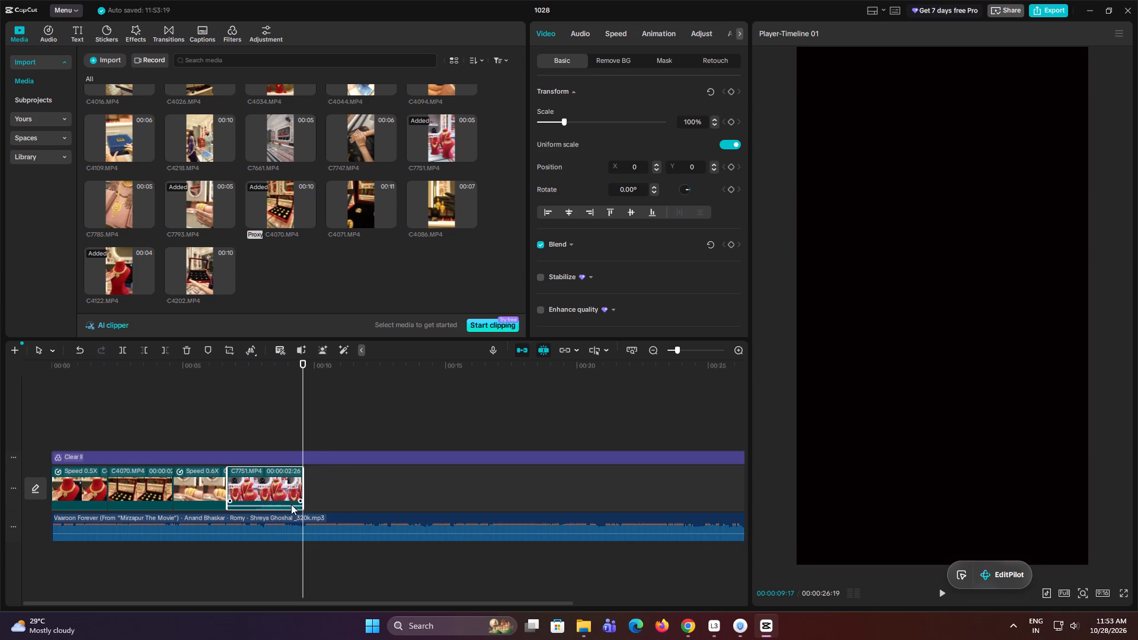
Mute the C7751.MP4 clip's audio.
{"action": "left_click_drag", "start_coordinate": [291, 504], "coordinate": [287, 513]}
{"action": "key", "text": "ctrl+z"}
{"action": "left_click_drag", "start_coordinate": [289, 505], "coordinate": [290, 517]}
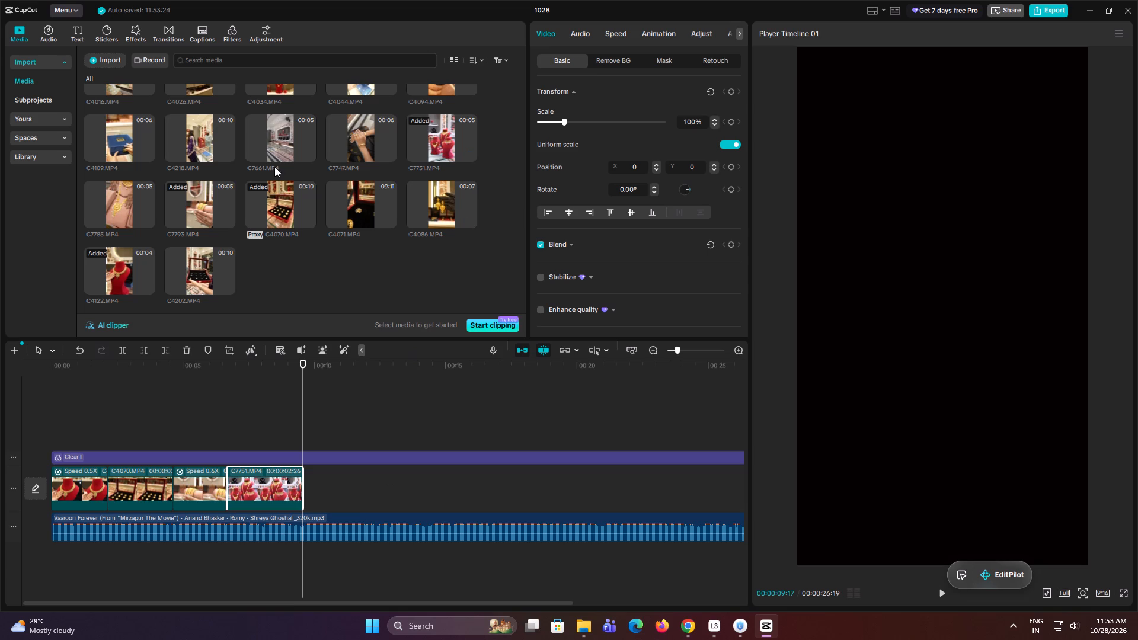
Preview C4034.MP4 and C4044.MP4 from the imported media as candidates for the following clip.
{"action": "scroll", "coordinate": [165, 148], "scroll_direction": "up", "scroll_amount": 1}
{"action": "left_click", "coordinate": [277, 123]}
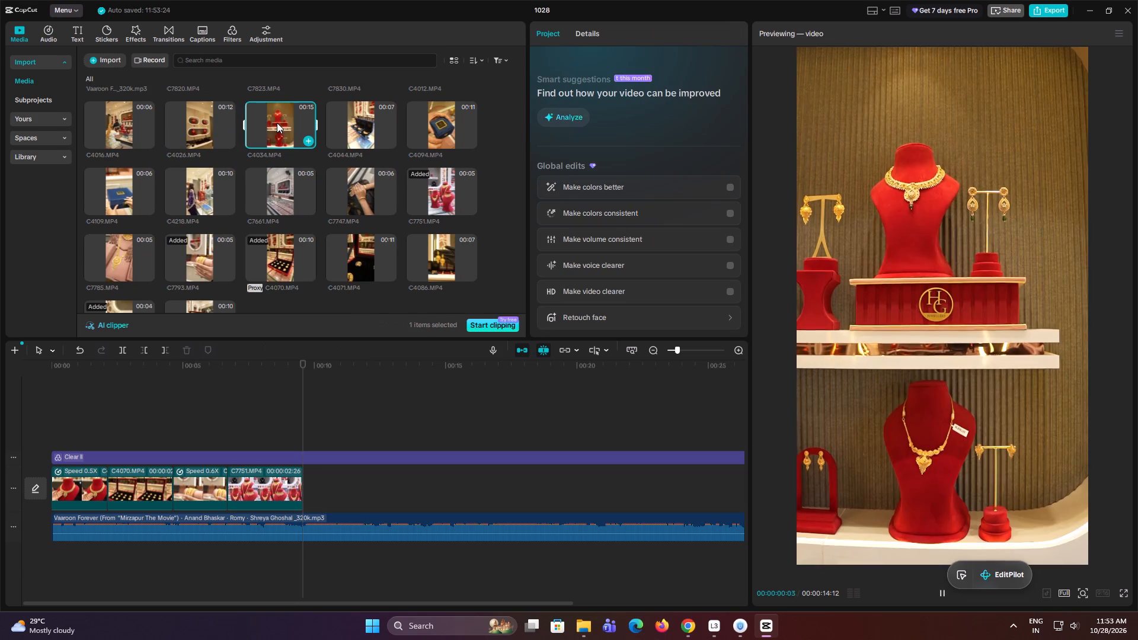
{"action": "left_click", "coordinate": [354, 126]}
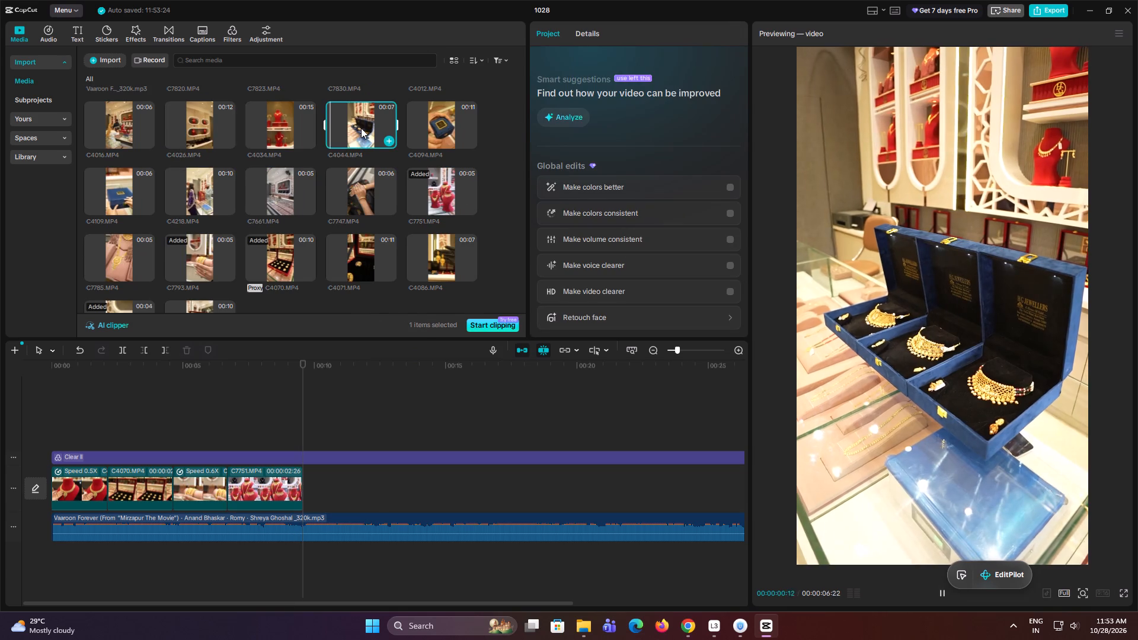
Add the C4044.MP4 clip of the blue necklace boxes to the timeline directly after C7751.MP4.
{"action": "left_click_drag", "start_coordinate": [356, 130], "coordinate": [320, 493]}
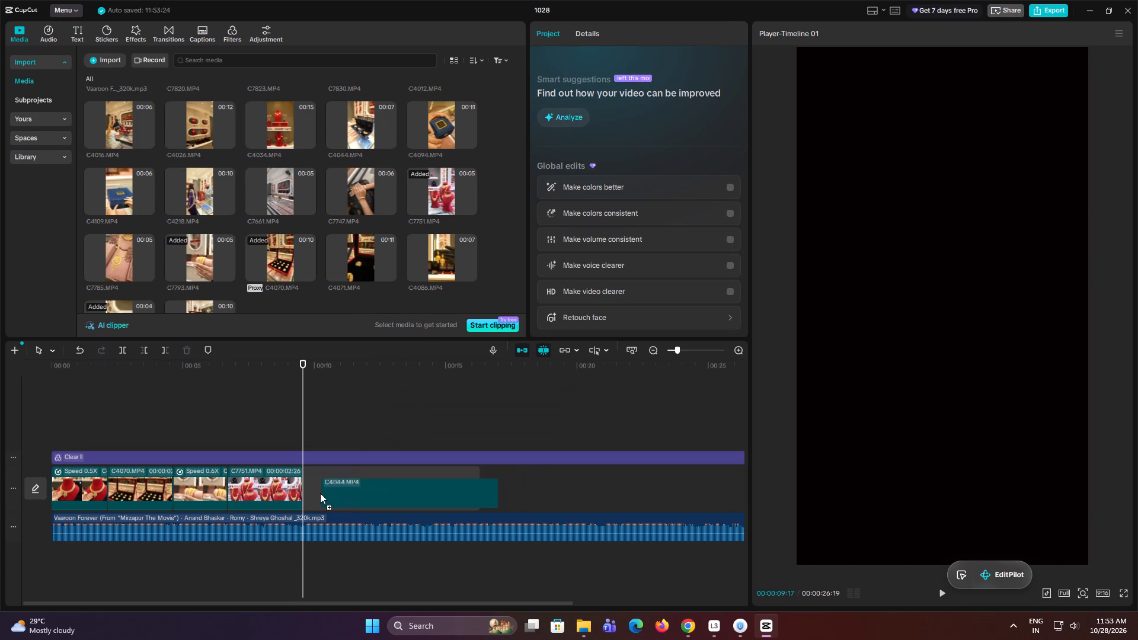
{"action": "left_click_drag", "start_coordinate": [320, 493], "coordinate": [311, 489]}
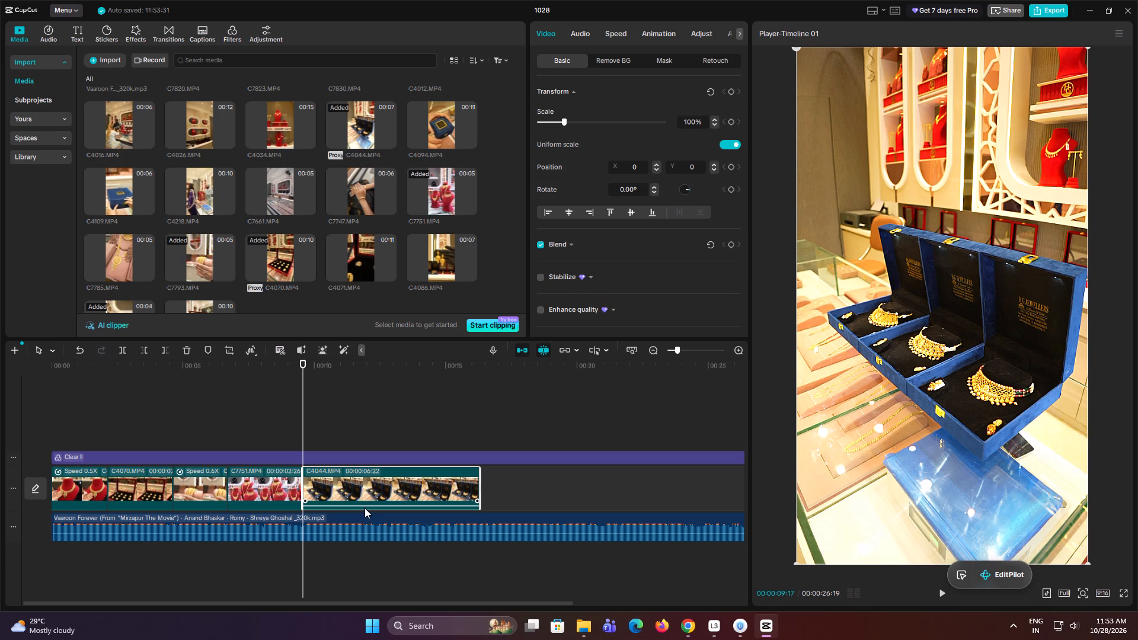
Mute the C4044.MP4 clip's audio.
{"action": "left_click_drag", "start_coordinate": [366, 507], "coordinate": [366, 523]}
Play the C4044.MP4 clip and cut off everything after 00:00:13:25.
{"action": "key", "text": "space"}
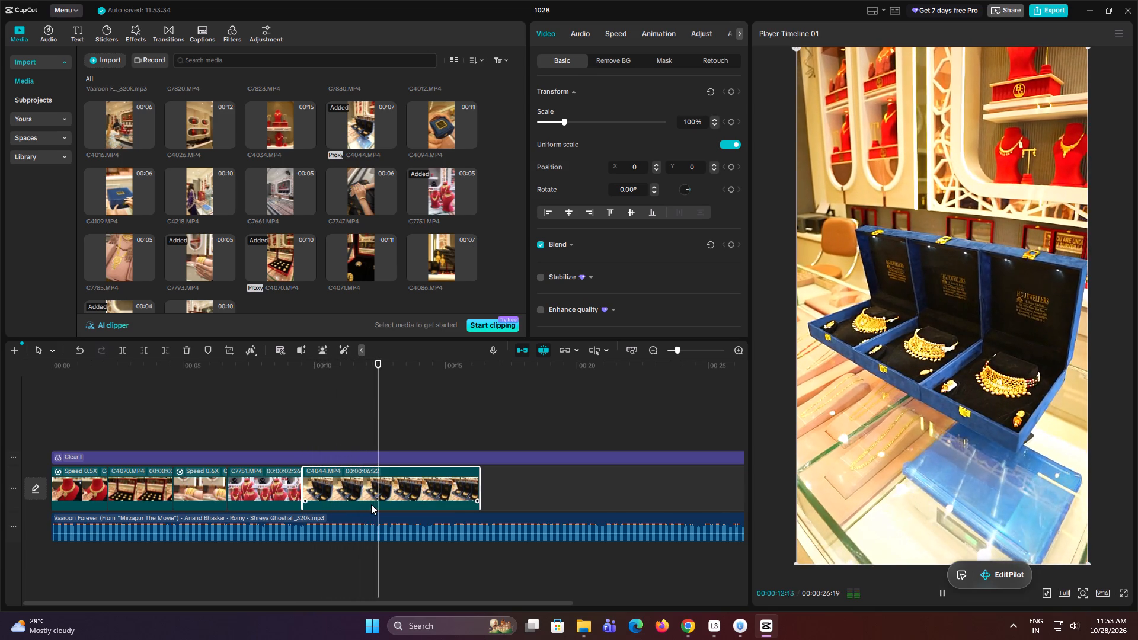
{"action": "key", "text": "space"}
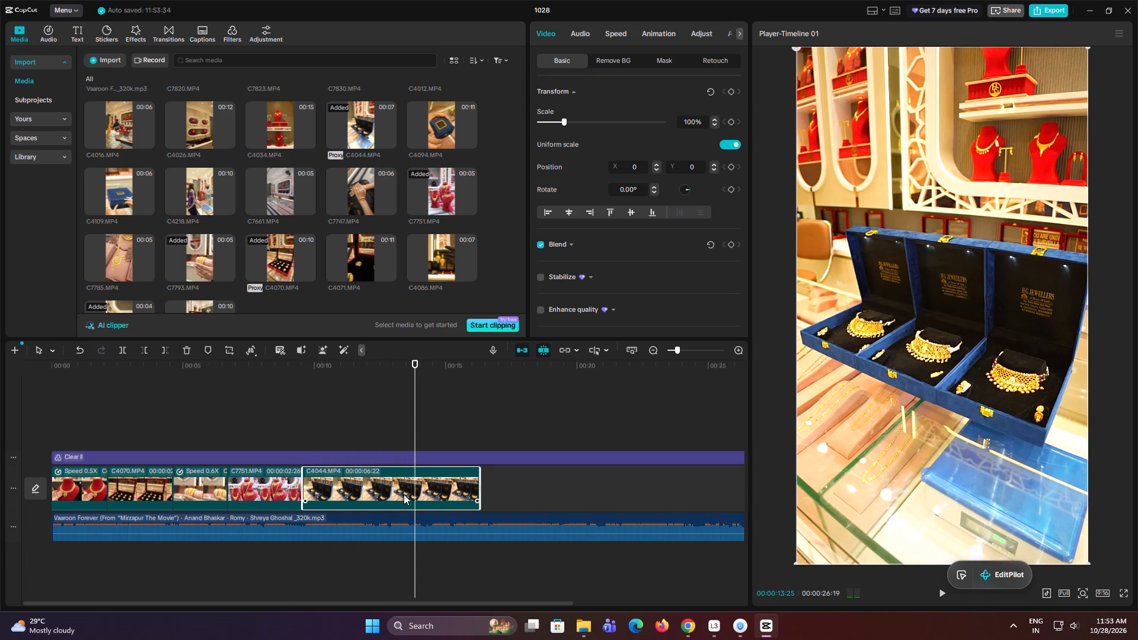
{"action": "left_click", "coordinate": [404, 494]}
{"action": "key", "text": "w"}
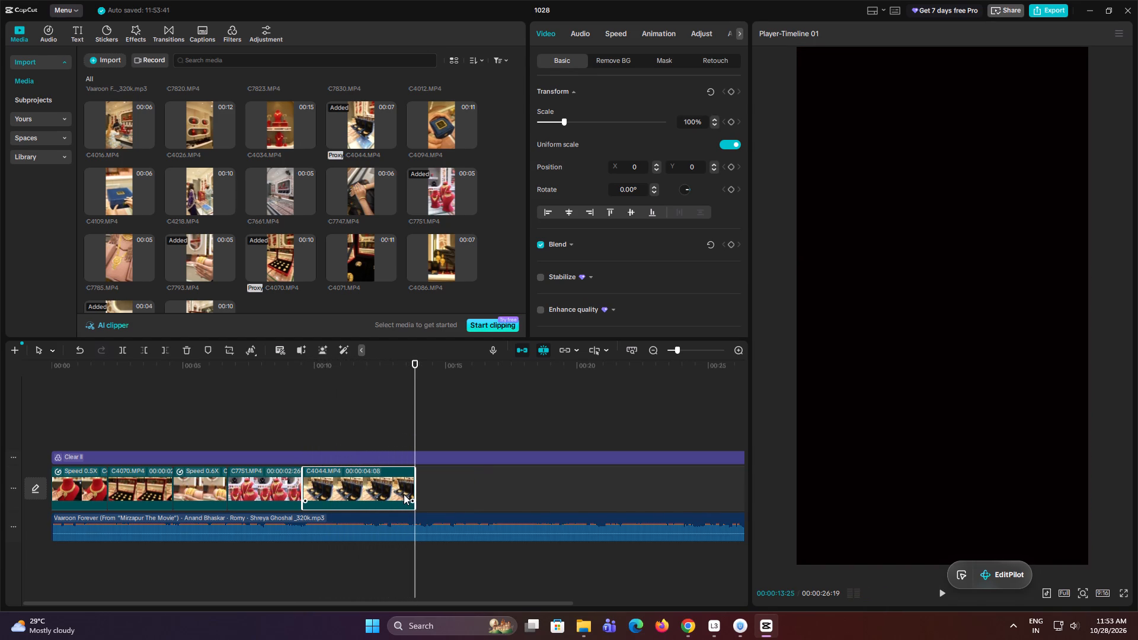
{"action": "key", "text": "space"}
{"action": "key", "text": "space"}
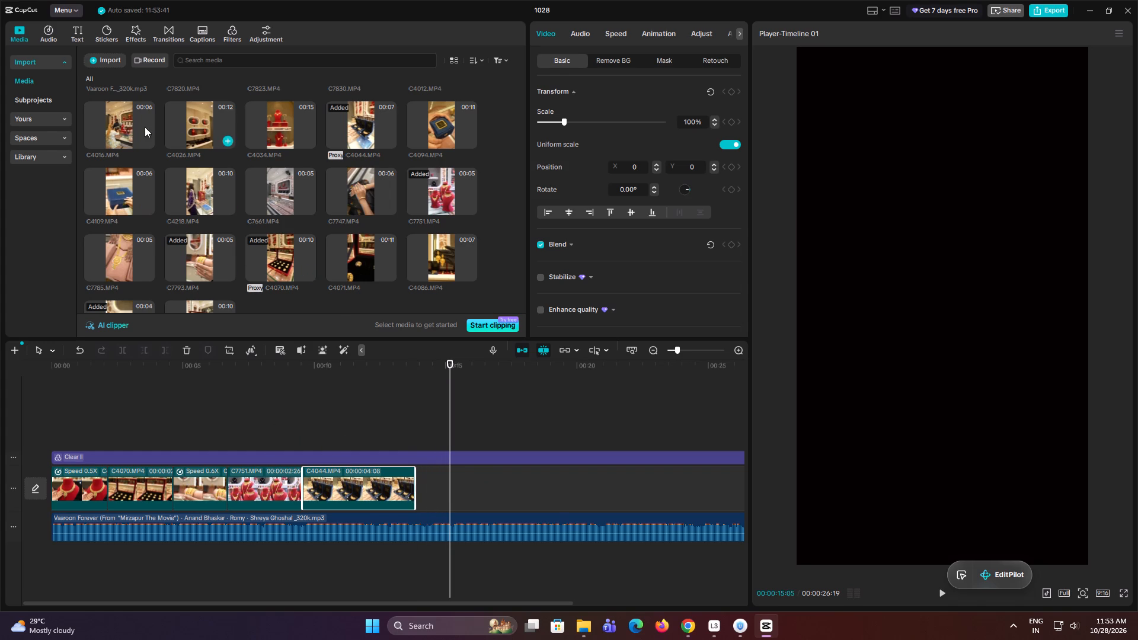
Switch to the HG JEWELLERS Google Drive folder in Chrome and download C4028.MP4 and C4200.MP4 into the hg folder.
{"action": "left_click", "coordinate": [685, 620]}
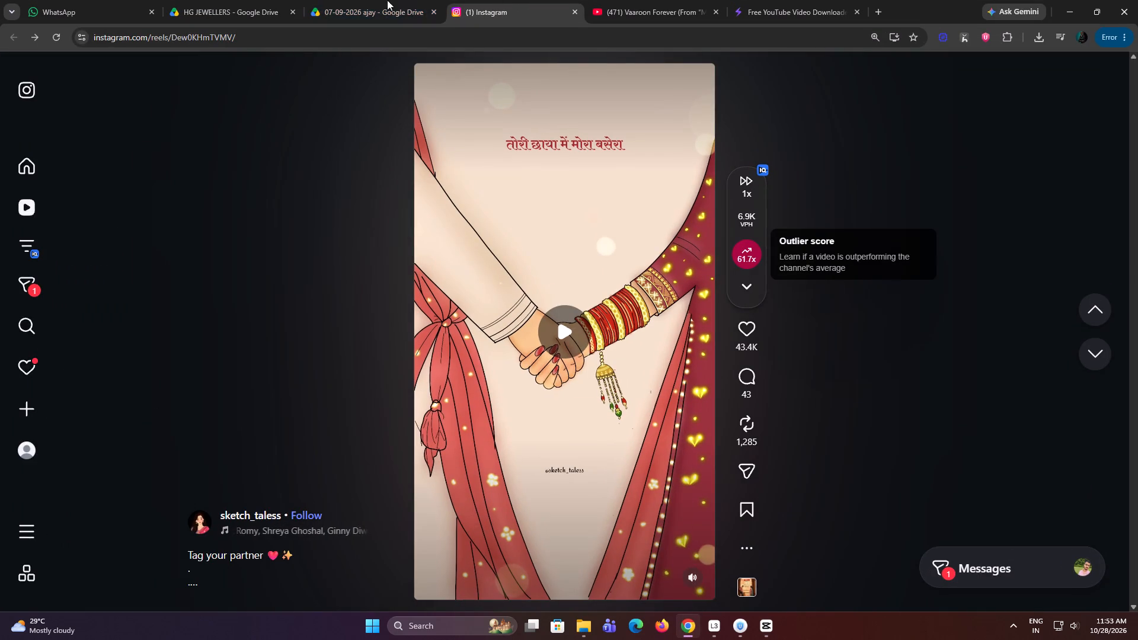
{"action": "left_click", "coordinate": [350, 0]}
{"action": "left_click", "coordinate": [234, 0]}
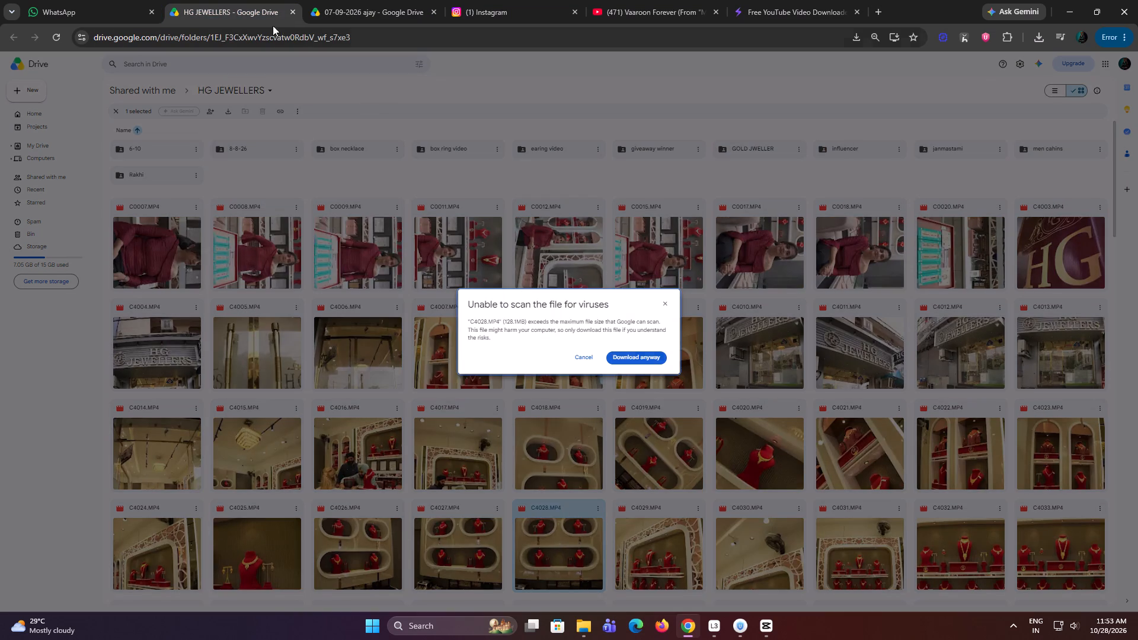
{"action": "left_click", "coordinate": [637, 356]}
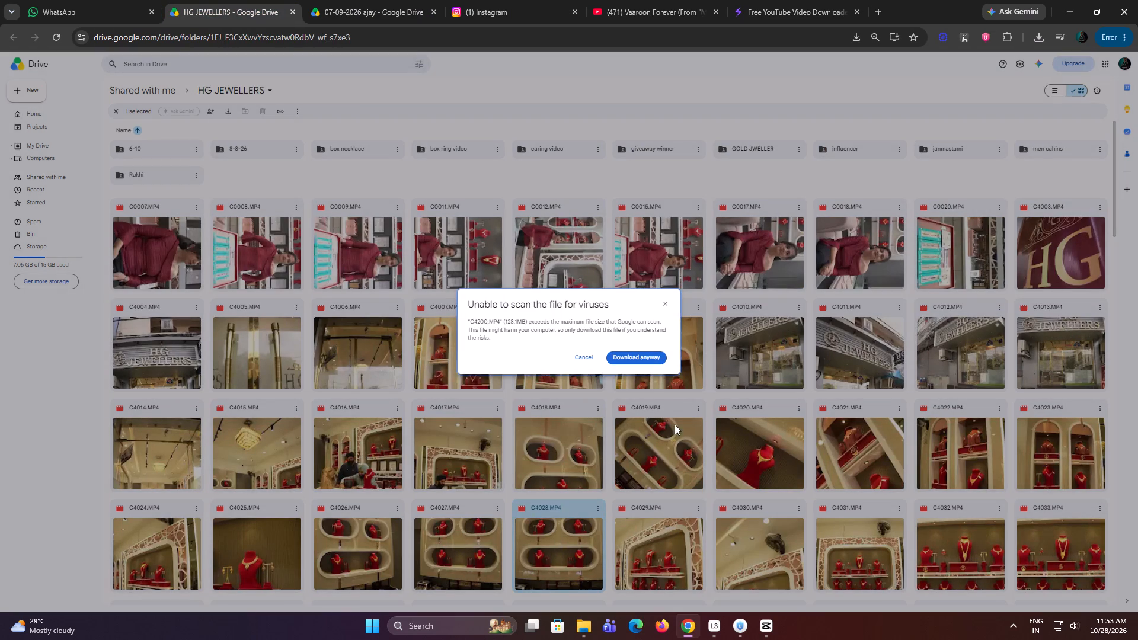
{"action": "left_click", "coordinate": [644, 356]}
{"action": "scroll", "coordinate": [641, 421], "scroll_direction": "down", "scroll_amount": 3}
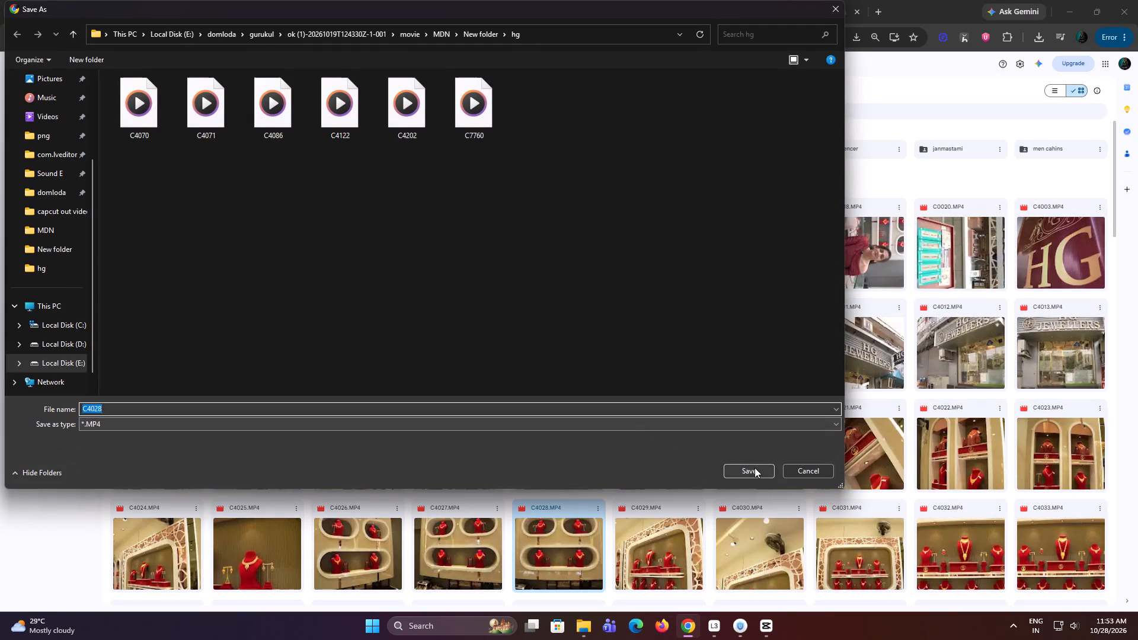
{"action": "left_click", "coordinate": [755, 468]}
{"action": "left_click", "coordinate": [755, 468]}
Look through the HG JEWELLERS Drive folder's video thumbnails down to the end for further clips to use.
{"action": "scroll", "coordinate": [755, 468], "scroll_direction": "down", "scroll_amount": 3}
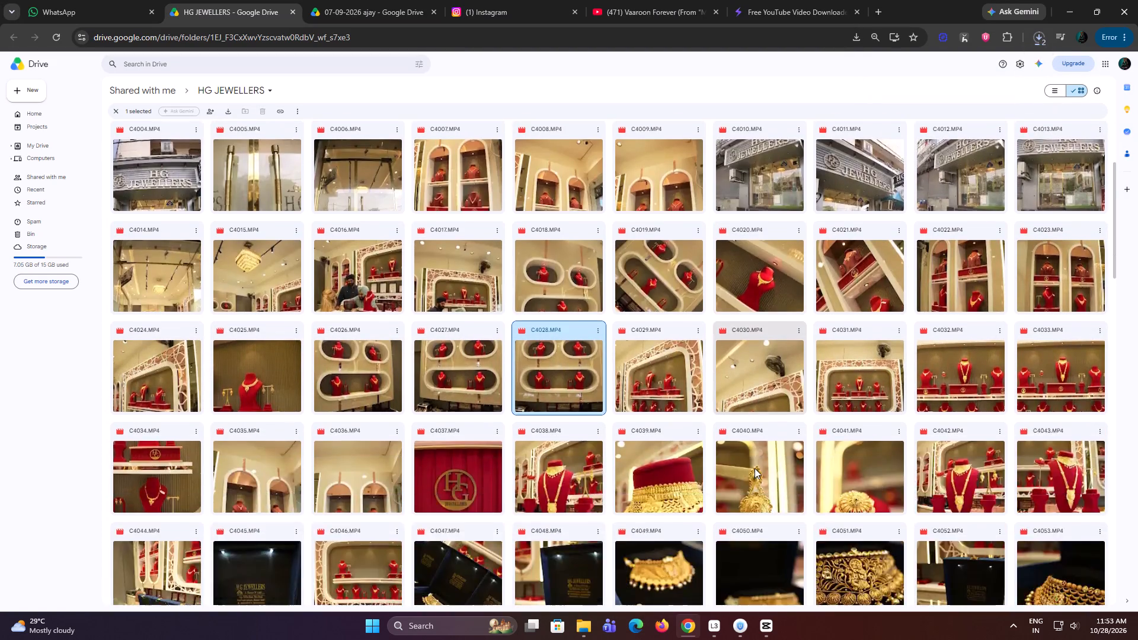
{"action": "scroll", "coordinate": [755, 468], "scroll_direction": "down", "scroll_amount": 5}
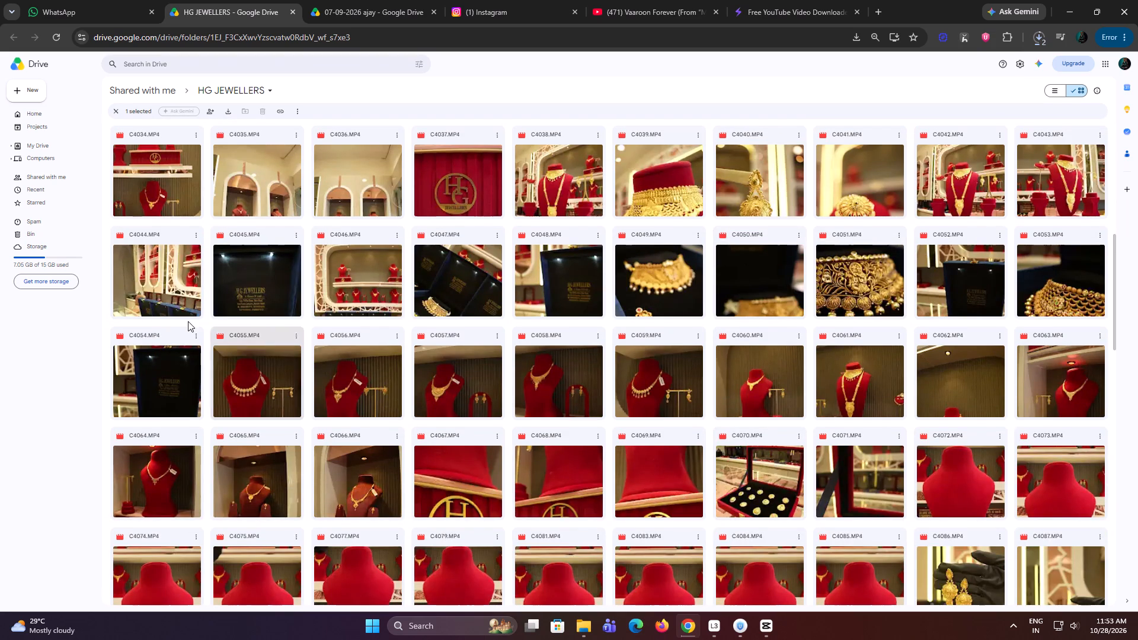
{"action": "scroll", "coordinate": [215, 280], "scroll_direction": "down", "scroll_amount": 9}
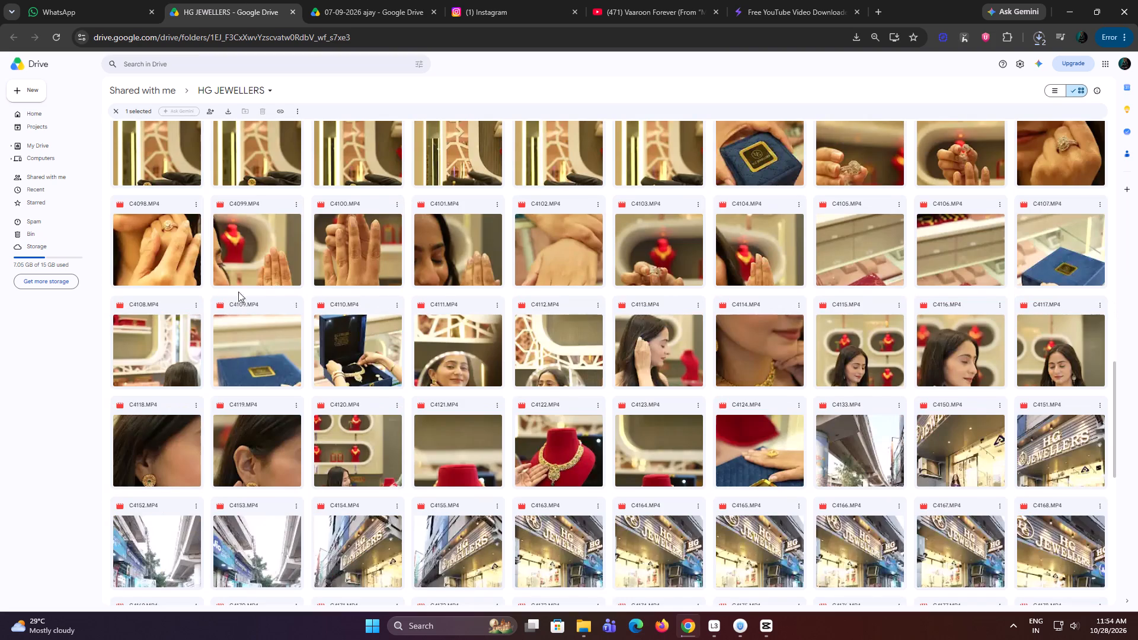
{"action": "scroll", "coordinate": [693, 334], "scroll_direction": "down", "scroll_amount": 7}
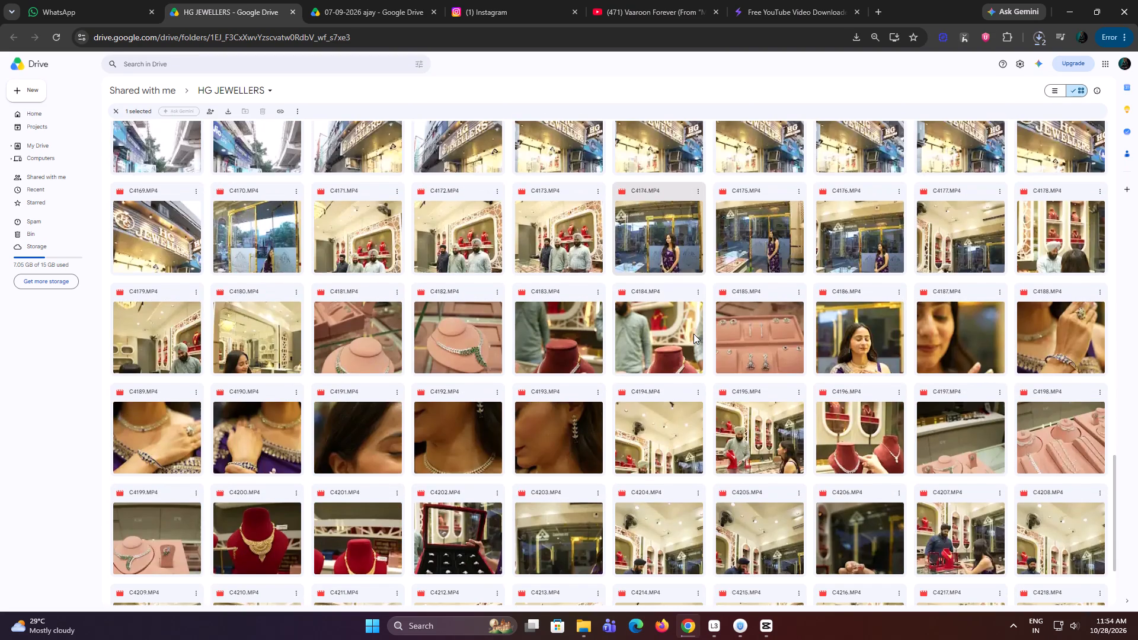
{"action": "scroll", "coordinate": [695, 335], "scroll_direction": "down", "scroll_amount": 2}
{"action": "scroll", "coordinate": [717, 405], "scroll_direction": "down", "scroll_amount": 2}
{"action": "scroll", "coordinate": [514, 415], "scroll_direction": "down", "scroll_amount": 2}
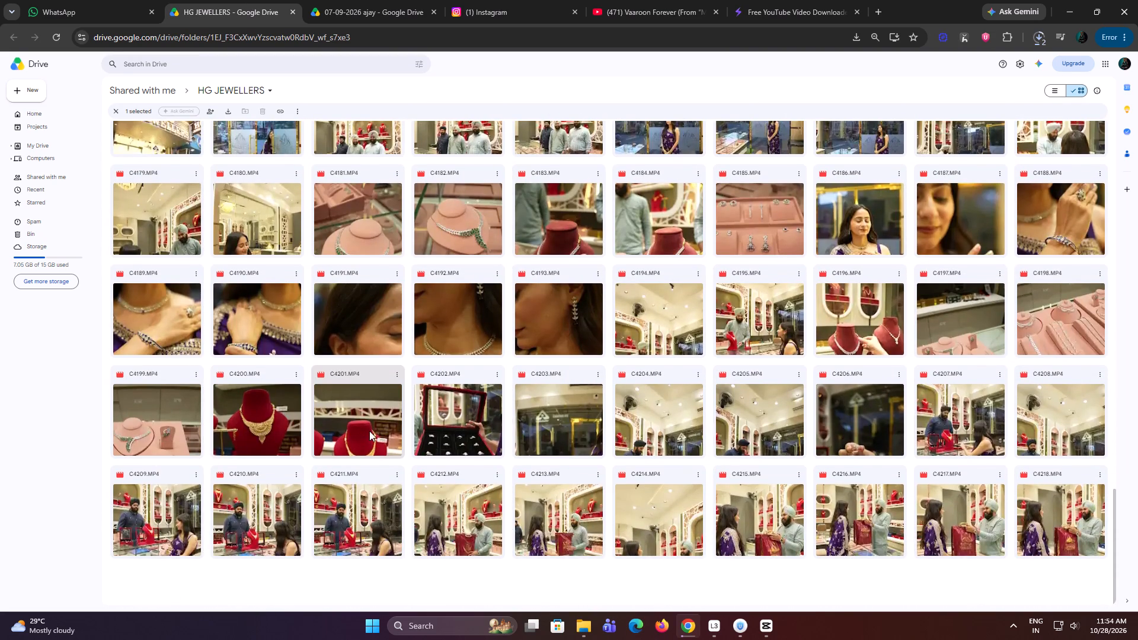
In the HG JEWELLERS Google Drive folder in Chrome, find and download the necklace clip C4043.MP4.
{"action": "scroll", "coordinate": [789, 537], "scroll_direction": "up", "scroll_amount": 12}
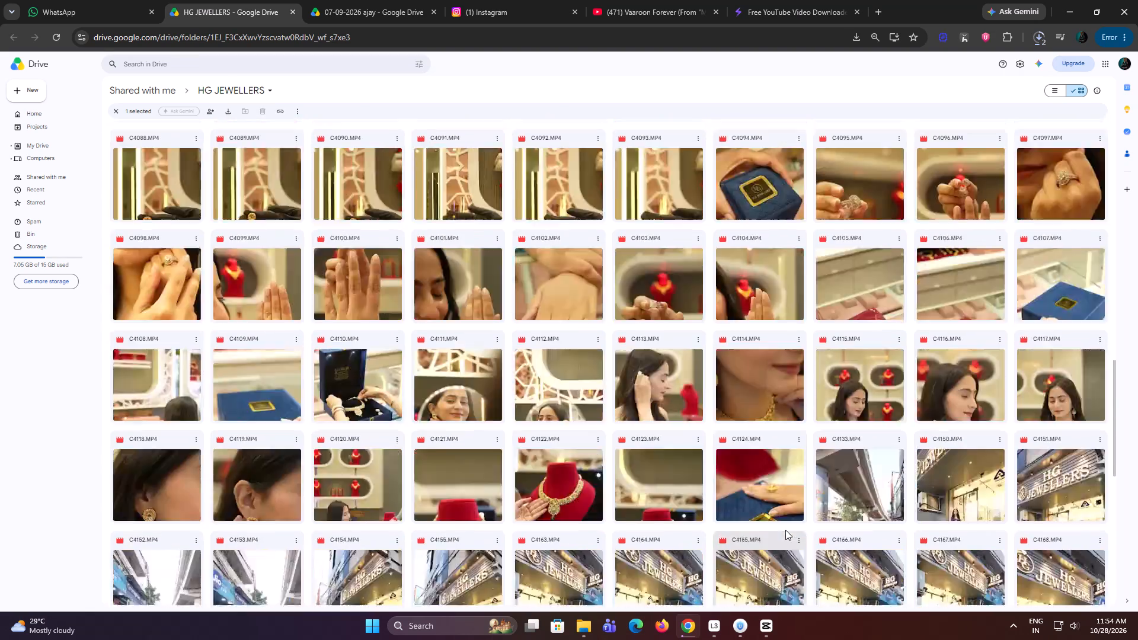
{"action": "scroll", "coordinate": [785, 530], "scroll_direction": "up", "scroll_amount": 10}
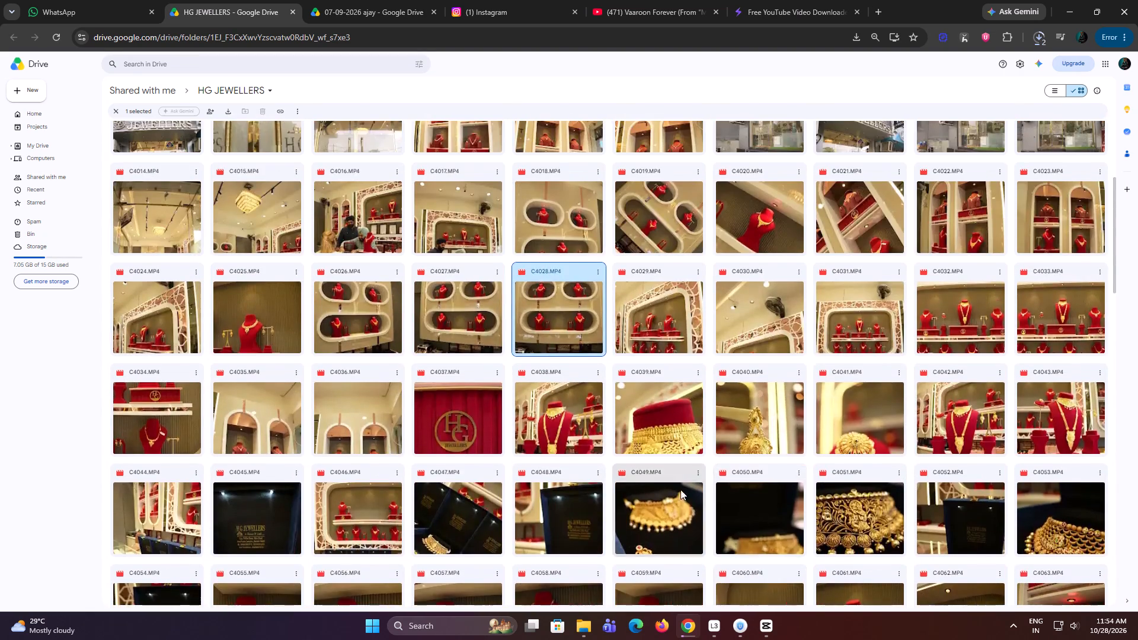
{"action": "scroll", "coordinate": [681, 485], "scroll_direction": "up", "scroll_amount": 4}
{"action": "scroll", "coordinate": [682, 473], "scroll_direction": "down", "scroll_amount": 3}
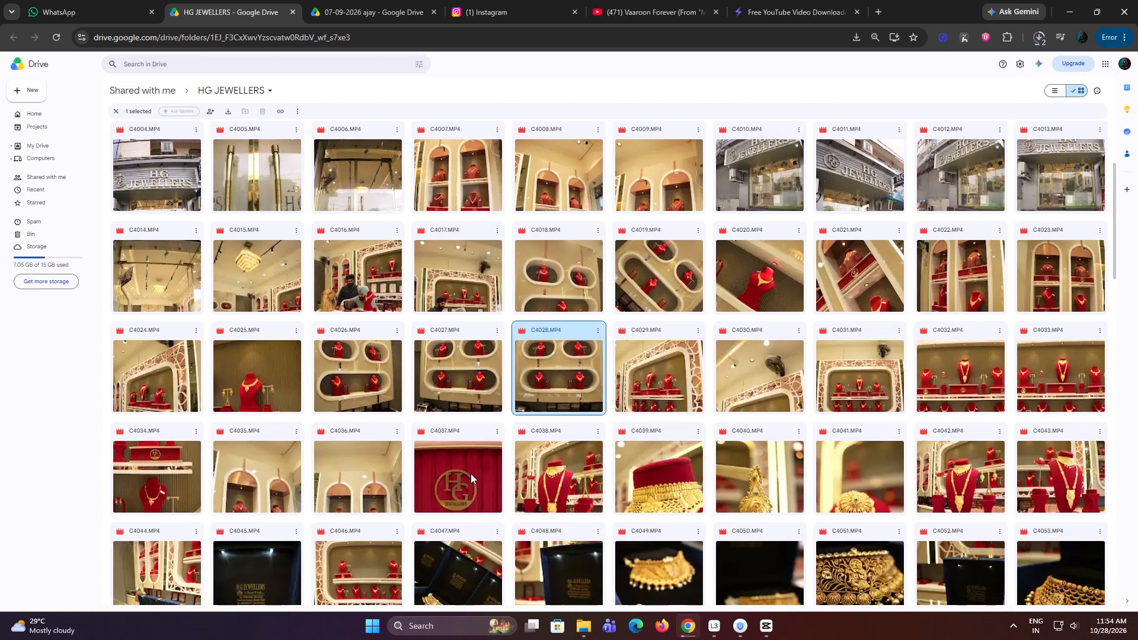
{"action": "scroll", "coordinate": [967, 480], "scroll_direction": "down", "scroll_amount": 1}
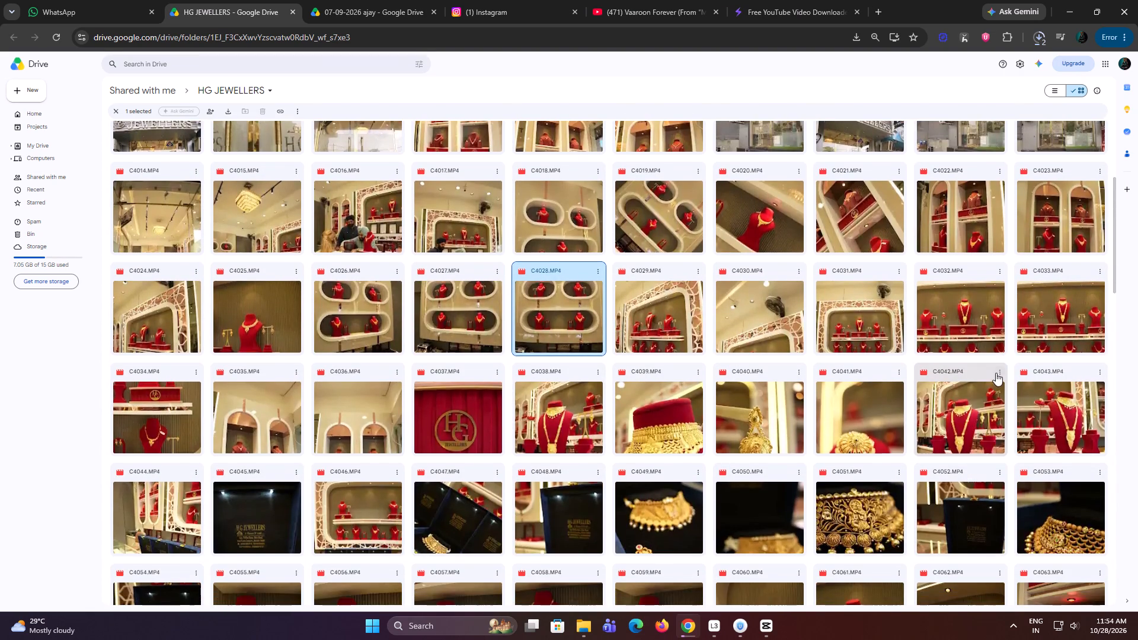
{"action": "left_click", "coordinate": [1104, 375]}
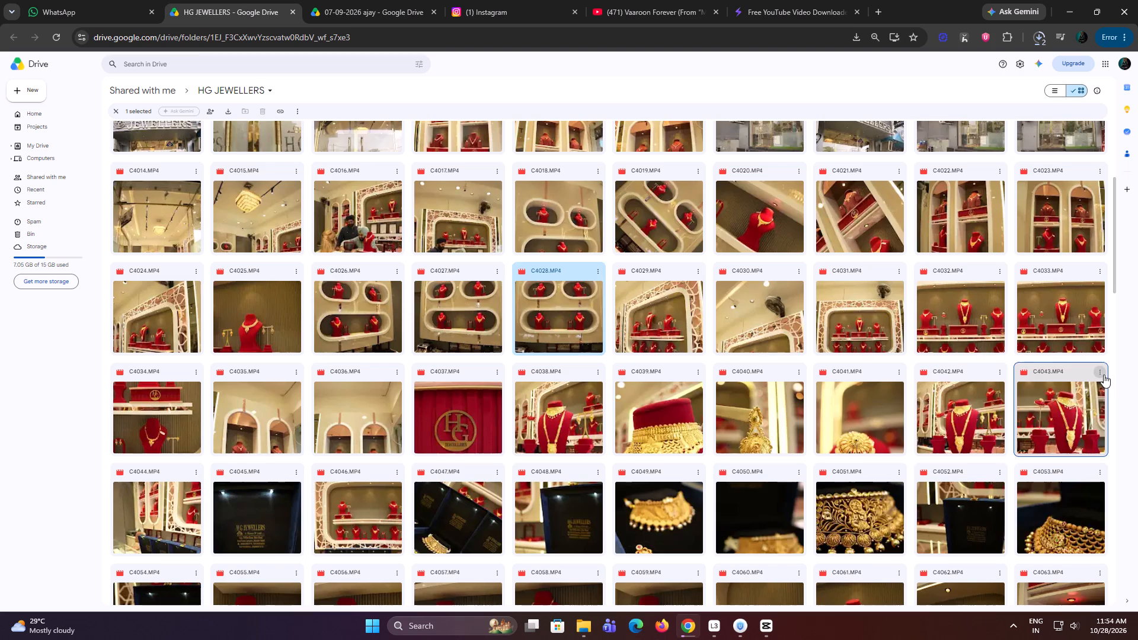
{"action": "left_click", "coordinate": [989, 404]}
Download the necklace bust clip C4060.MP4 from the HG JEWELLERS folder.
{"action": "scroll", "coordinate": [384, 430], "scroll_direction": "down", "scroll_amount": 2}
{"action": "scroll", "coordinate": [288, 418], "scroll_direction": "down", "scroll_amount": 2}
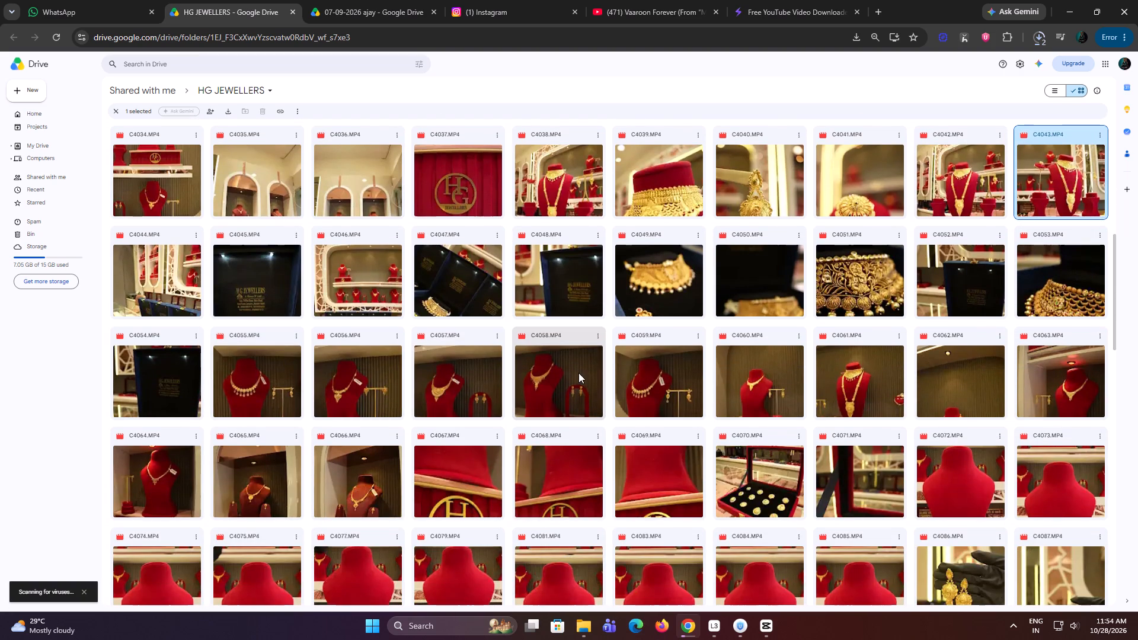
{"action": "left_click", "coordinate": [600, 336]}
{"action": "left_click", "coordinate": [804, 335]}
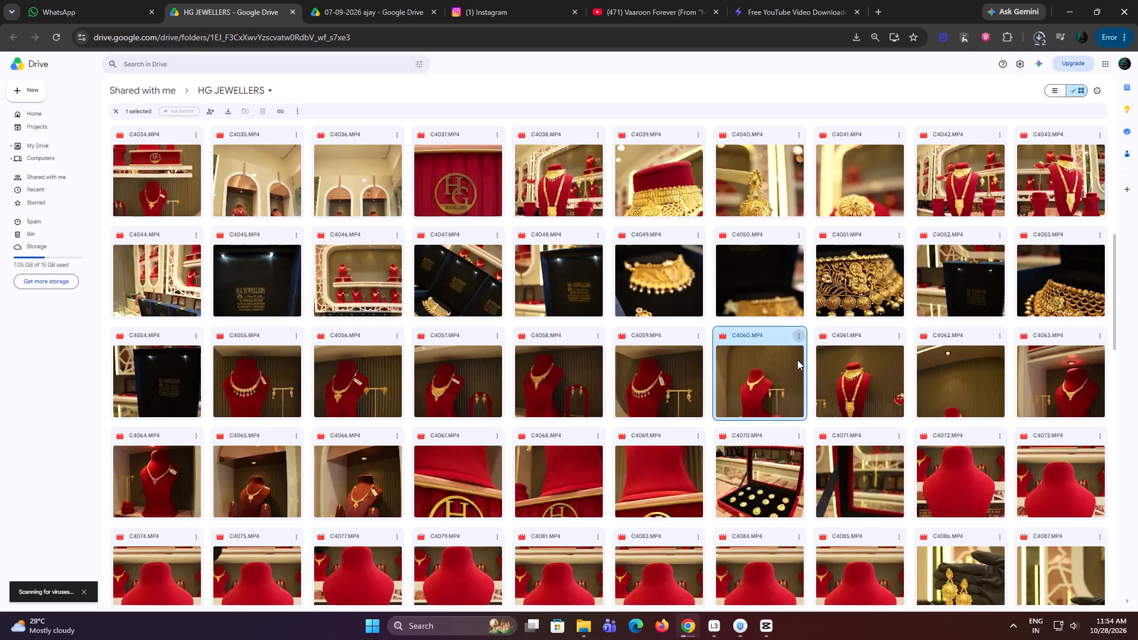
{"action": "left_click", "coordinate": [802, 374]}
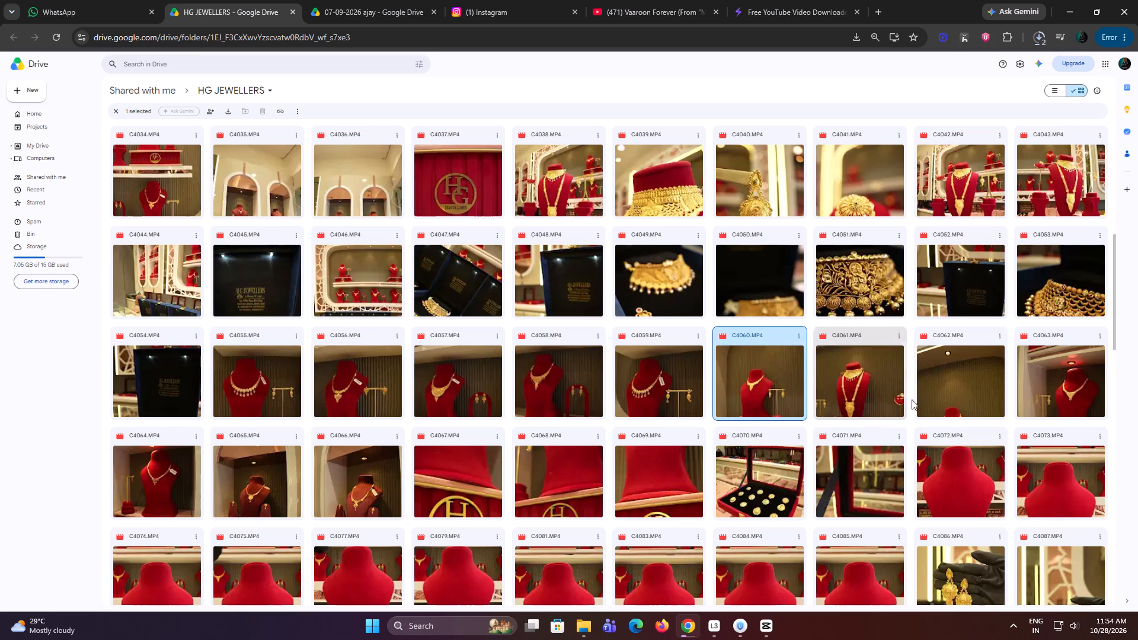
Download the necklace clip C4066.MP4 from the HG JEWELLERS folder.
{"action": "scroll", "coordinate": [608, 447], "scroll_direction": "down", "scroll_amount": 2}
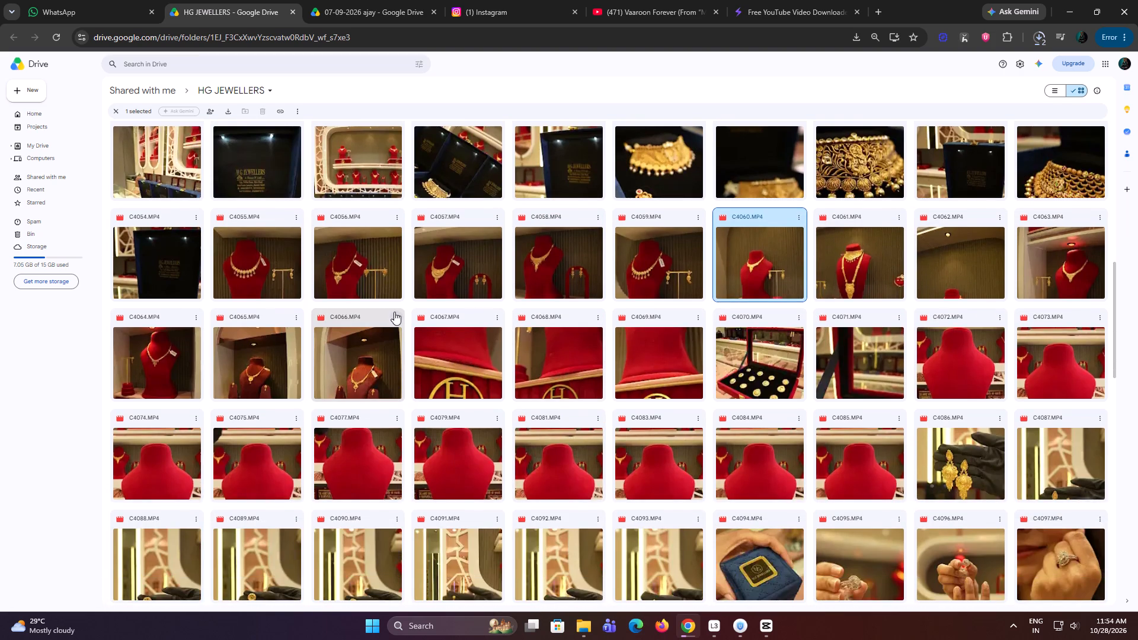
{"action": "left_click", "coordinate": [392, 317]}
{"action": "left_click", "coordinate": [419, 349]}
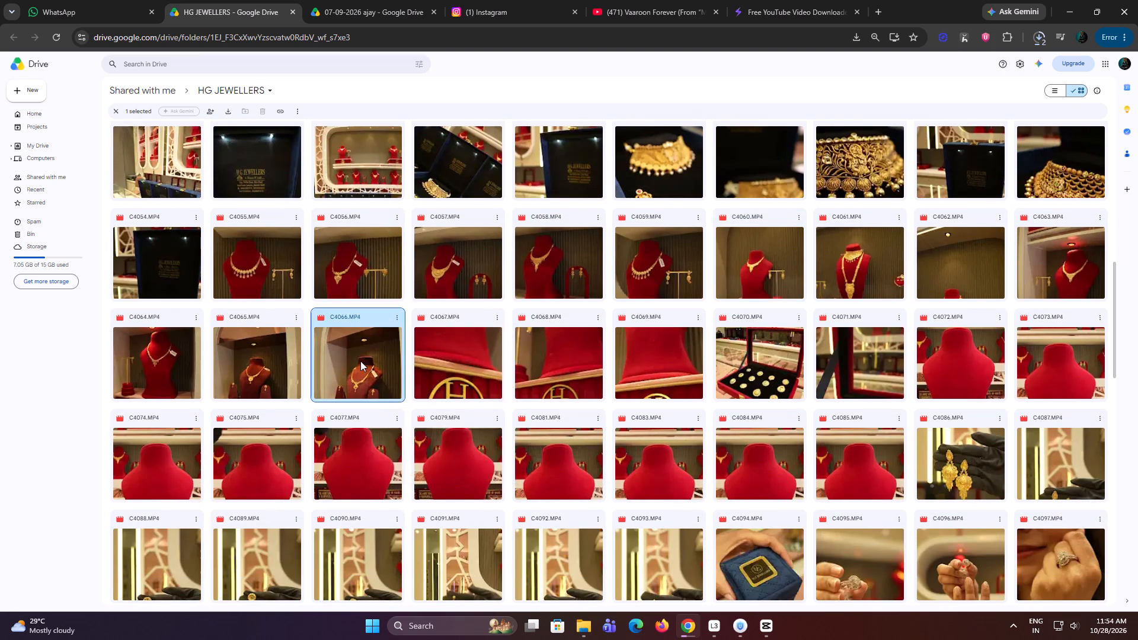
Download the showroom display clip C4024.MP4 from the HG JEWELLERS folder.
{"action": "scroll", "coordinate": [243, 360], "scroll_direction": "up", "scroll_amount": 2}
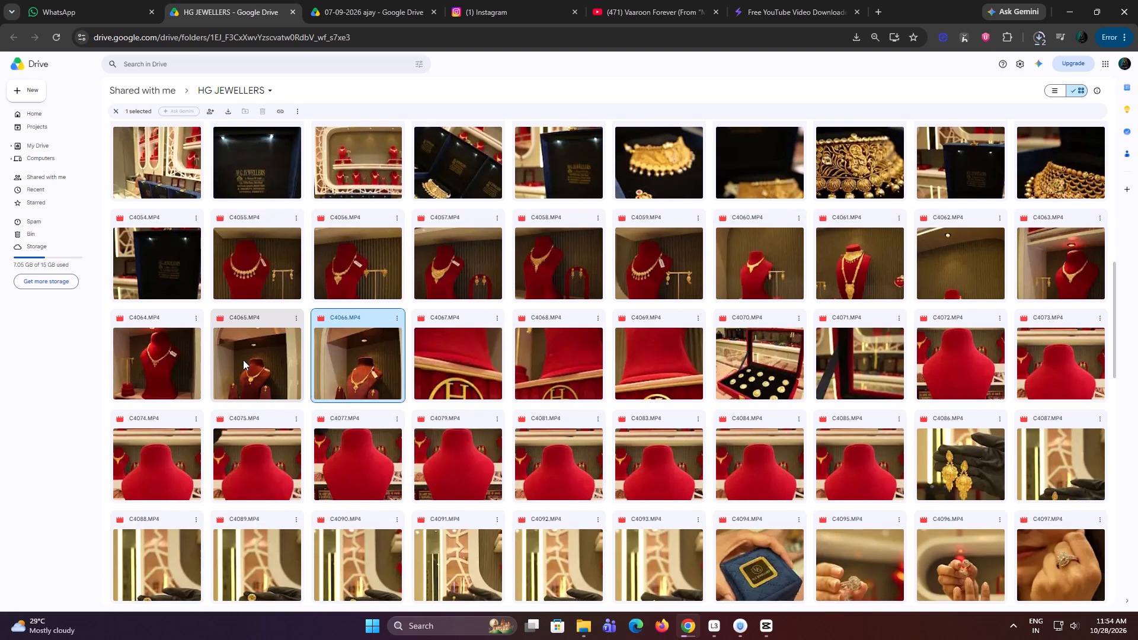
{"action": "scroll", "coordinate": [243, 360], "scroll_direction": "up", "scroll_amount": 3}
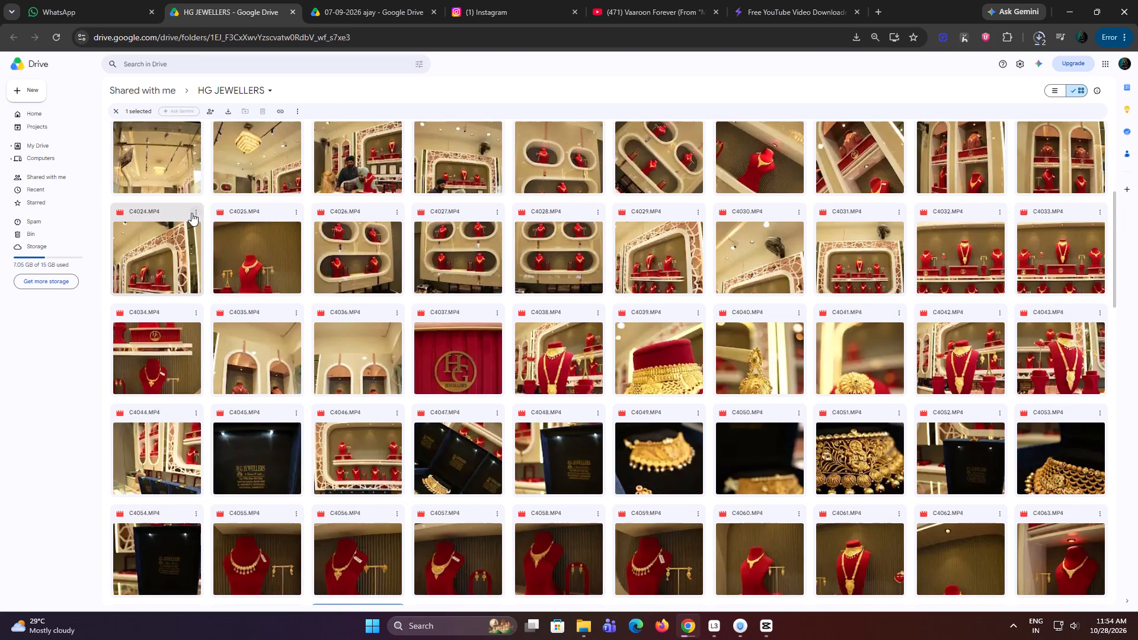
{"action": "left_click", "coordinate": [197, 210]}
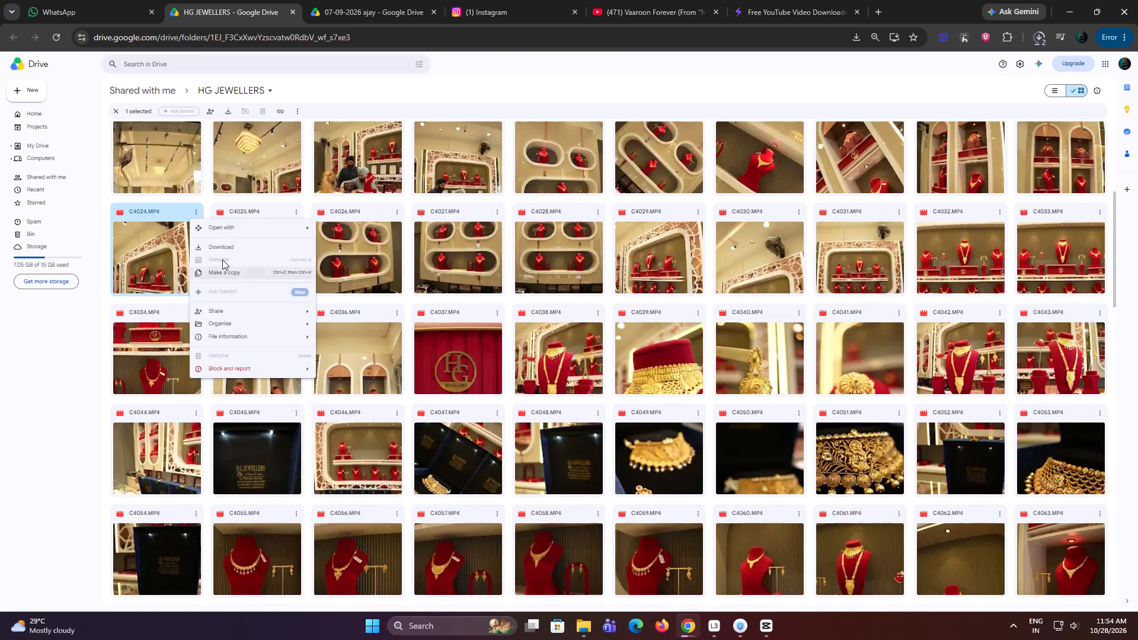
Download the showroom display clip C4024.MP4 from the HG JEWELLERS folder.
{"action": "left_click", "coordinate": [226, 247]}
Check the progress of the recent clip downloads, look in on CapCut and File Explorer, and return to Chrome.
{"action": "left_click", "coordinate": [1040, 45]}
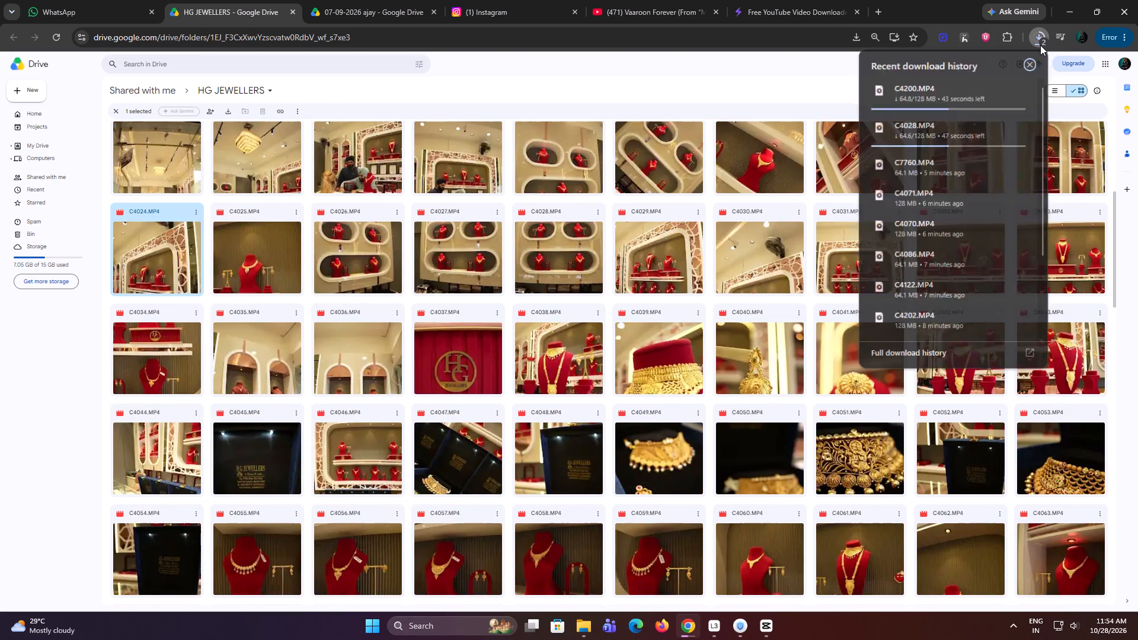
{"action": "left_click", "coordinate": [1066, 4]}
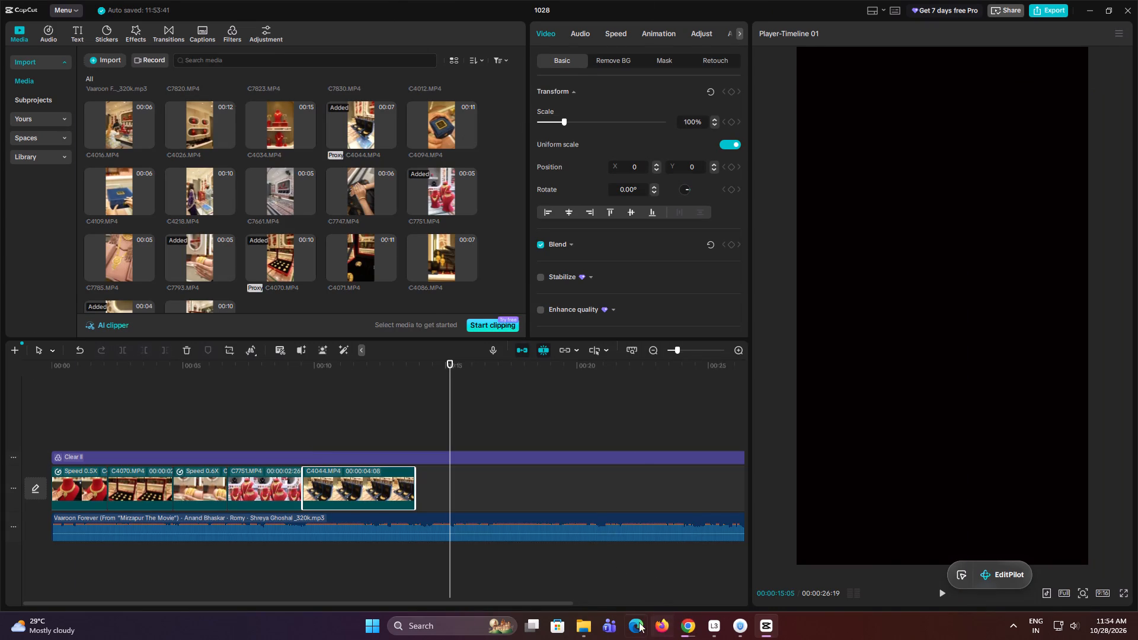
{"action": "left_click", "coordinate": [587, 621]}
{"action": "left_click", "coordinate": [685, 620]}
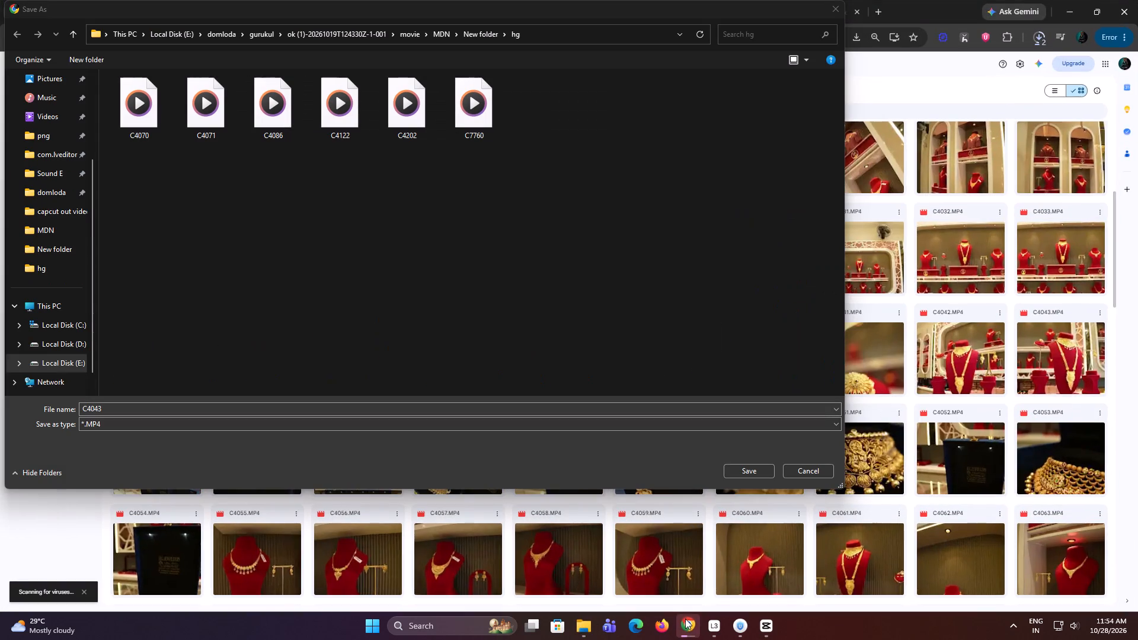
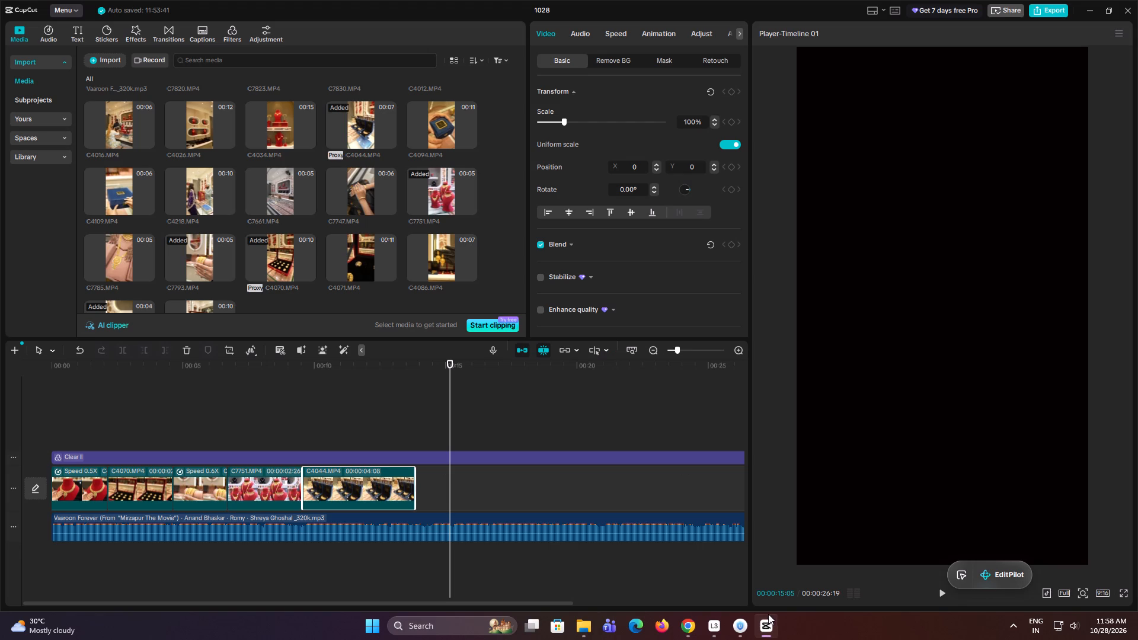
{"action": "left_click", "coordinate": [399, 437]}
{"action": "left_click_drag", "start_coordinate": [399, 437], "coordinate": [331, 472]}
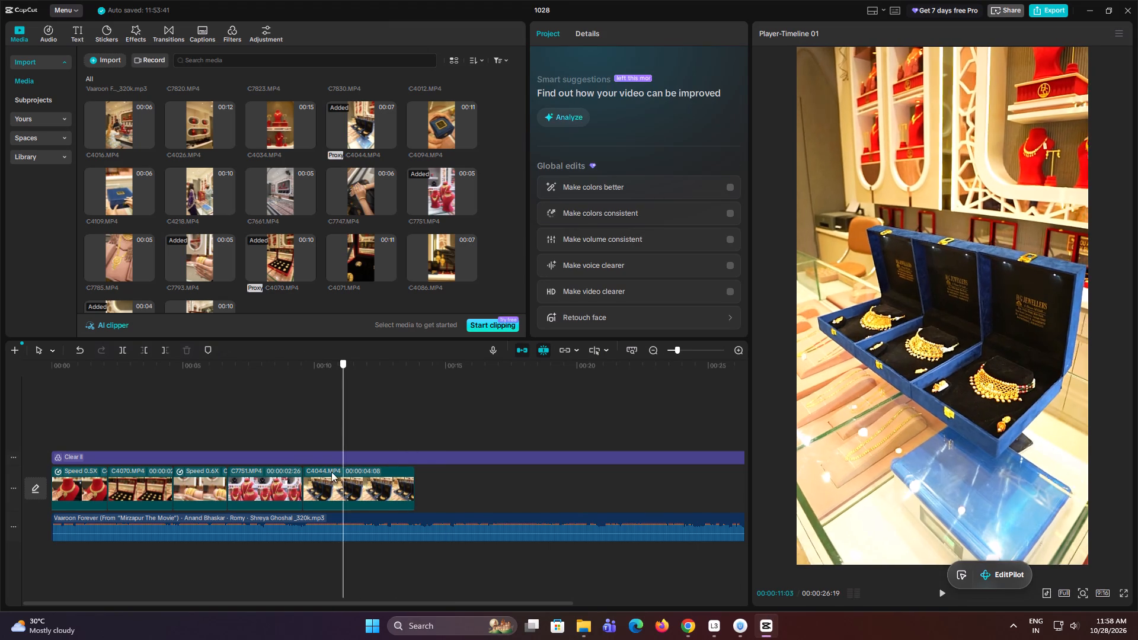
{"action": "left_click_drag", "start_coordinate": [331, 472], "coordinate": [292, 476]}
{"action": "left_click", "coordinate": [98, 56]}
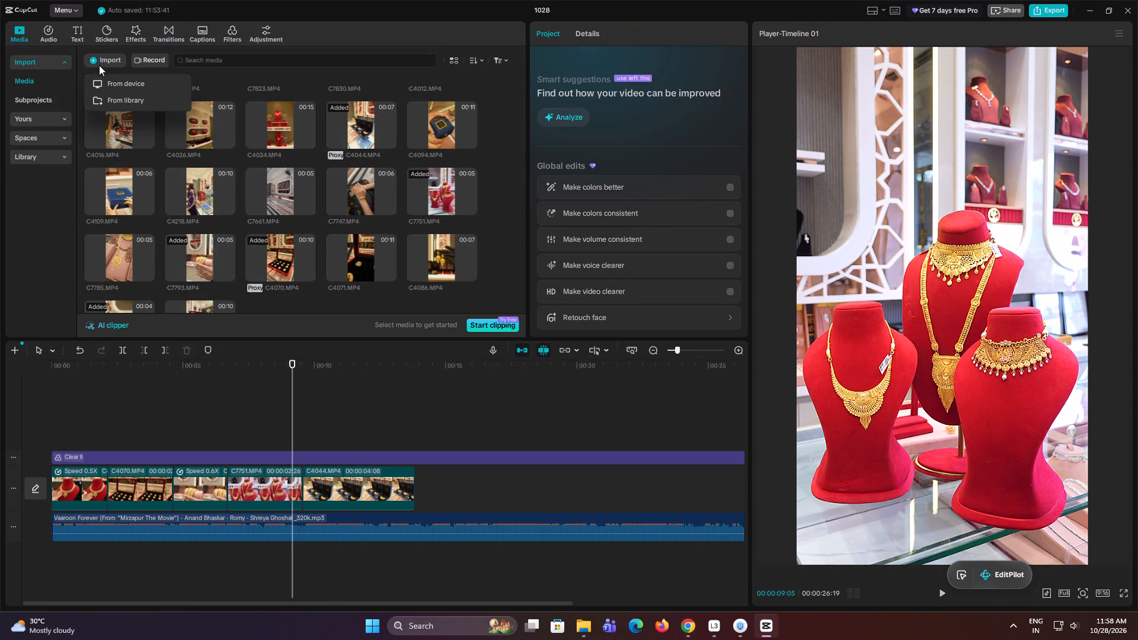
{"action": "left_click", "coordinate": [105, 79]}
{"action": "left_click_drag", "start_coordinate": [107, 237], "coordinate": [939, 124]}
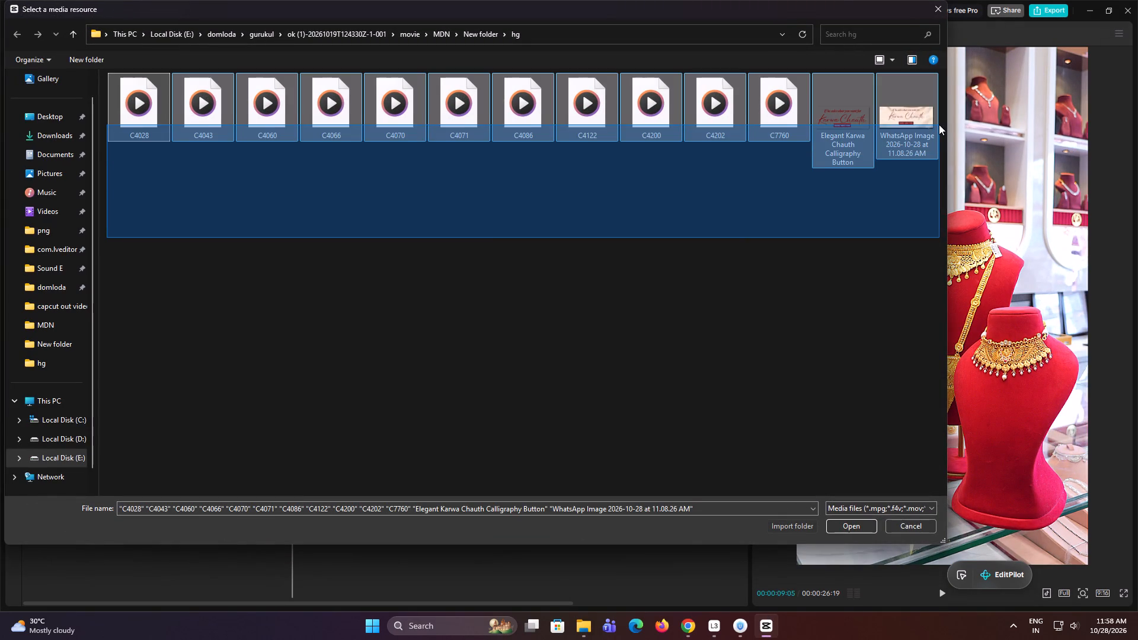
{"action": "left_click_drag", "start_coordinate": [939, 124], "coordinate": [842, 123]}
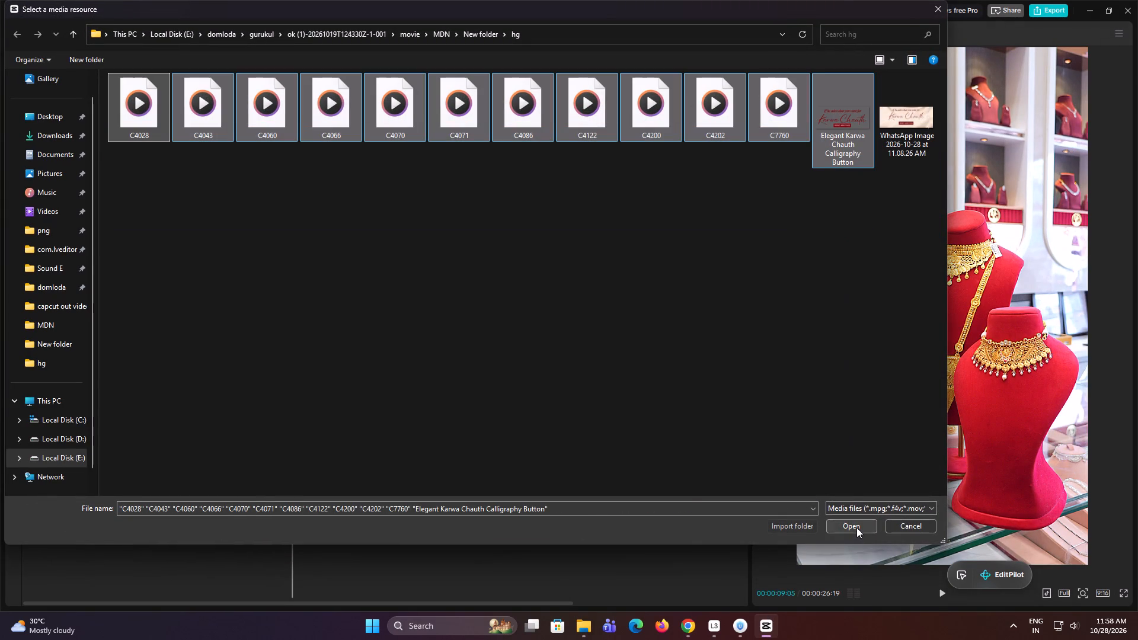
{"action": "left_click", "coordinate": [856, 527]}
{"action": "scroll", "coordinate": [388, 226], "scroll_direction": "down", "scroll_amount": 5}
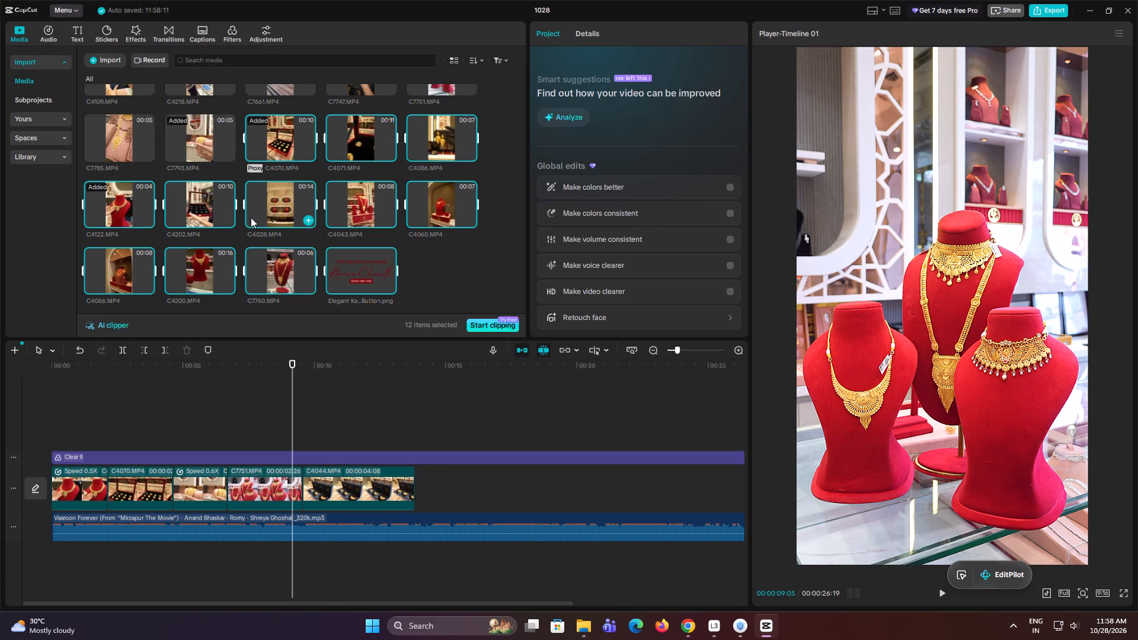
Preview the C4202, C4060 and C4043 clips and play the timeline from its start.
{"action": "left_click", "coordinate": [213, 217]}
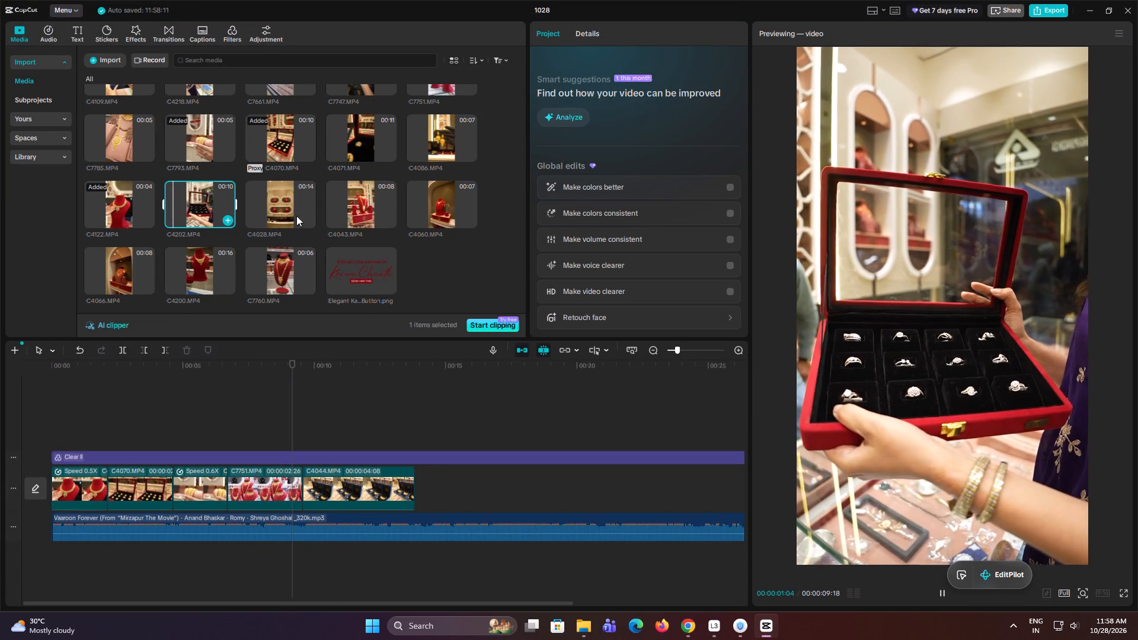
{"action": "left_click", "coordinate": [435, 205]}
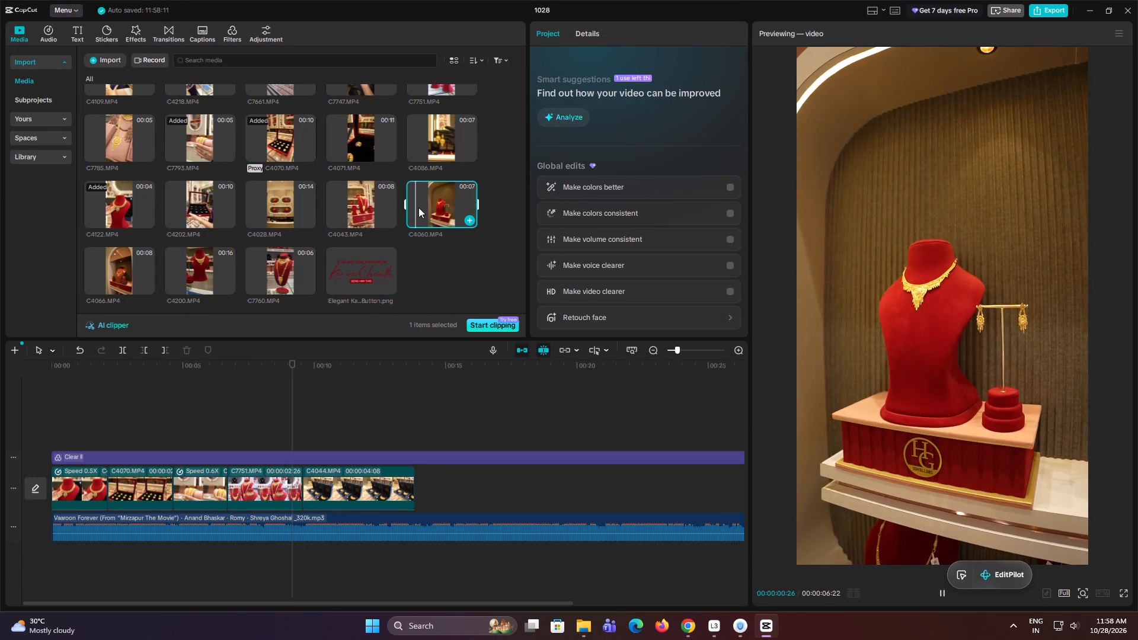
{"action": "left_click", "coordinate": [372, 204]}
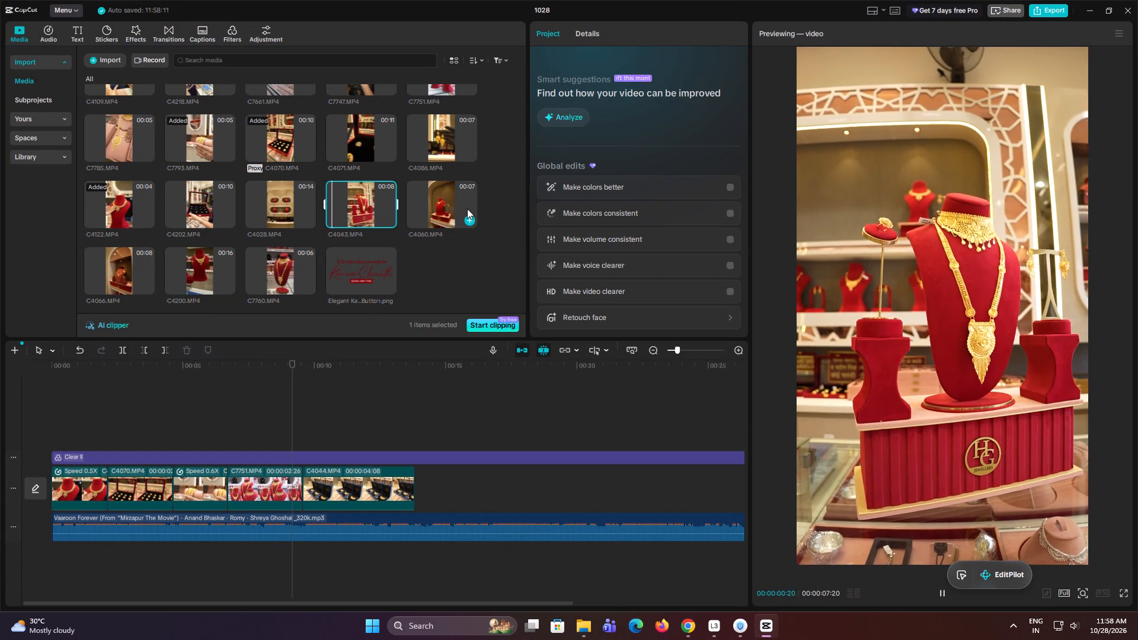
{"action": "left_click", "coordinate": [439, 194]}
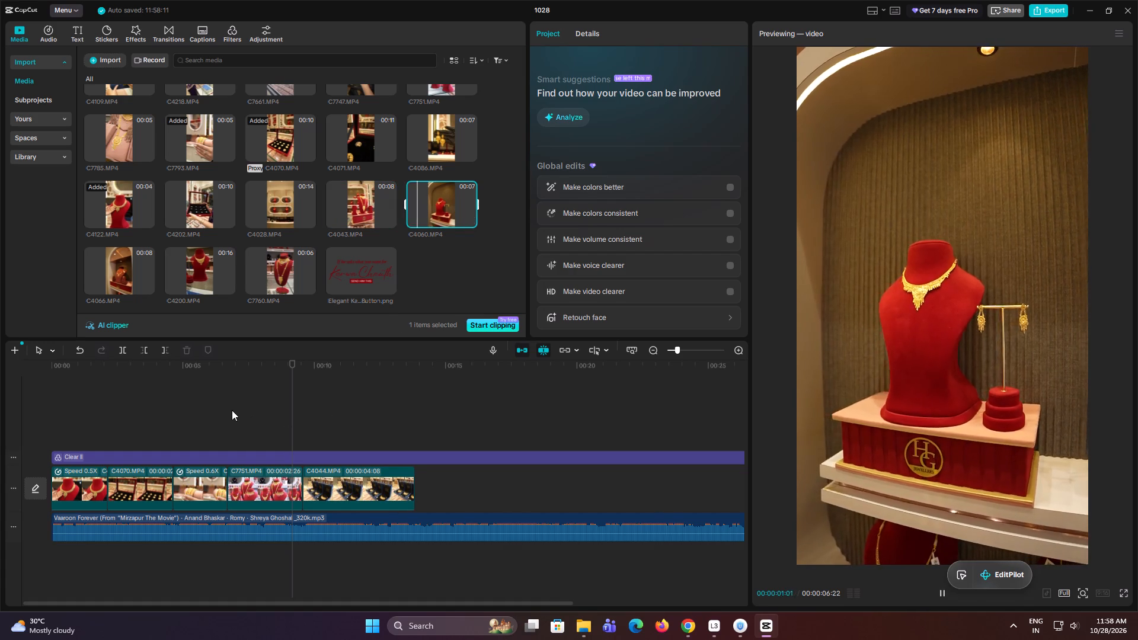
{"action": "left_click", "coordinate": [232, 410]}
{"action": "left_click_drag", "start_coordinate": [232, 410], "coordinate": [44, 446]}
{"action": "key", "text": "space"}
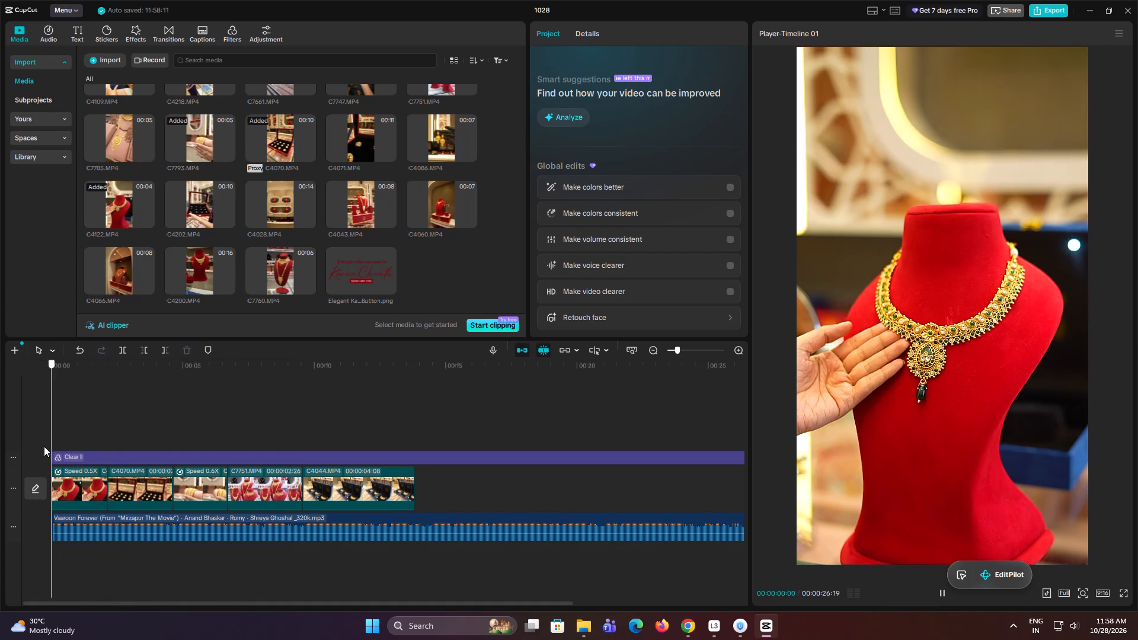
Raise the contrast of the C7751 clip in the timeline to 10.
{"action": "left_click_drag", "start_coordinate": [44, 446], "coordinate": [299, 481]}
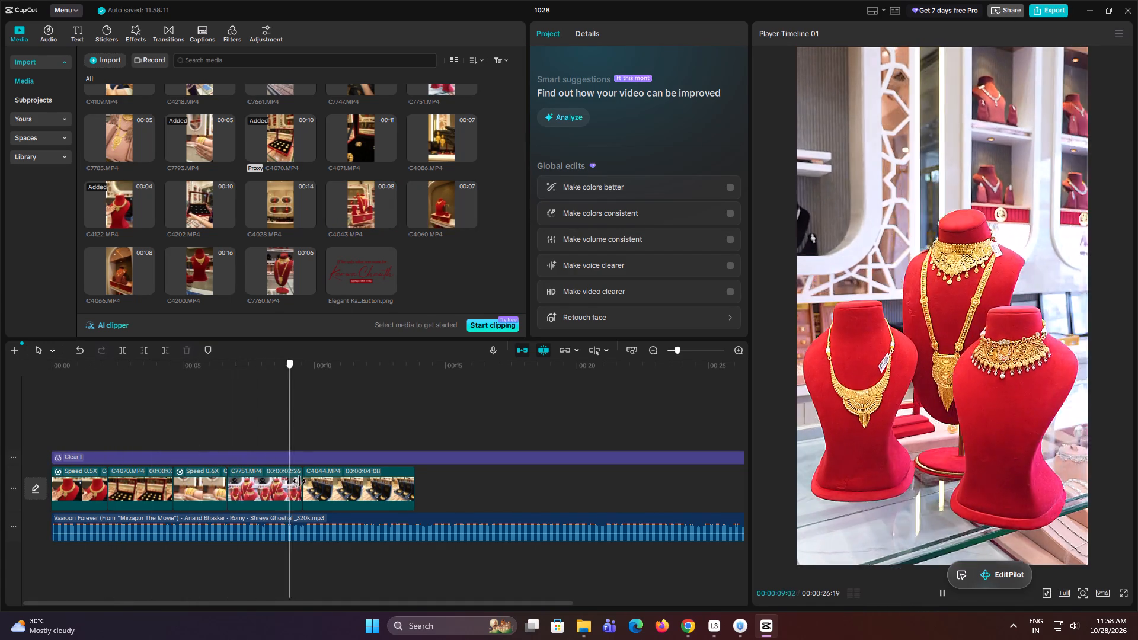
{"action": "left_click_drag", "start_coordinate": [299, 481], "coordinate": [256, 500]}
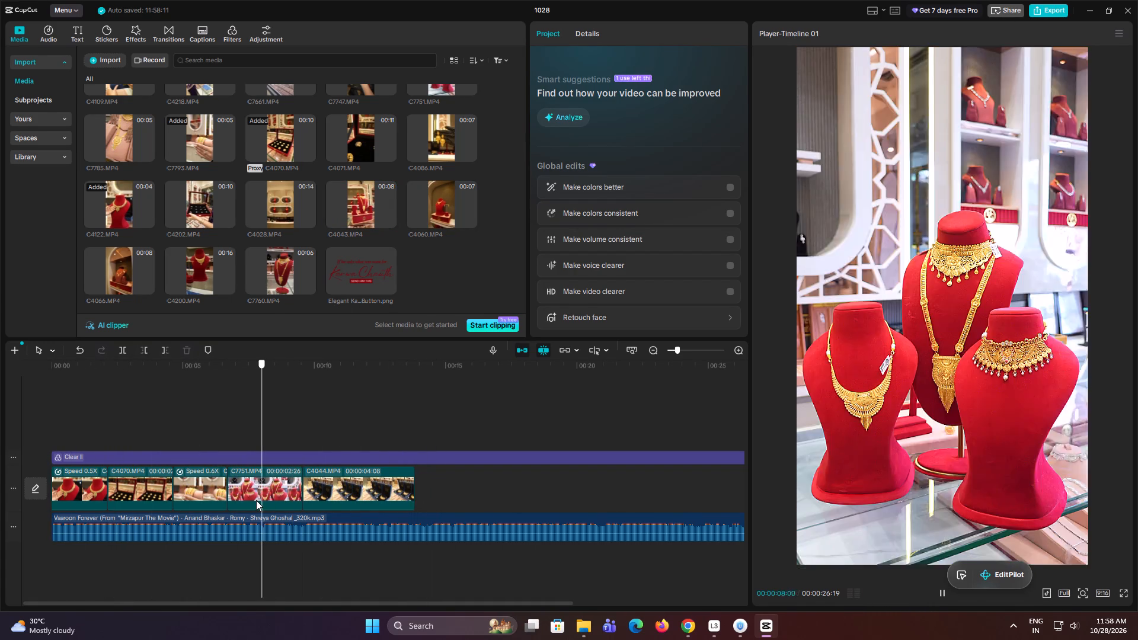
{"action": "left_click_drag", "start_coordinate": [256, 500], "coordinate": [259, 498]}
{"action": "left_click", "coordinate": [263, 491]}
{"action": "left_click", "coordinate": [700, 37]}
{"action": "scroll", "coordinate": [684, 110], "scroll_direction": "down", "scroll_amount": 5}
{"action": "left_click_drag", "start_coordinate": [605, 210], "coordinate": [611, 212]}
{"action": "key", "text": "space"}
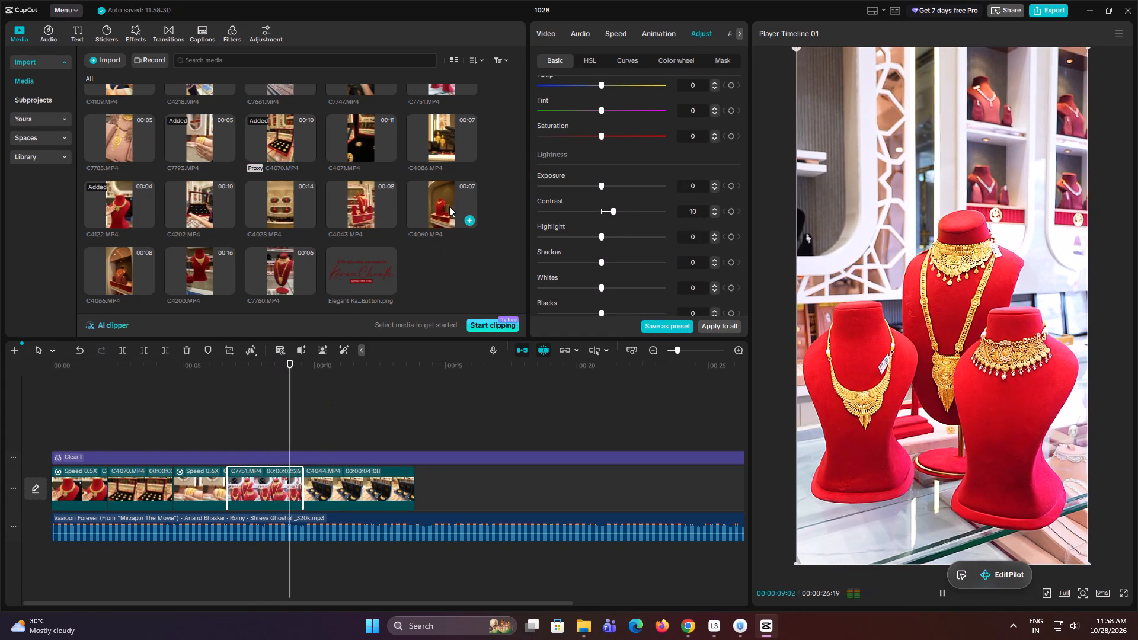
Add the C4060 clip after C4044 and trim off its opening up to about 15:04 on the timeline.
{"action": "left_click_drag", "start_coordinate": [450, 203], "coordinate": [422, 491]}
{"action": "left_click", "coordinate": [404, 431]}
{"action": "key", "text": "space"}
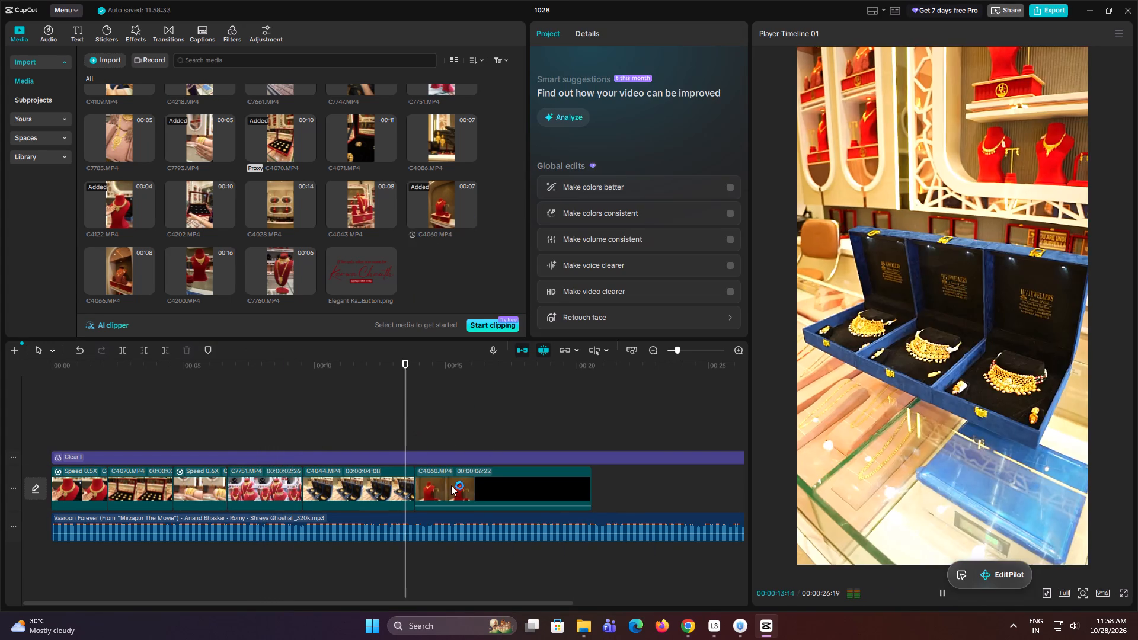
{"action": "key", "text": "space"}
{"action": "left_click", "coordinate": [475, 493]}
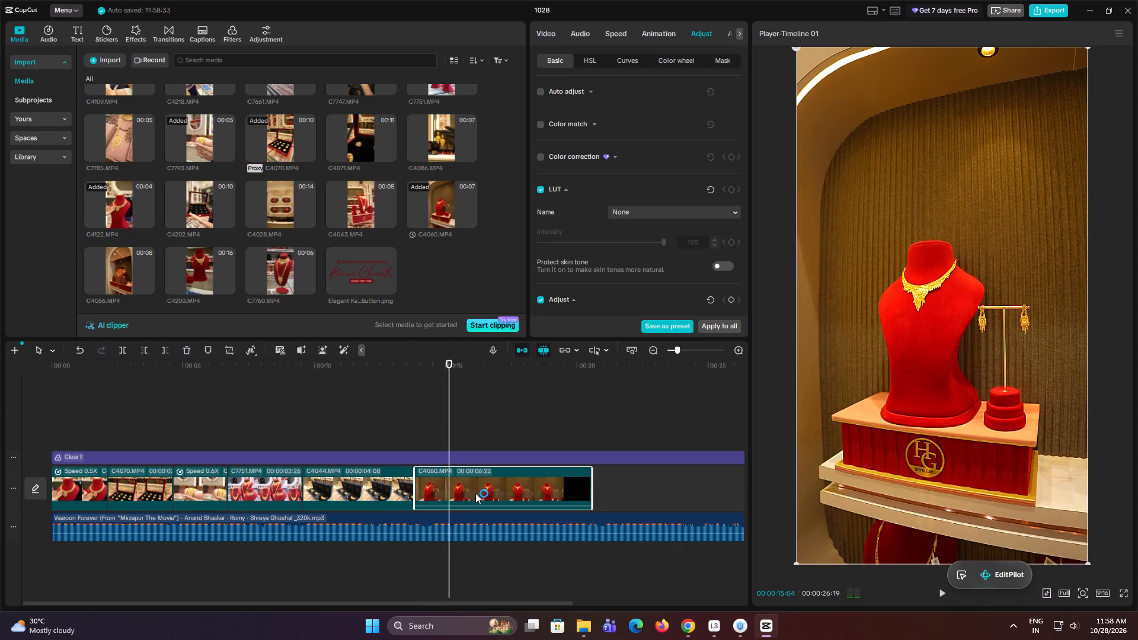
{"action": "key", "text": "q"}
Mute the C4060 clip's own audio in the timeline.
{"action": "left_click", "coordinate": [475, 493]}
{"action": "left_click_drag", "start_coordinate": [480, 505], "coordinate": [481, 510]}
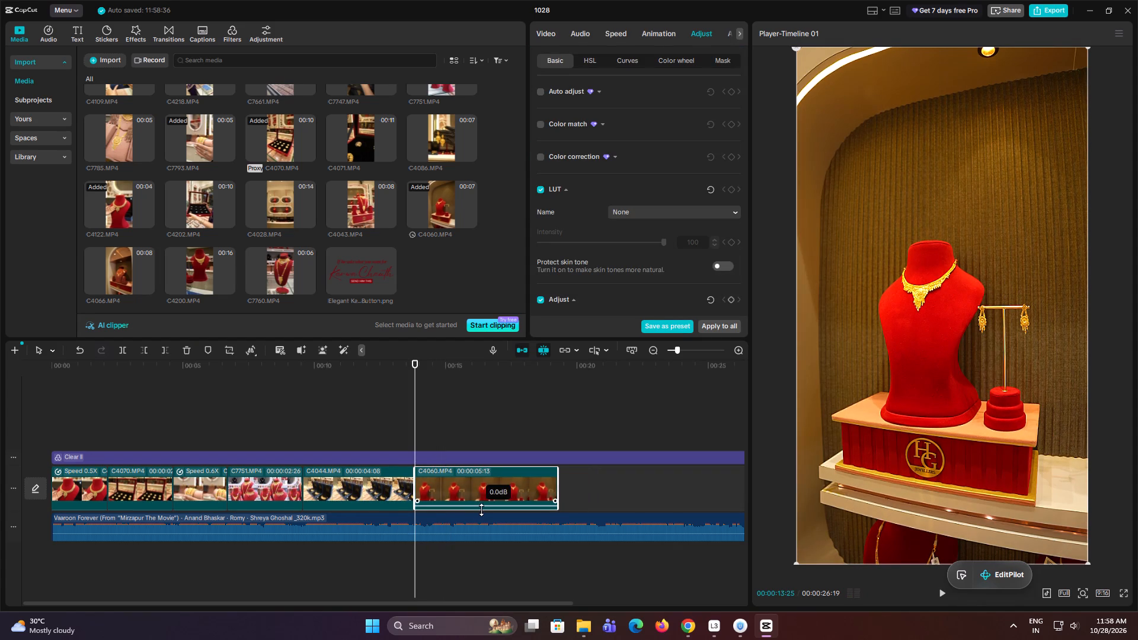
{"action": "left_click_drag", "start_coordinate": [481, 510], "coordinate": [482, 532]}
Play through the C4060 clip and slow it down to 0.70x speed.
{"action": "key", "text": "space"}
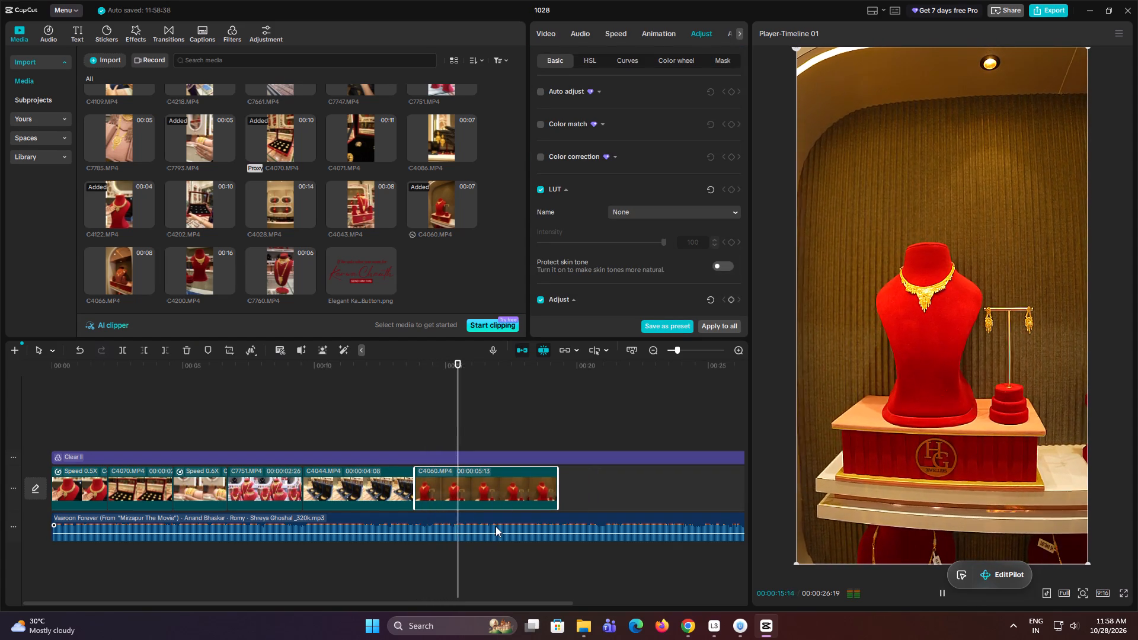
{"action": "key", "text": "space"}
{"action": "key", "text": "space"}
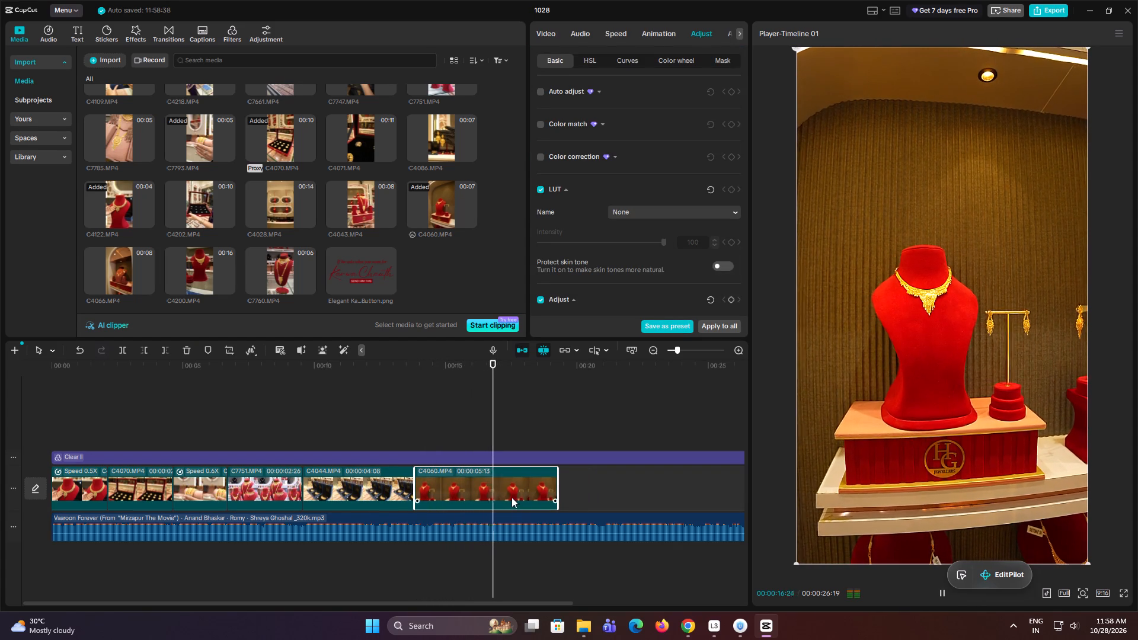
{"action": "key", "text": "space"}
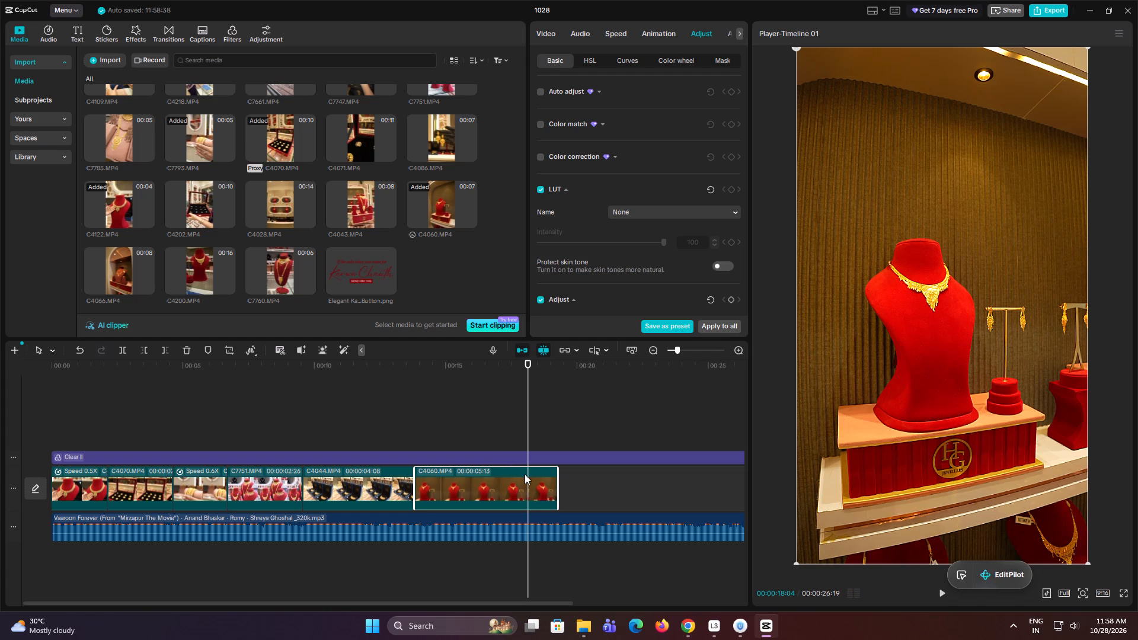
{"action": "left_click", "coordinate": [634, 35]}
{"action": "left_click", "coordinate": [561, 107]}
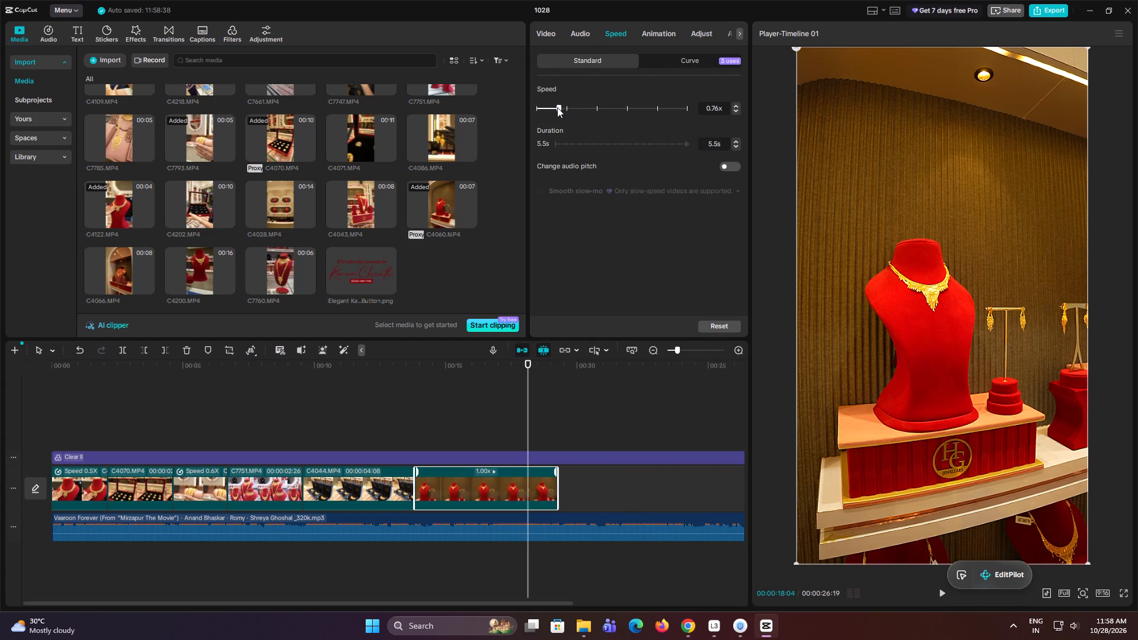
{"action": "key", "text": "space"}
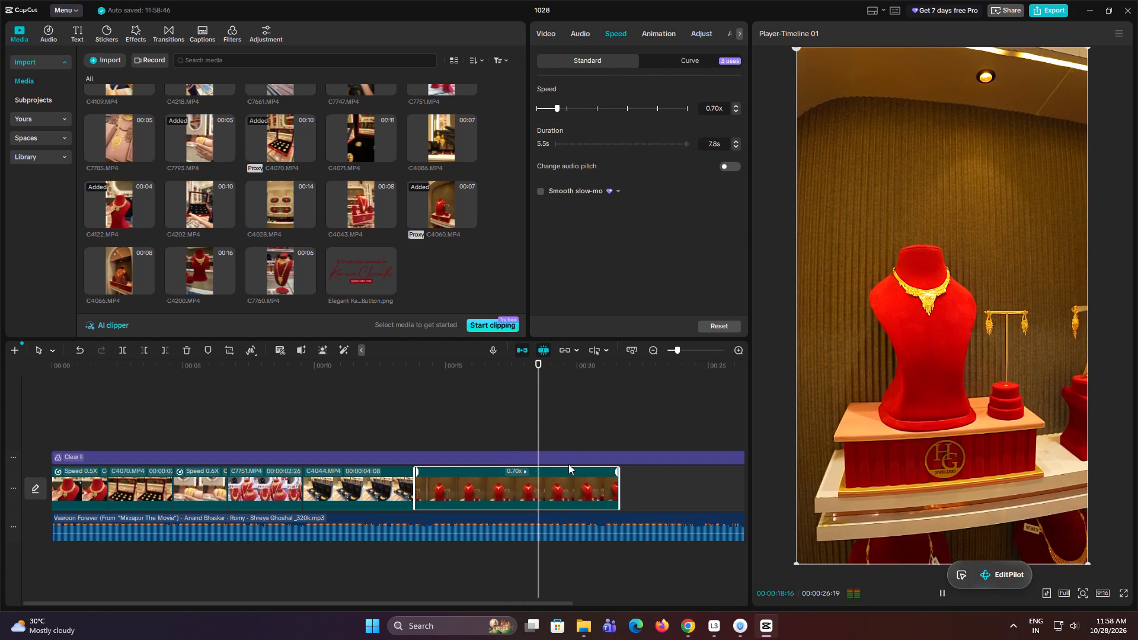
{"action": "key", "text": "space"}
Play the slowed C4060 clip and trim off everything after about 16:25 on the timeline.
{"action": "left_click", "coordinate": [446, 427]}
{"action": "key", "text": "space"}
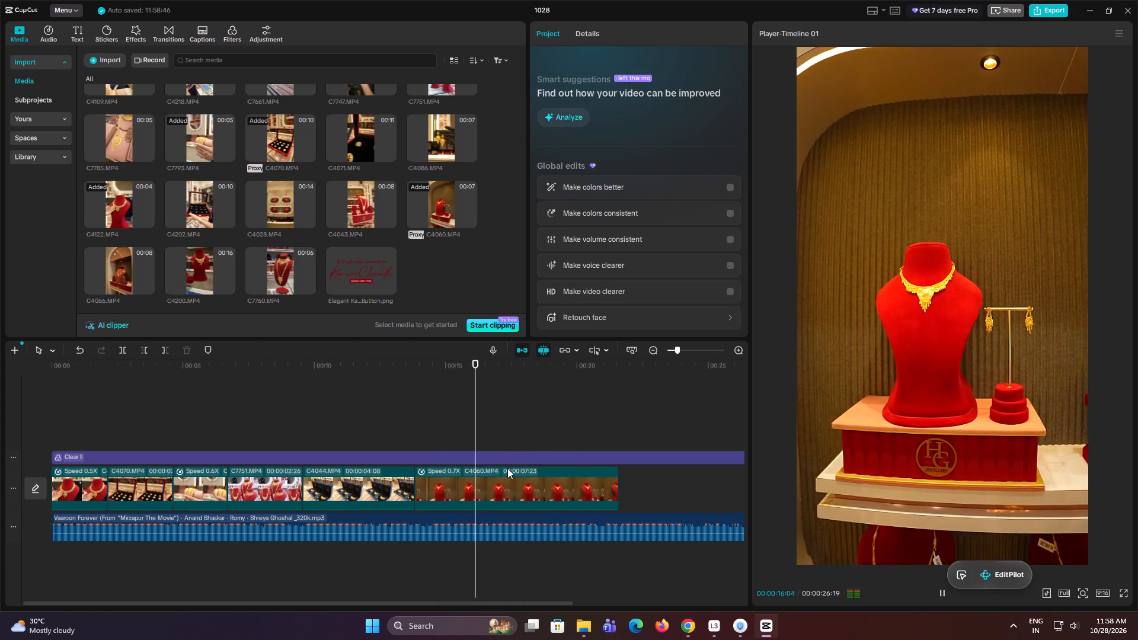
{"action": "key", "text": "space"}
{"action": "left_click", "coordinate": [507, 489]}
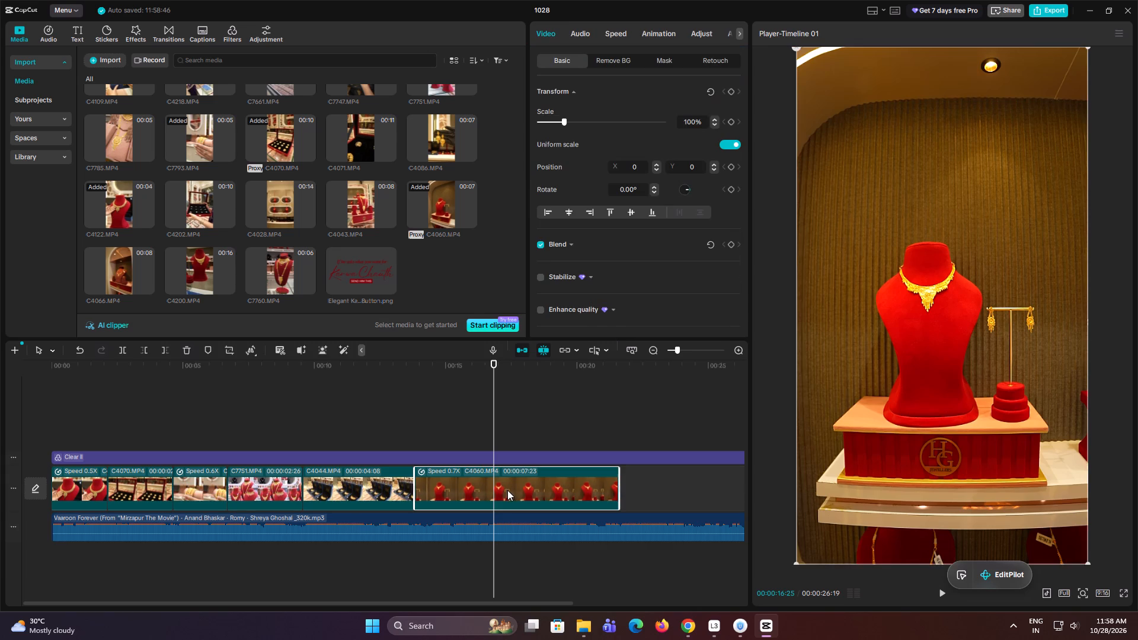
{"action": "key", "text": "w"}
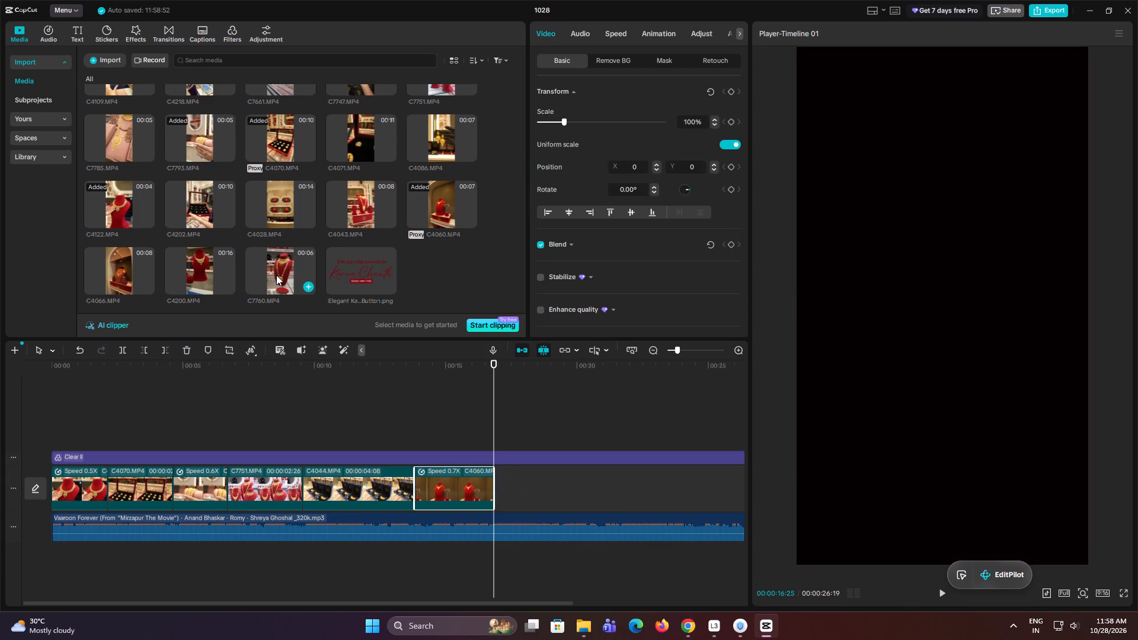
Preview the C4200 and C7760 clips and add C7760 to the timeline directly after C4060.
{"action": "left_click", "coordinate": [195, 270]}
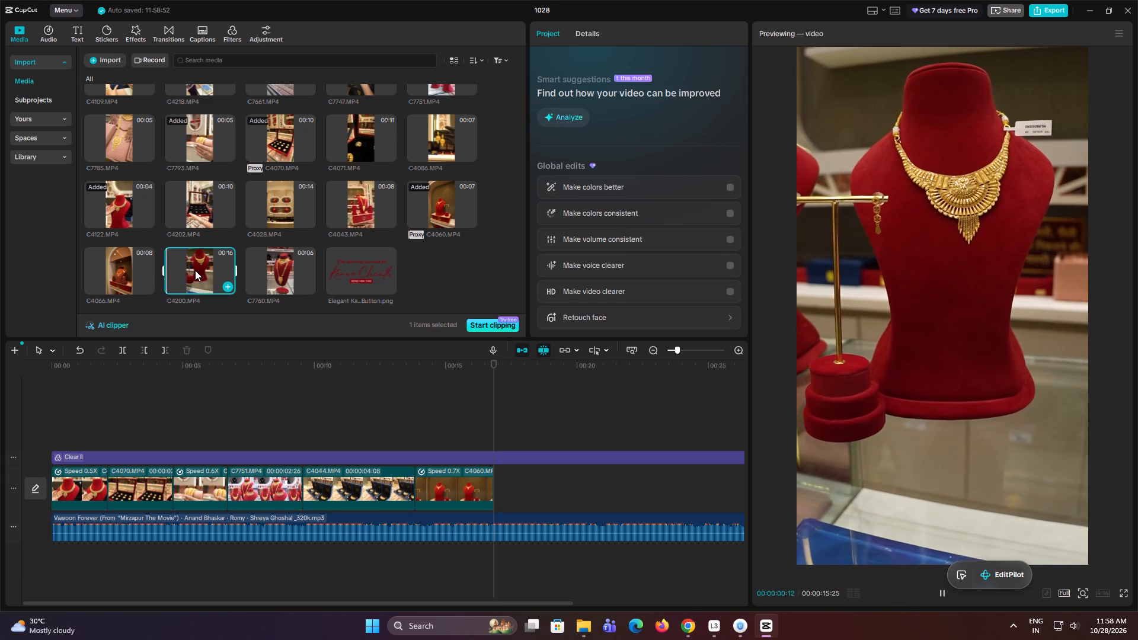
{"action": "left_click", "coordinate": [276, 267]}
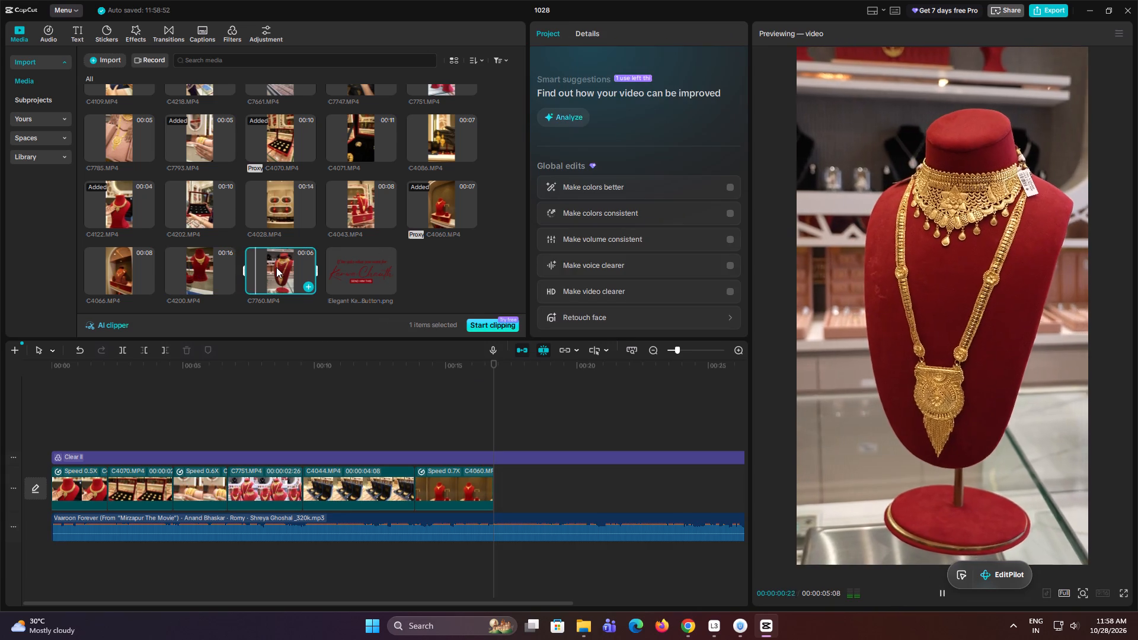
{"action": "left_click_drag", "start_coordinate": [278, 267], "coordinate": [508, 489]}
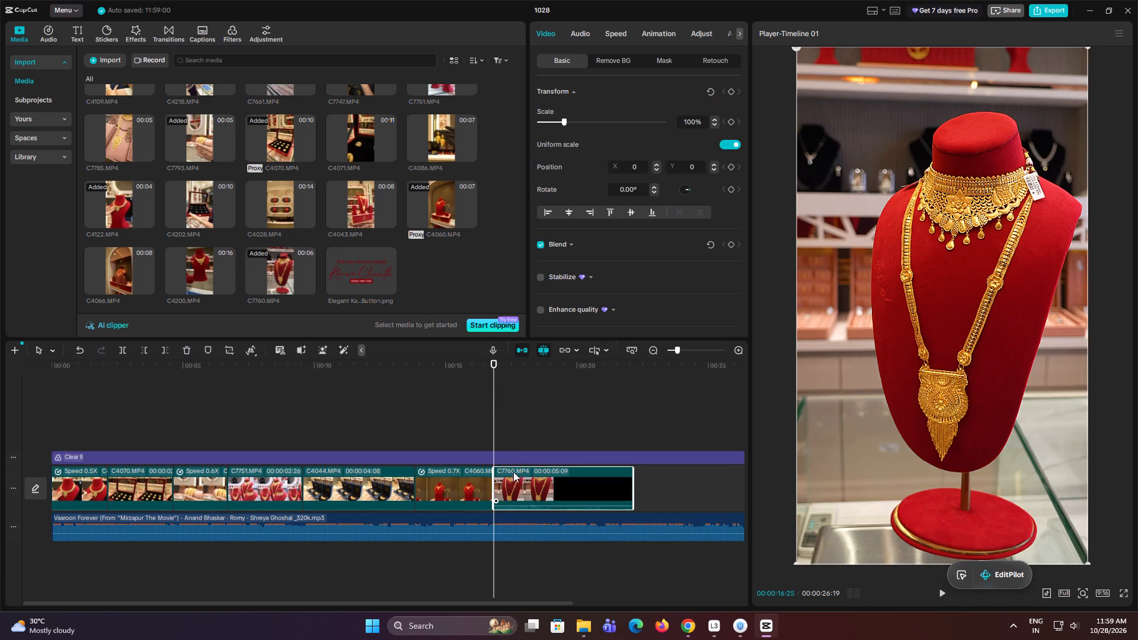
Scrub through the edit, preview C4066, and replace the C7760 clip after C4060 with C4066.
{"action": "left_click", "coordinate": [493, 427]}
{"action": "left_click_drag", "start_coordinate": [493, 427], "coordinate": [305, 420]}
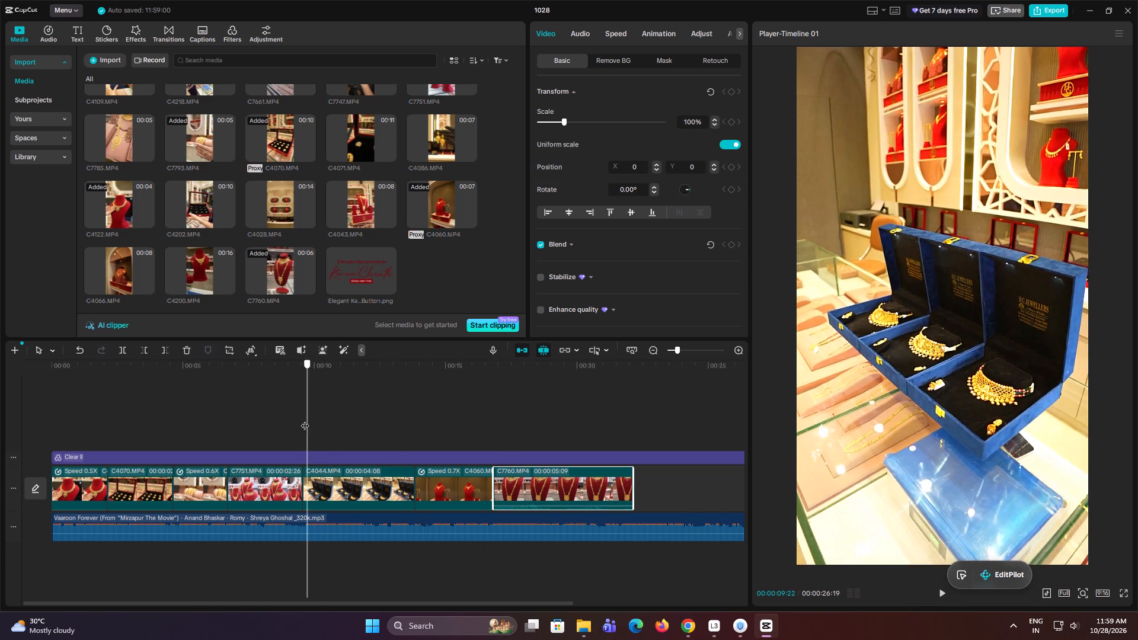
{"action": "left_click_drag", "start_coordinate": [305, 420], "coordinate": [490, 456]}
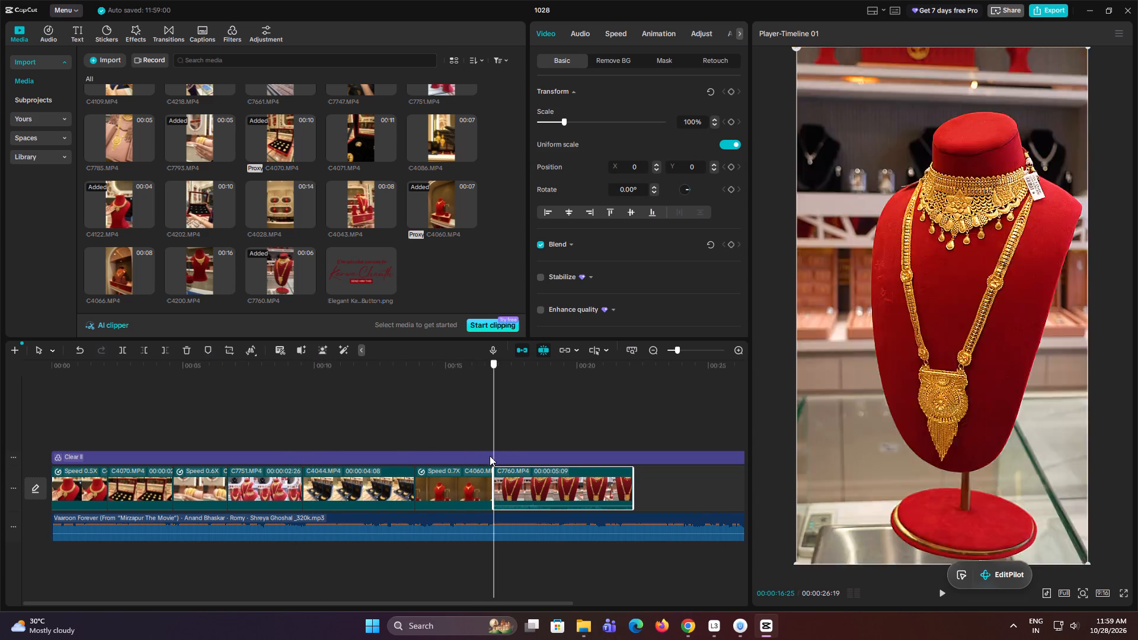
{"action": "left_click_drag", "start_coordinate": [490, 456], "coordinate": [279, 376]}
{"action": "left_click", "coordinate": [127, 272]}
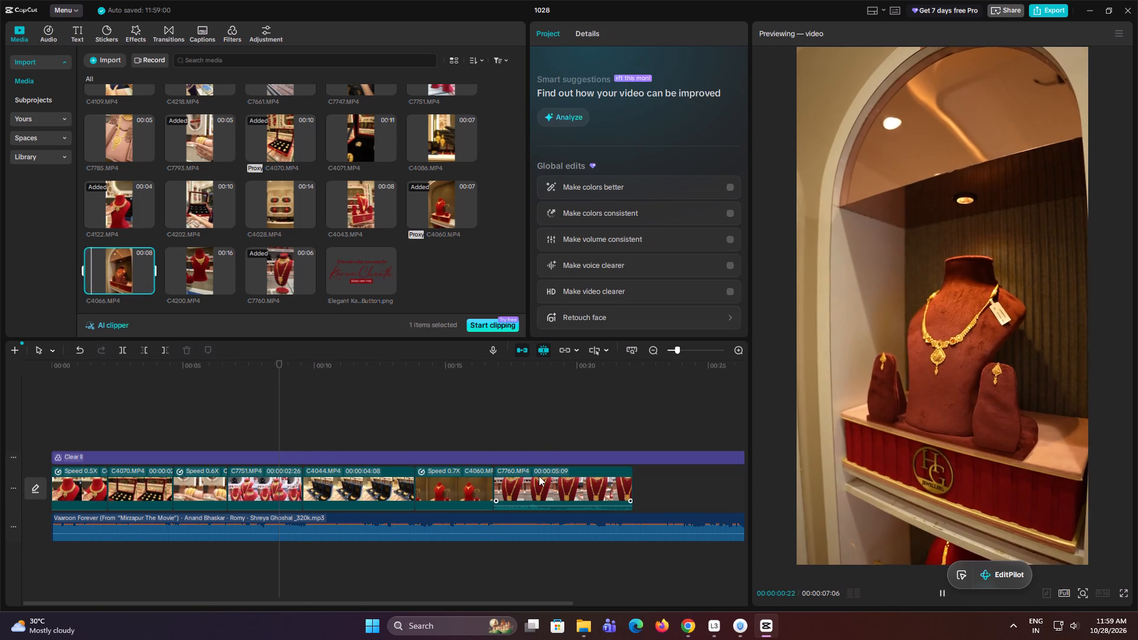
{"action": "left_click", "coordinate": [539, 477]}
{"action": "key", "text": "BackSpace"}
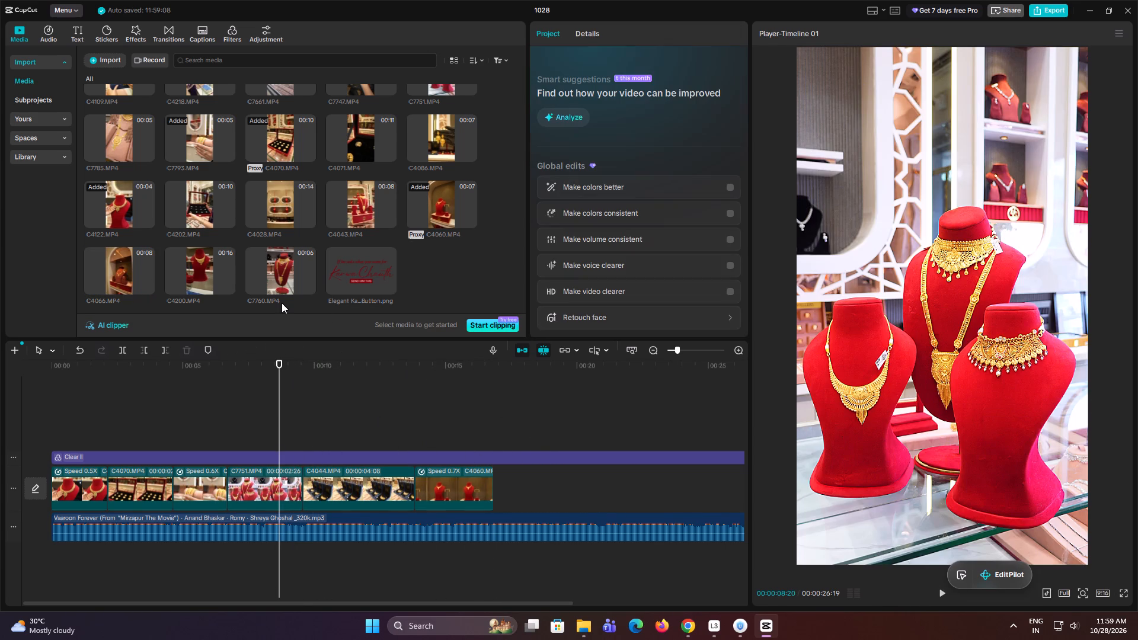
{"action": "left_click_drag", "start_coordinate": [121, 281], "coordinate": [503, 484]}
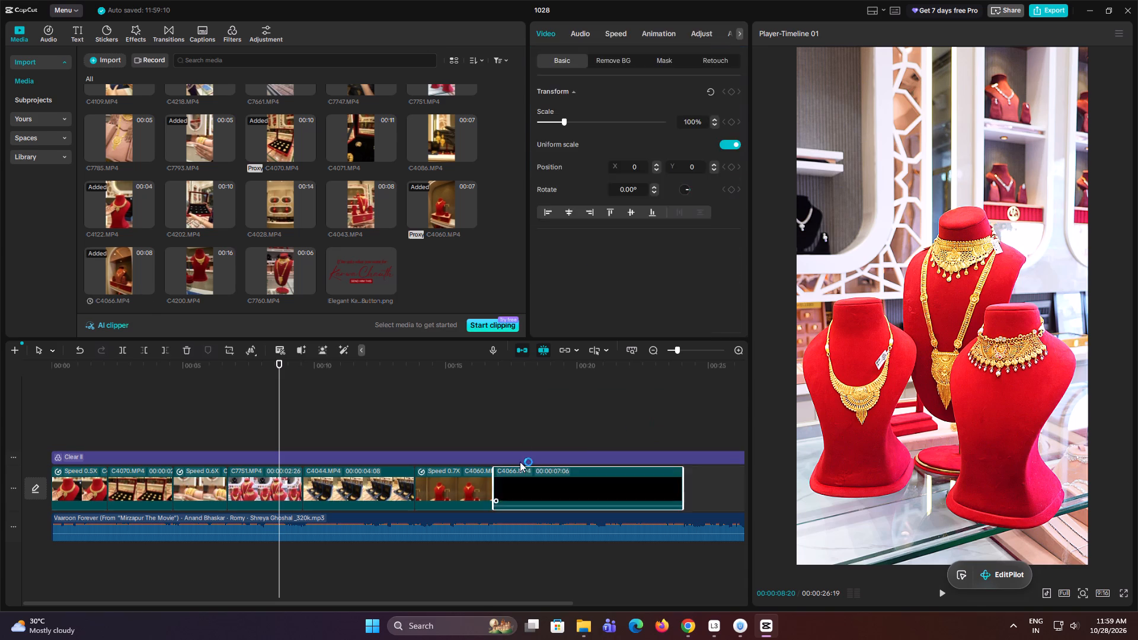
Play the C4066 clip and trim off its beginning up to about 19:10 on the timeline.
{"action": "left_click", "coordinate": [483, 428]}
{"action": "key", "text": "space"}
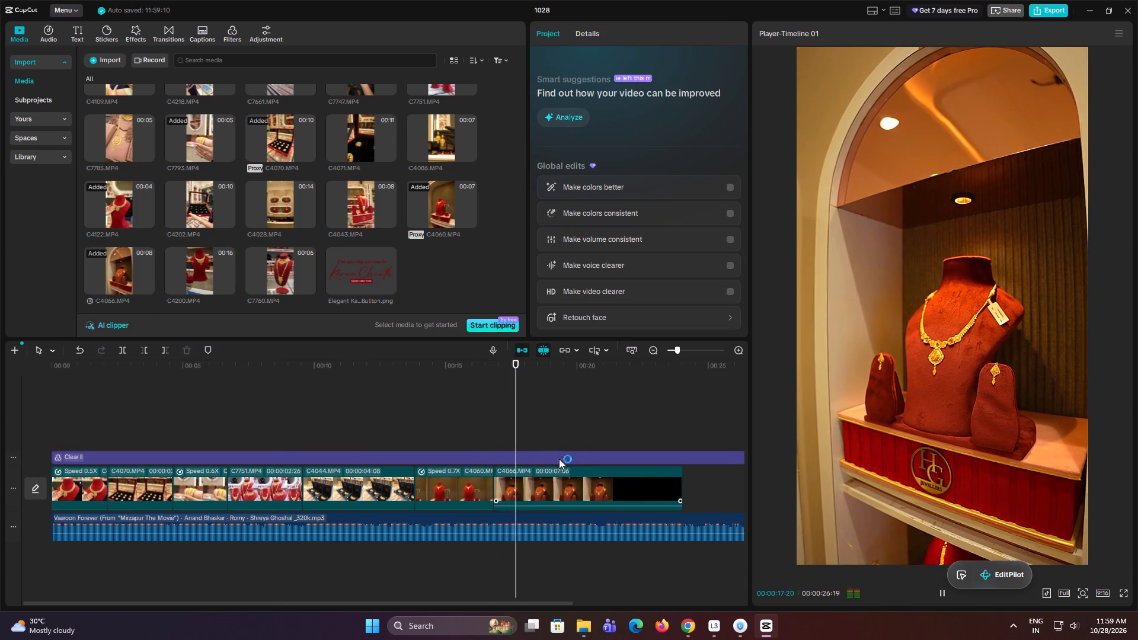
{"action": "left_click", "coordinate": [552, 426]}
{"action": "key", "text": "space"}
{"action": "key", "text": "space"}
{"action": "key", "text": "space"}
{"action": "left_click", "coordinate": [568, 489]}
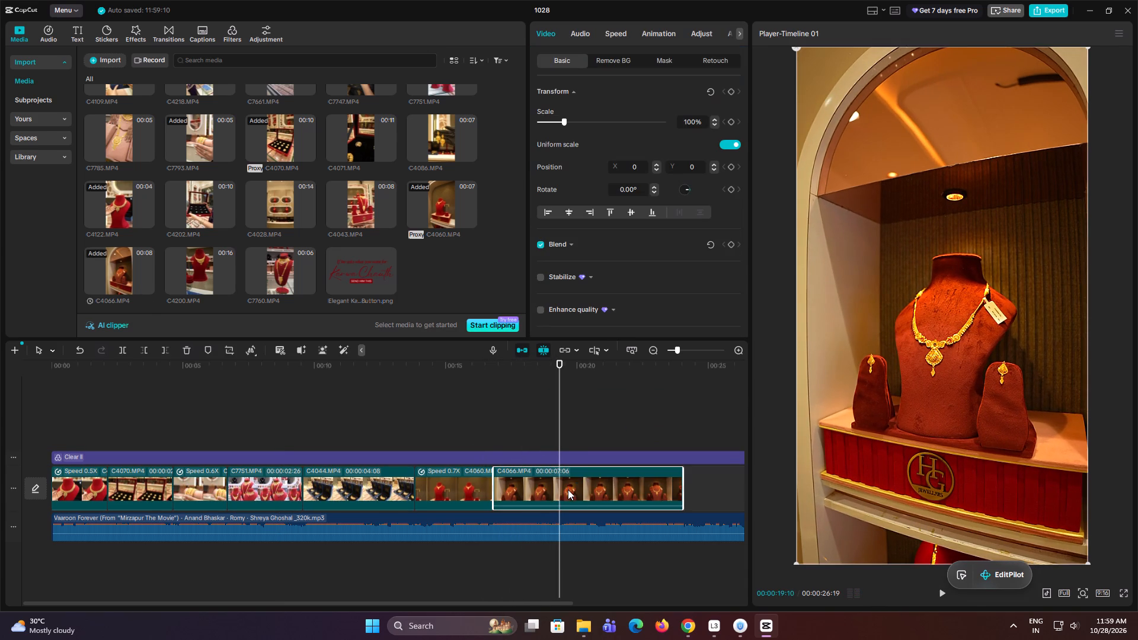
{"action": "key", "text": "q"}
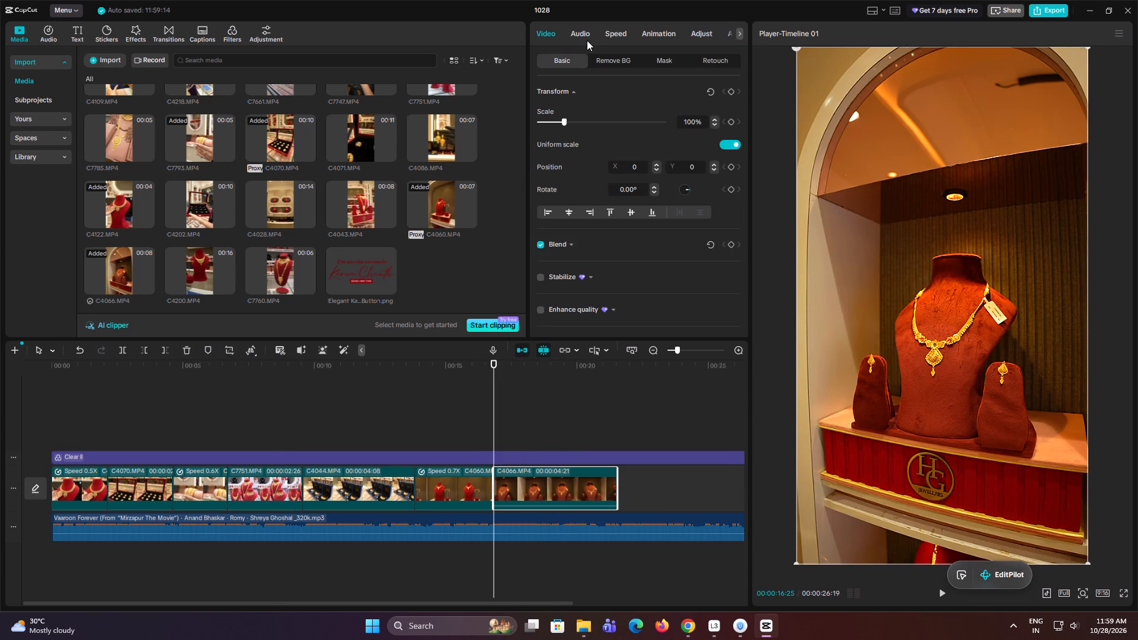
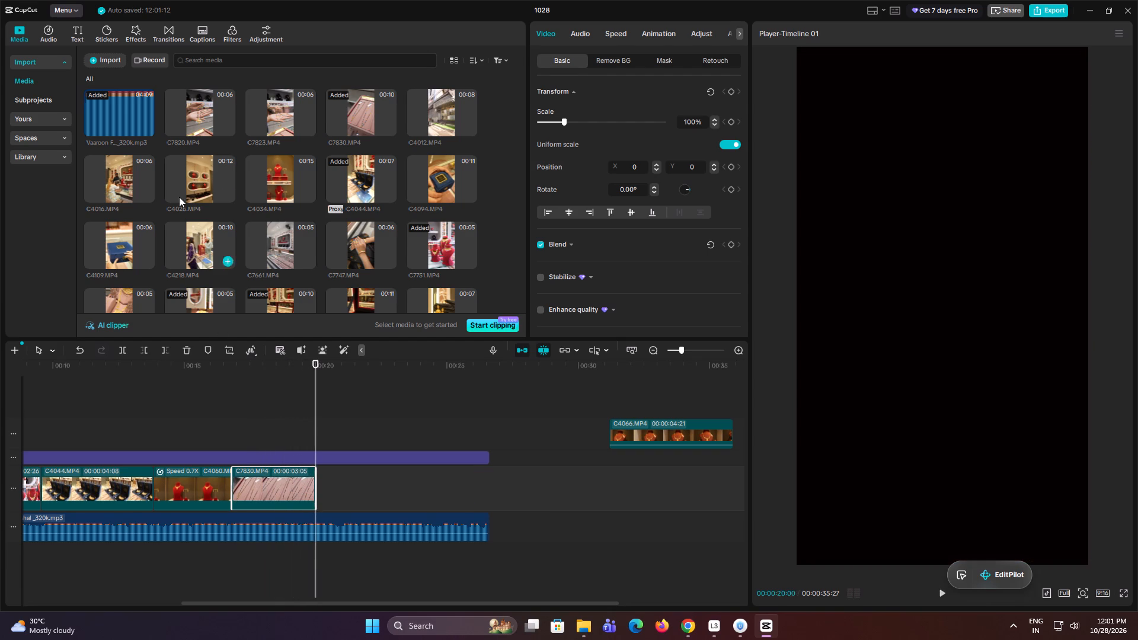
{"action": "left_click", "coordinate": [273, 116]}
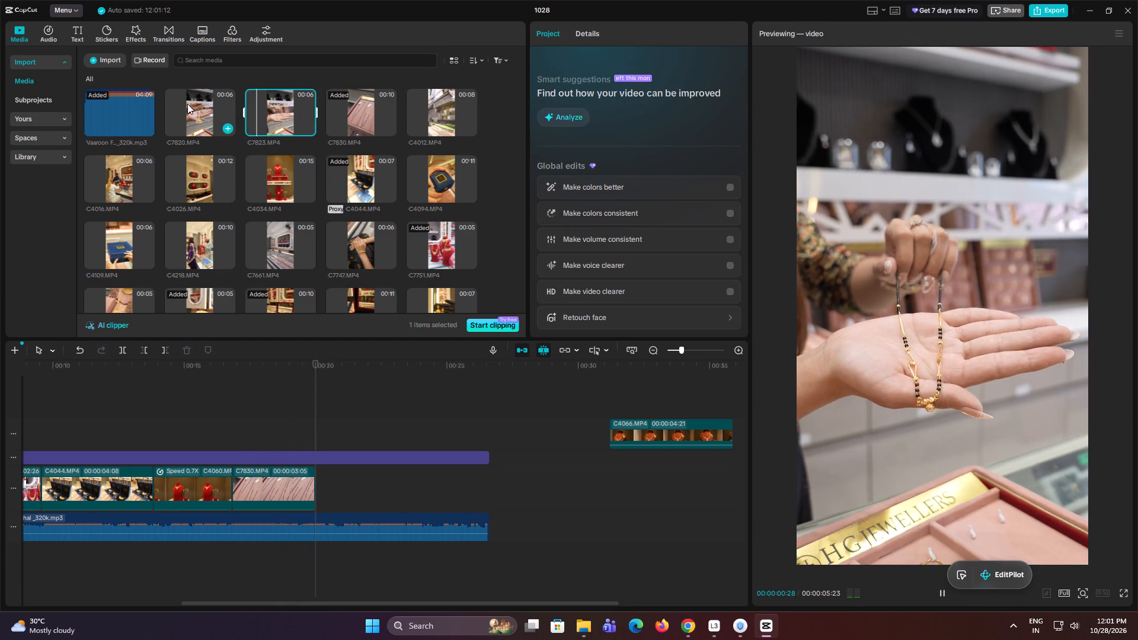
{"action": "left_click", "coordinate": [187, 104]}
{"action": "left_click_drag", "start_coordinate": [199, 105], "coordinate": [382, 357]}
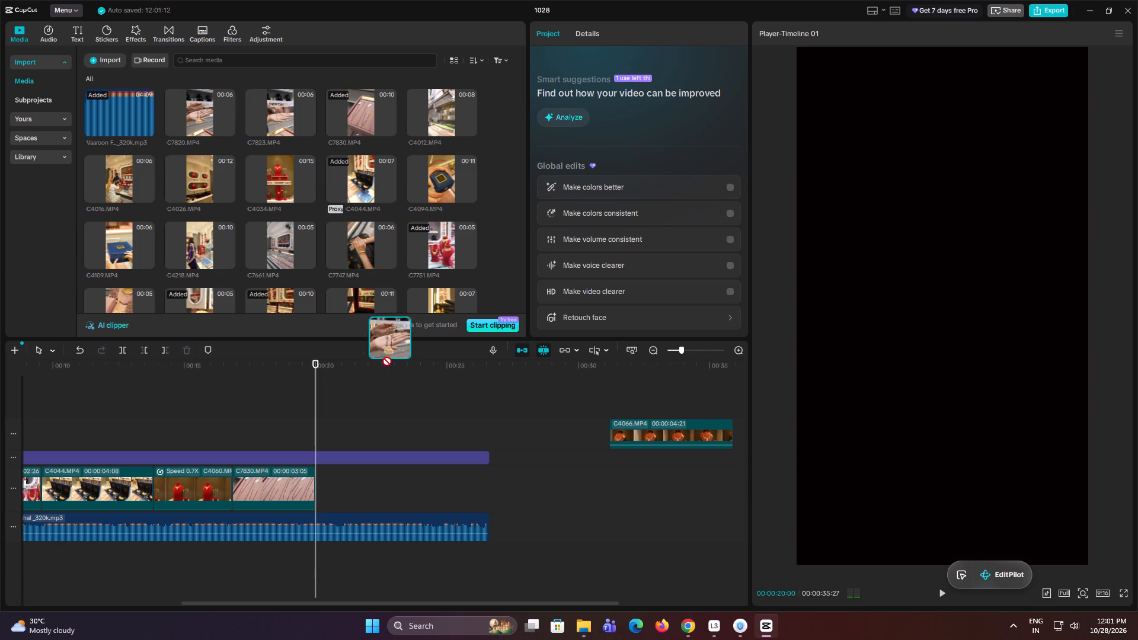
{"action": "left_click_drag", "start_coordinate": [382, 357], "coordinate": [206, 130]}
Move the C4066 clip back onto the main track directly after C7830.
{"action": "left_click_drag", "start_coordinate": [693, 436], "coordinate": [410, 505]}
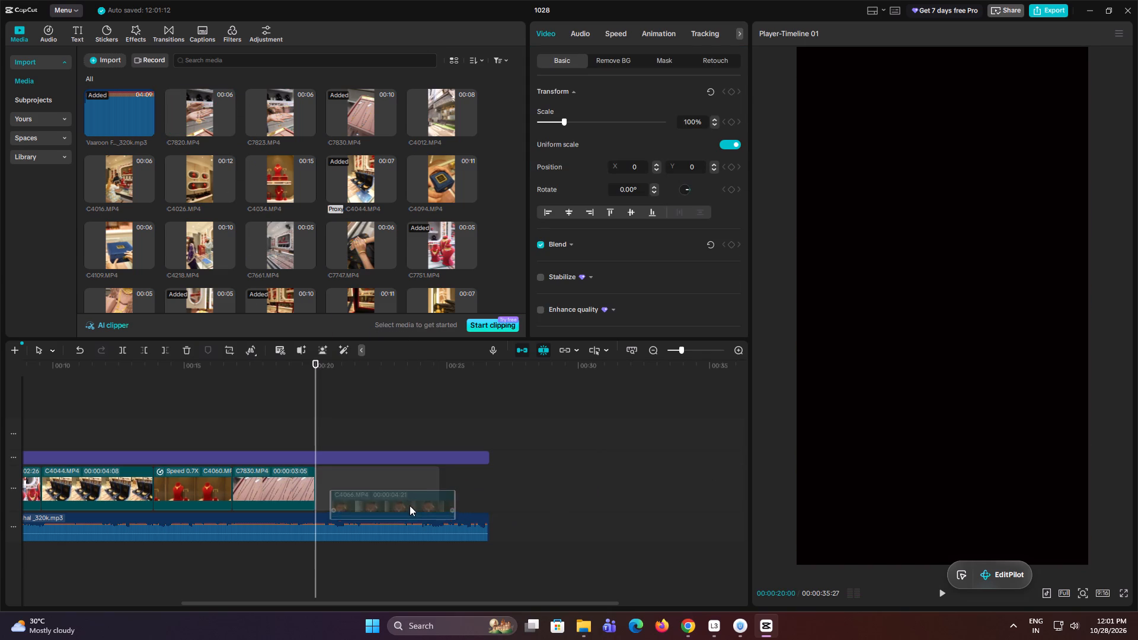
{"action": "left_click_drag", "start_coordinate": [410, 505], "coordinate": [409, 504]}
Play the C4066 clip and slow its speed to 0.65x.
{"action": "left_click_drag", "start_coordinate": [408, 506], "coordinate": [410, 521]}
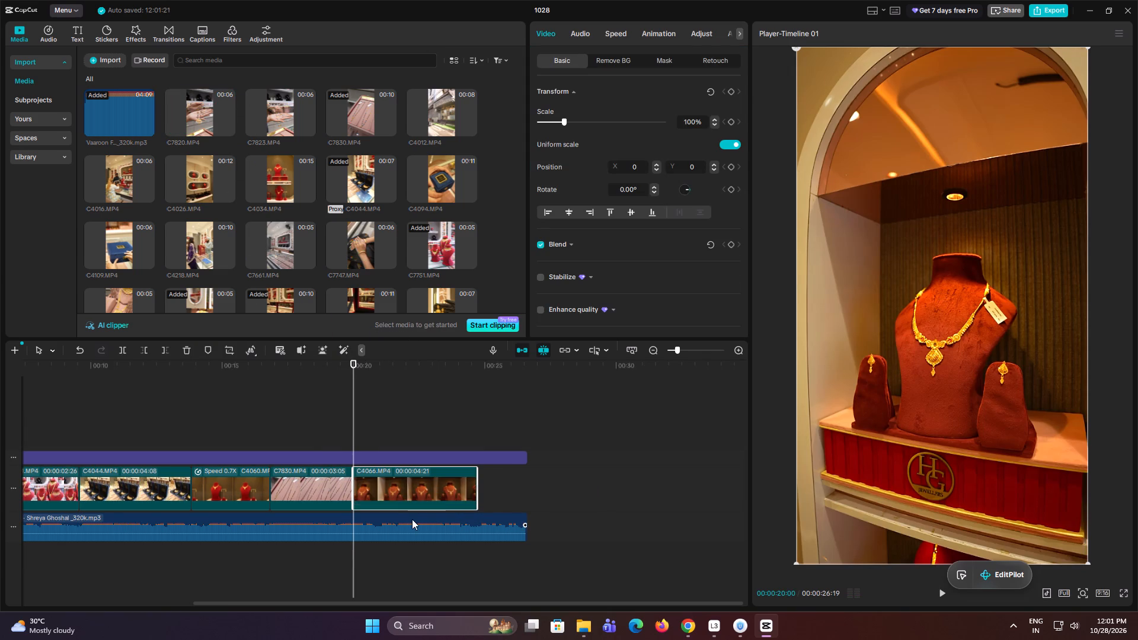
{"action": "key", "text": "space"}
{"action": "key", "text": "space"}
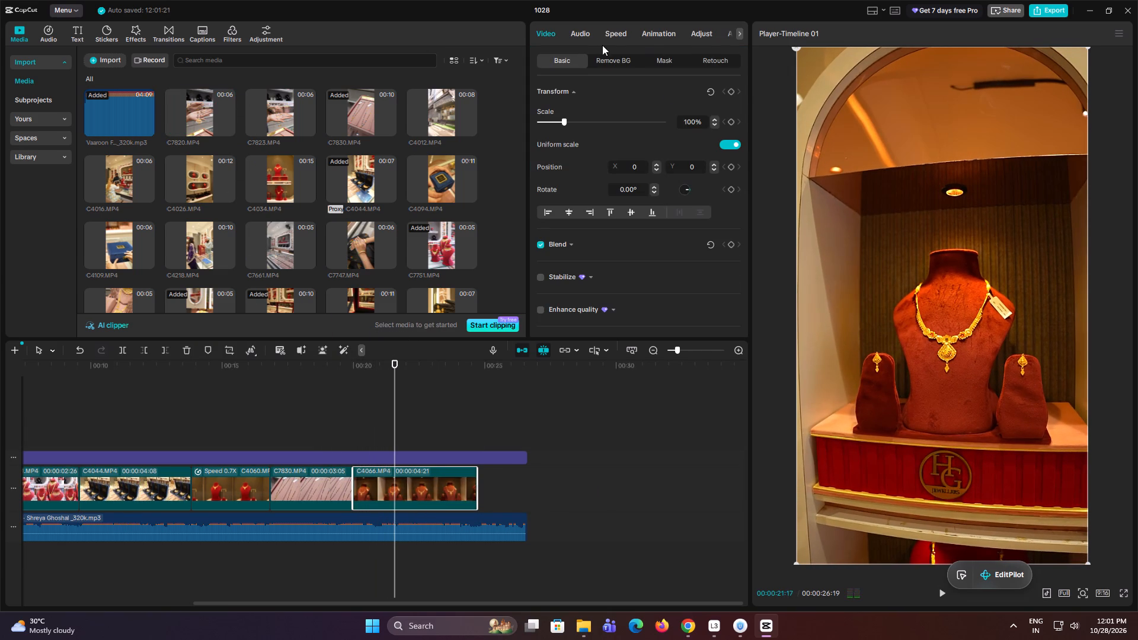
{"action": "left_click", "coordinate": [612, 27]}
{"action": "left_click", "coordinate": [551, 109]}
{"action": "left_click", "coordinate": [553, 107]}
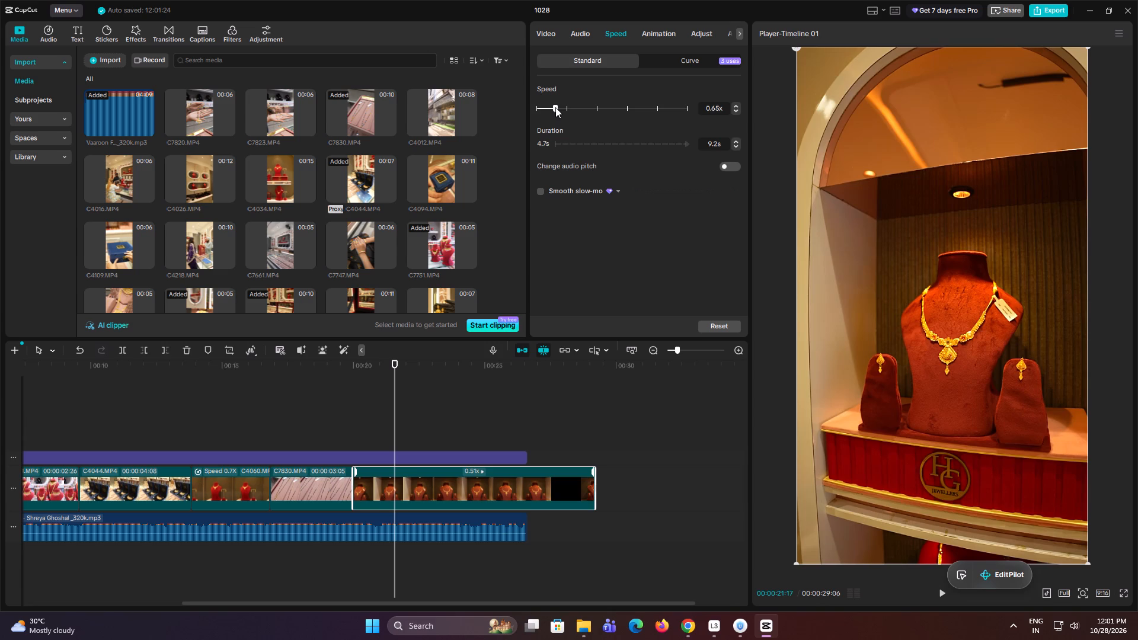
Play the slowed C4066 clip and trim off everything after about 22:20 on the timeline.
{"action": "key", "text": "space"}
{"action": "key", "text": "space"}
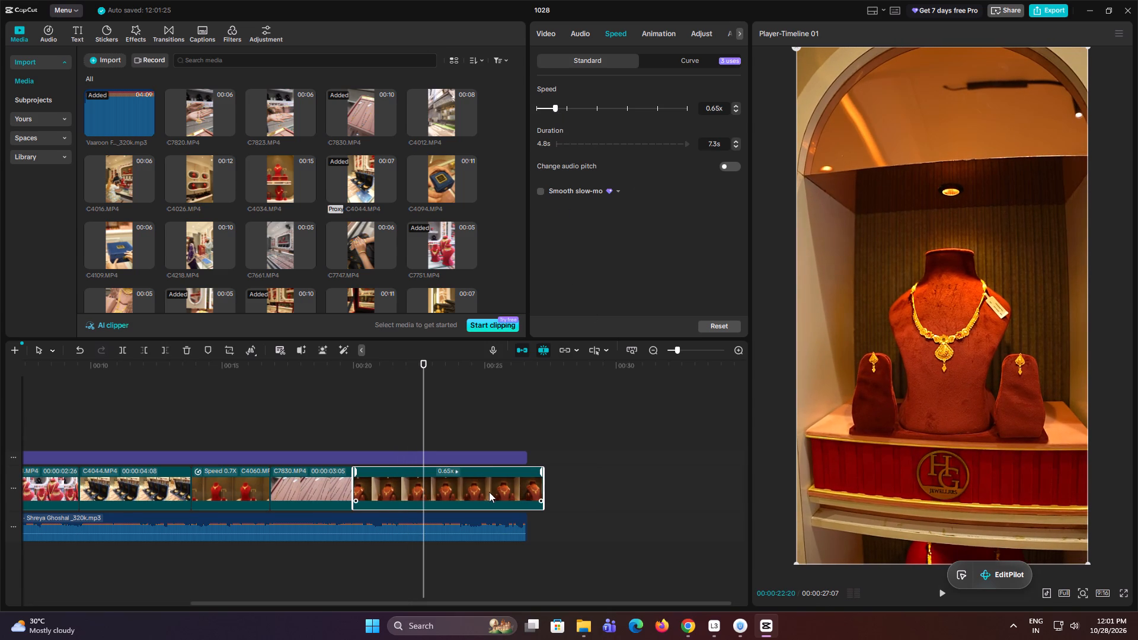
{"action": "key", "text": "w"}
Browse the imported media, preview C4026, and add it to the main track directly after C4066.
{"action": "scroll", "coordinate": [342, 232], "scroll_direction": "down", "scroll_amount": 3}
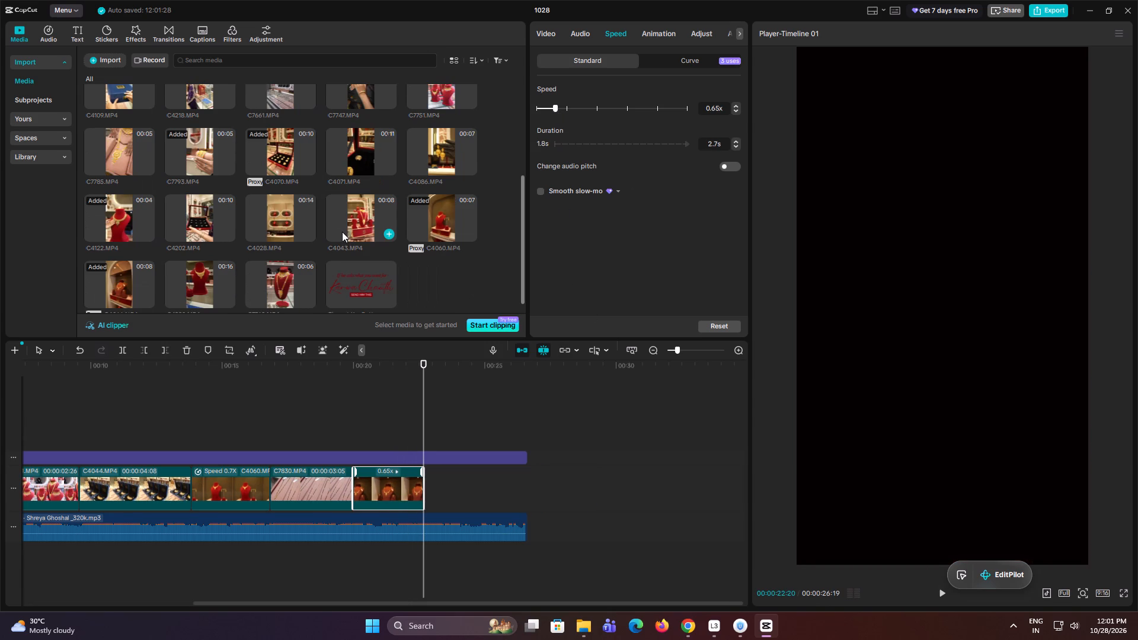
{"action": "scroll", "coordinate": [199, 251], "scroll_direction": "down", "scroll_amount": 2}
{"action": "scroll", "coordinate": [258, 277], "scroll_direction": "up", "scroll_amount": 2}
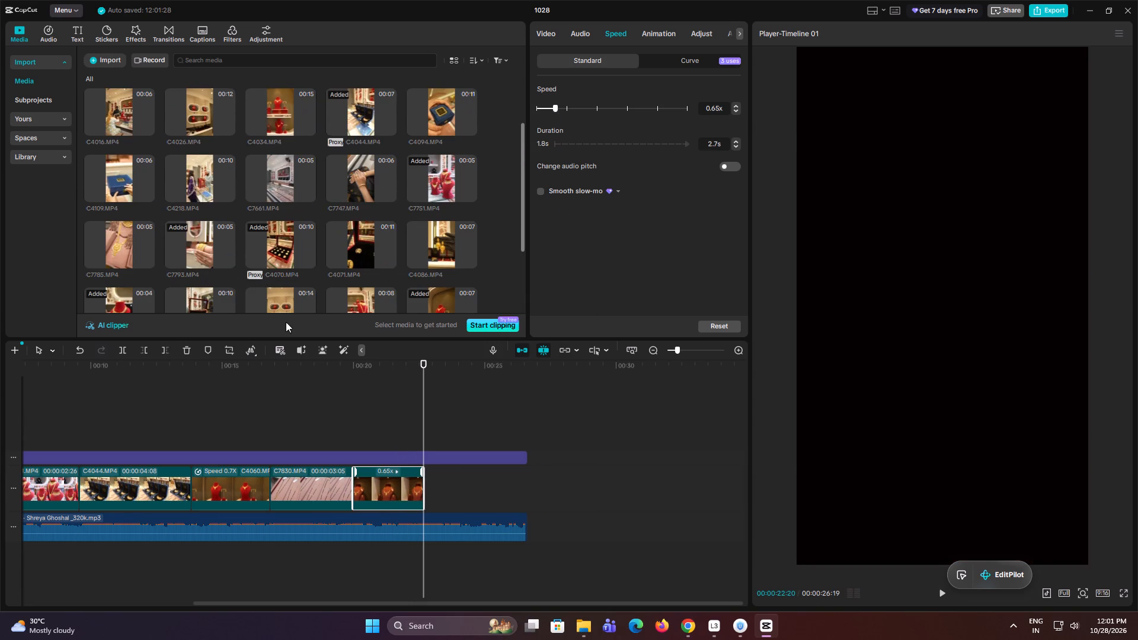
{"action": "left_click", "coordinate": [285, 304]}
{"action": "left_click", "coordinate": [203, 115]}
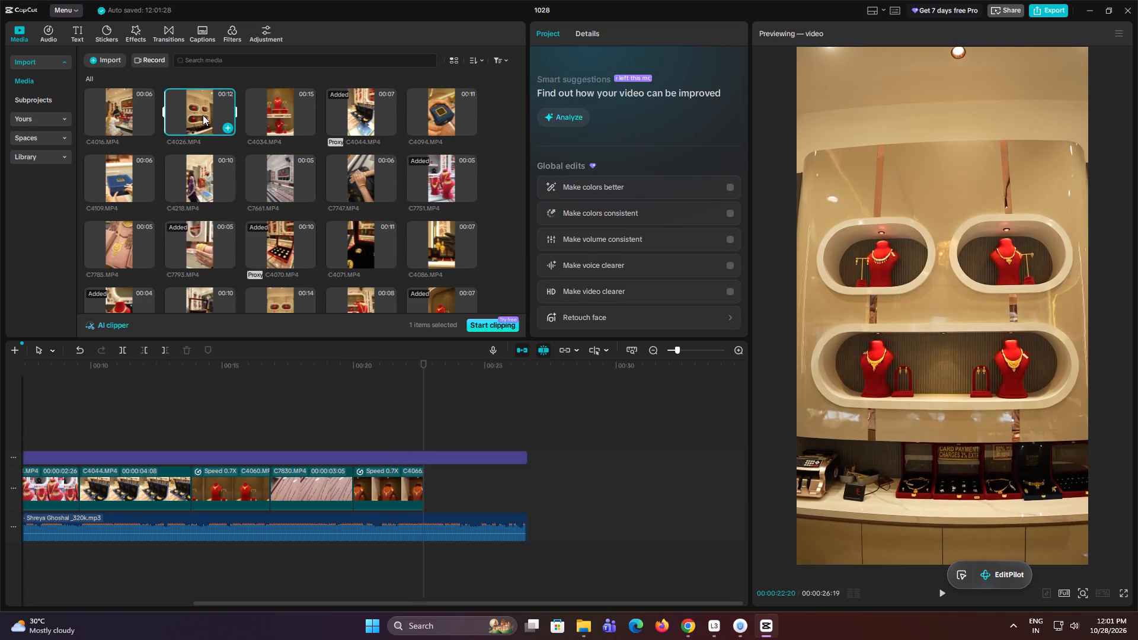
{"action": "left_click_drag", "start_coordinate": [203, 115], "coordinate": [458, 488]}
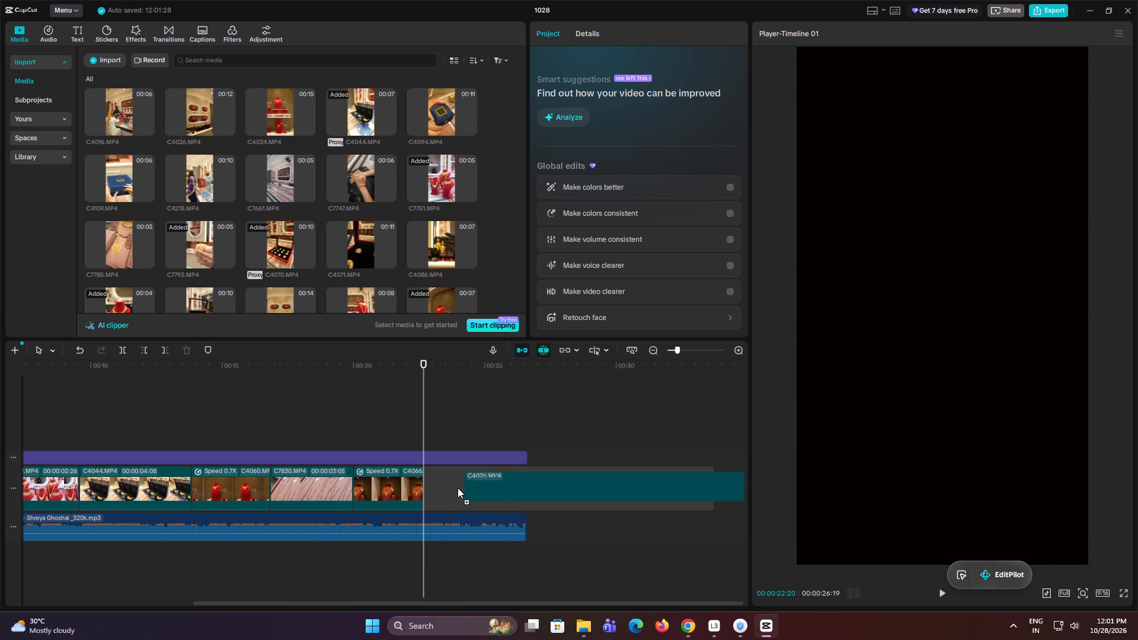
{"action": "left_click_drag", "start_coordinate": [458, 488], "coordinate": [424, 479]}
{"action": "left_click_drag", "start_coordinate": [468, 506], "coordinate": [472, 520]}
Trim off the beginning of the C4026 clip up to about 23:24 on the timeline.
{"action": "left_click_drag", "start_coordinate": [426, 478], "coordinate": [458, 482]}
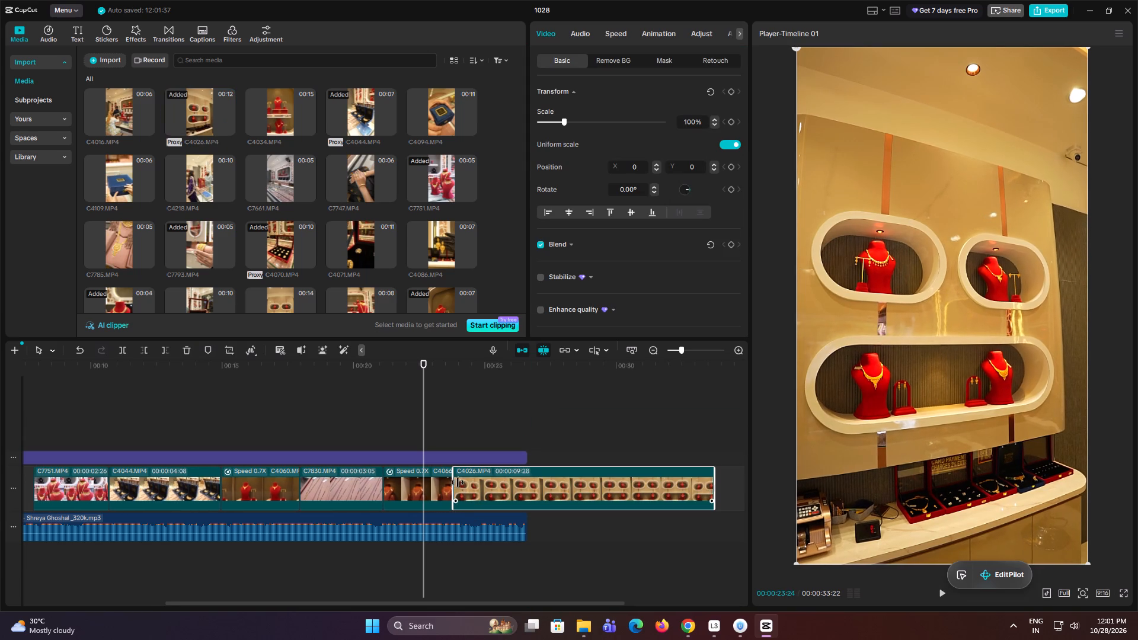
{"action": "left_click_drag", "start_coordinate": [458, 482], "coordinate": [458, 482]}
Play the trimmed C4026 clip and slow its speed to 0.61x.
{"action": "key", "text": "space"}
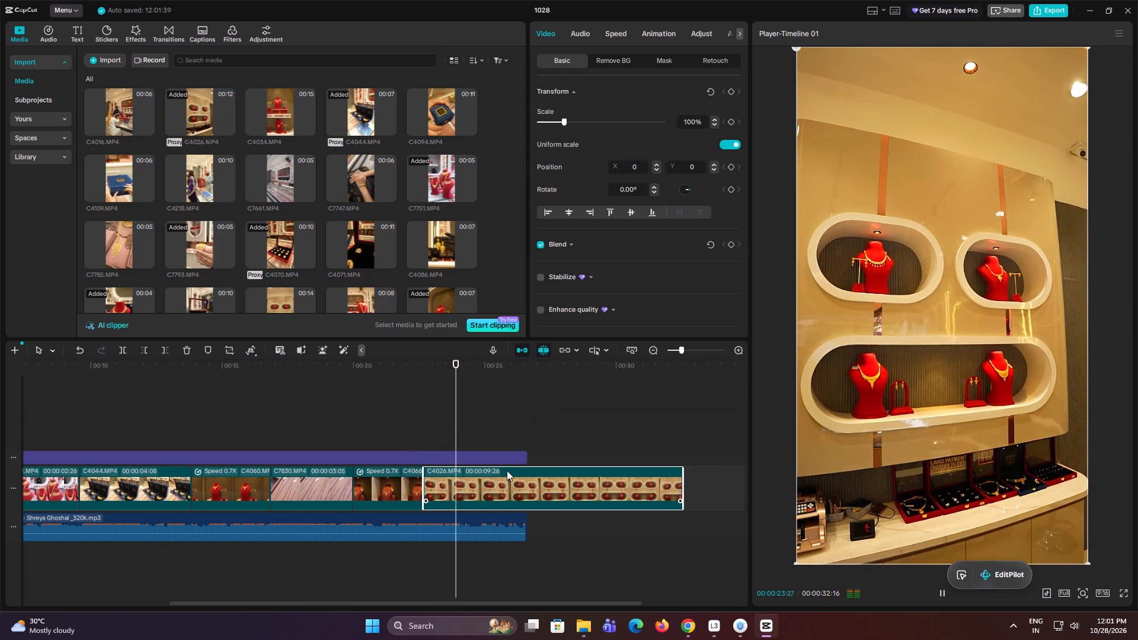
{"action": "key", "text": "space"}
{"action": "left_click", "coordinate": [609, 34]}
{"action": "left_click_drag", "start_coordinate": [565, 108], "coordinate": [554, 108]}
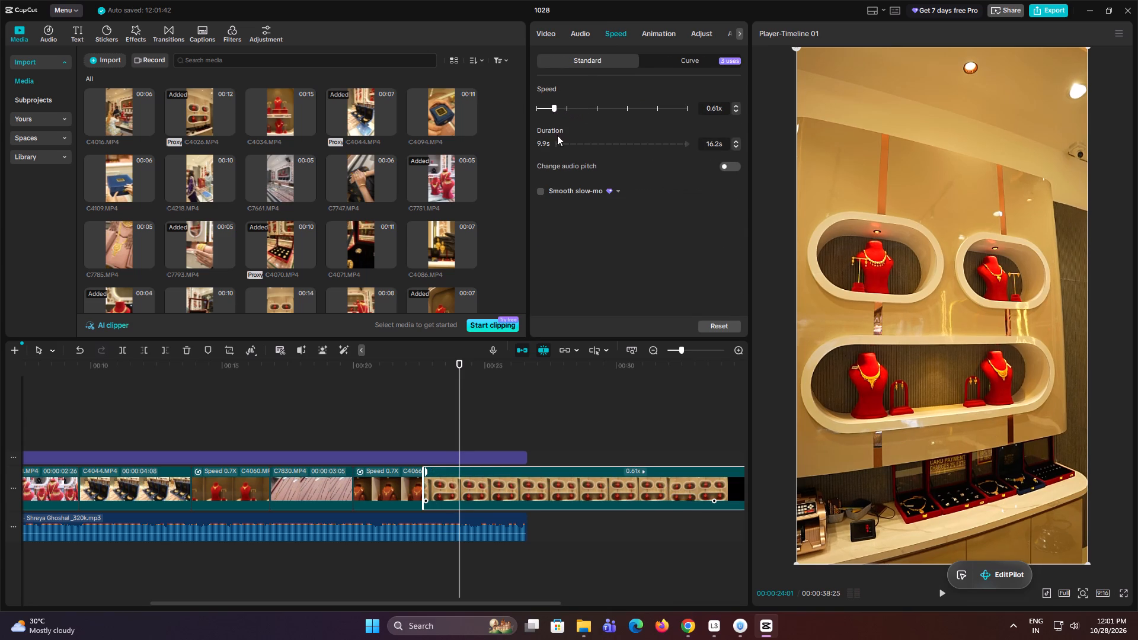
Play the slowed C4026 clip and trim off everything after the music ends at about 26:19.
{"action": "key", "text": "space"}
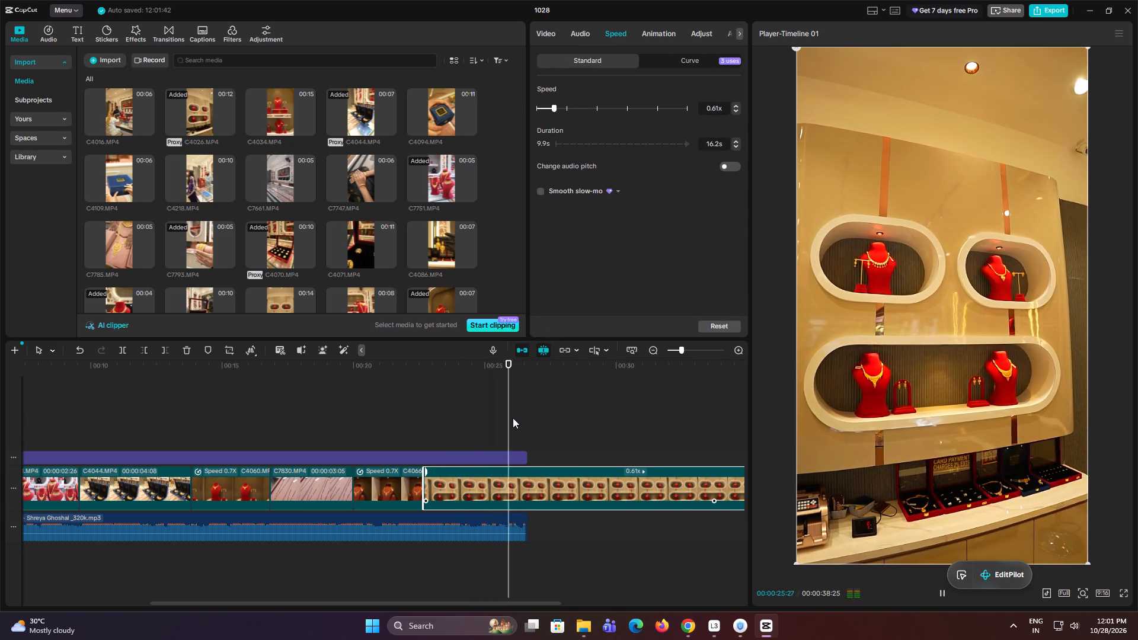
{"action": "key", "text": "space"}
{"action": "left_click_drag", "start_coordinate": [522, 418], "coordinate": [528, 417]}
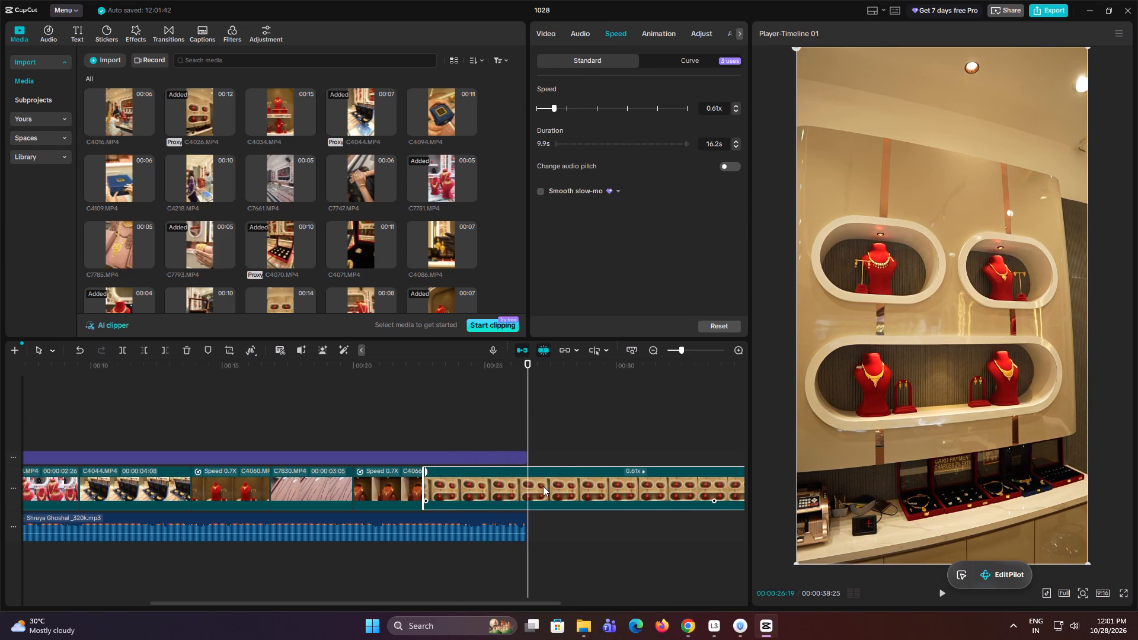
{"action": "left_click", "coordinate": [543, 486]}
{"action": "key", "text": "w"}
Play the edit from the beginning to review the opening clips against the music.
{"action": "left_click", "coordinate": [500, 405]}
{"action": "left_click_drag", "start_coordinate": [500, 405], "coordinate": [0, 456]}
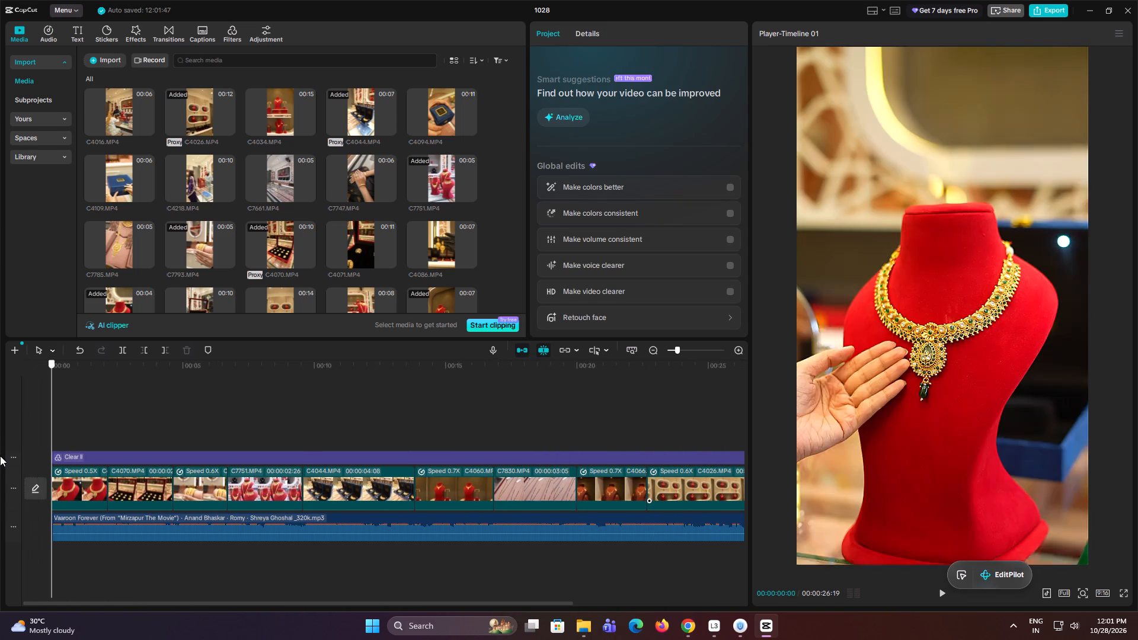
{"action": "left_click_drag", "start_coordinate": [0, 456], "coordinate": [2, 456]}
{"action": "key", "text": "space"}
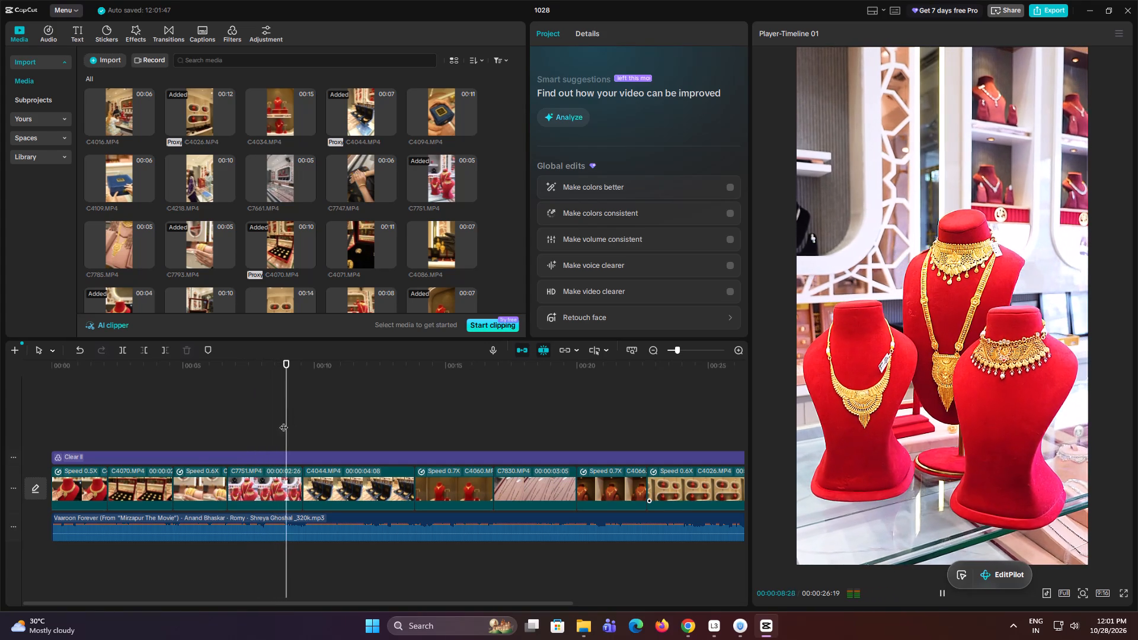
{"action": "key", "text": "space"}
Move the C4070 clip to a track above the first clip, starting at the beginning of the timeline.
{"action": "left_click", "coordinate": [108, 421]}
{"action": "left_click_drag", "start_coordinate": [137, 493], "coordinate": [97, 466]}
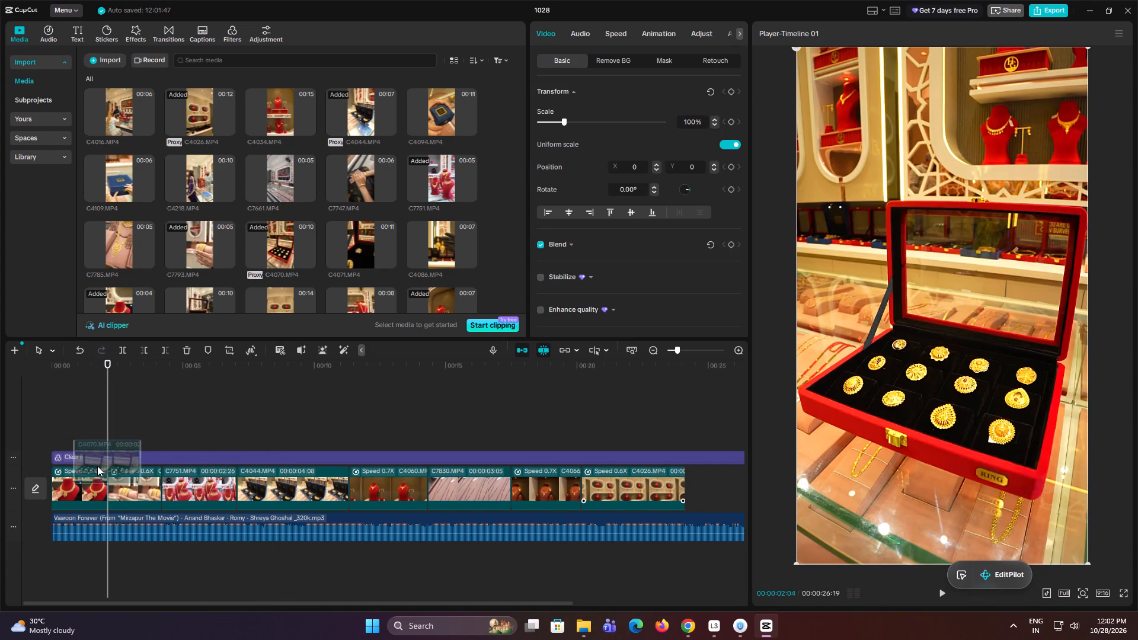
{"action": "left_click_drag", "start_coordinate": [97, 466], "coordinate": [72, 465]}
Turn off the timeline's main track magnet and turn on linkage.
{"action": "left_click", "coordinate": [560, 351]}
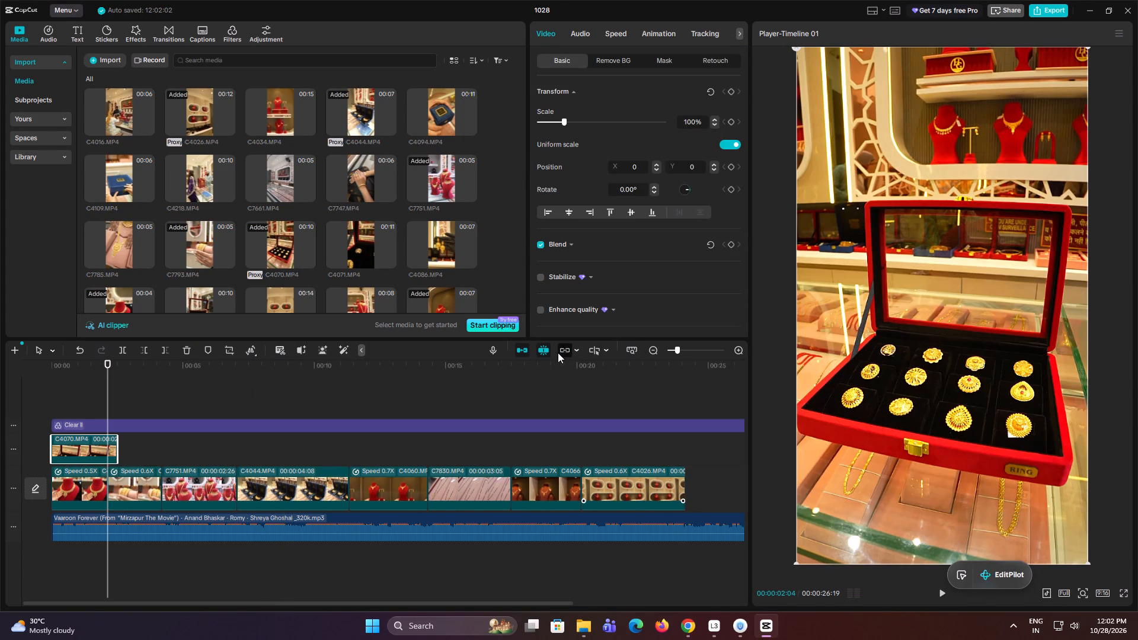
{"action": "left_click", "coordinate": [540, 352]}
{"action": "left_click", "coordinate": [524, 347]}
{"action": "left_click", "coordinate": [543, 351]}
Trim off the end of the stacked C4070 clip at 02:04, matching the first clip's end.
{"action": "key", "text": "w"}
Move the 0.6x bangles clip to a new top track, starting at the beginning of the timeline.
{"action": "left_click_drag", "start_coordinate": [132, 479], "coordinate": [134, 477]}
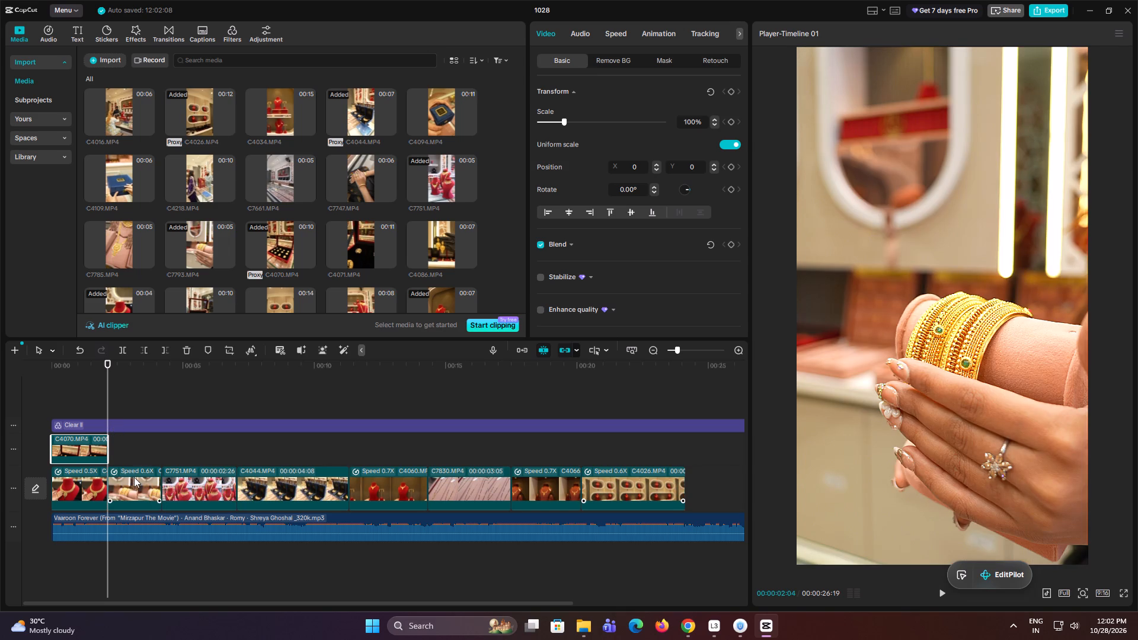
{"action": "left_click_drag", "start_coordinate": [134, 477], "coordinate": [71, 423]}
{"action": "left_click", "coordinate": [106, 423]}
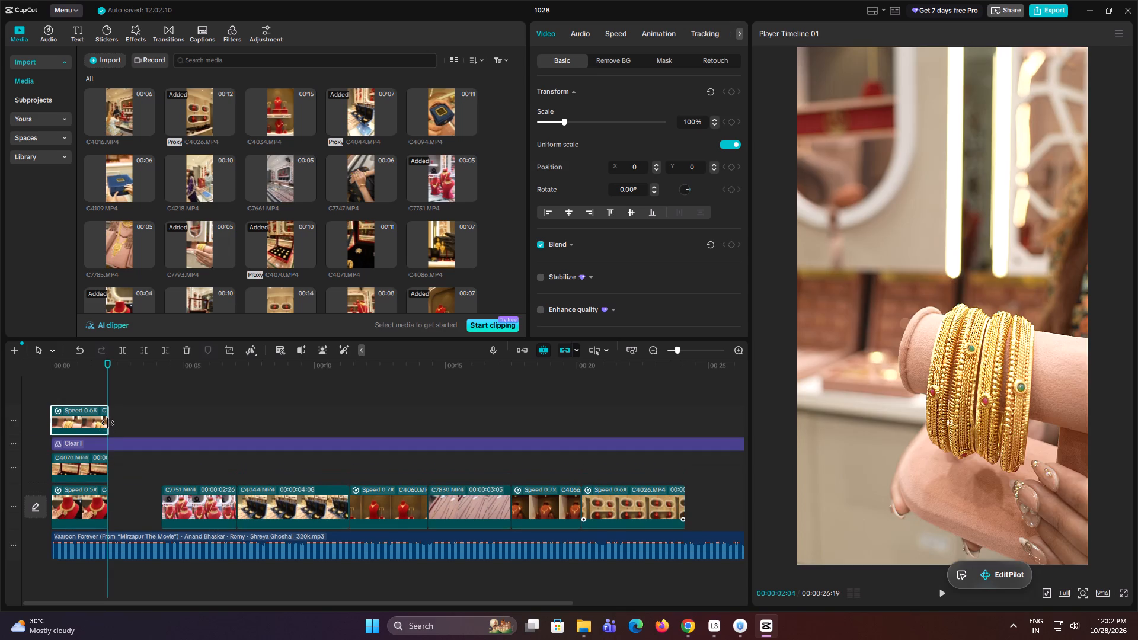
Stack the C7751 and C4044 clips on new top tracks at the timeline start, trimming each to end at 02:04.
{"action": "left_click_drag", "start_coordinate": [188, 492], "coordinate": [71, 391]}
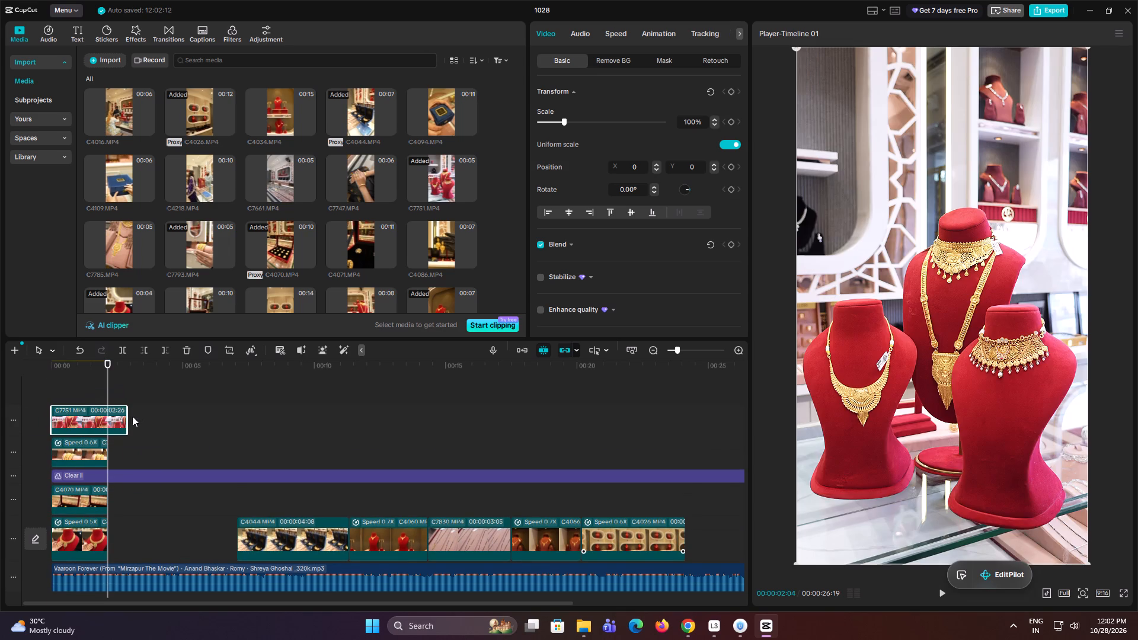
{"action": "key", "text": "w"}
{"action": "left_click_drag", "start_coordinate": [285, 534], "coordinate": [68, 388]}
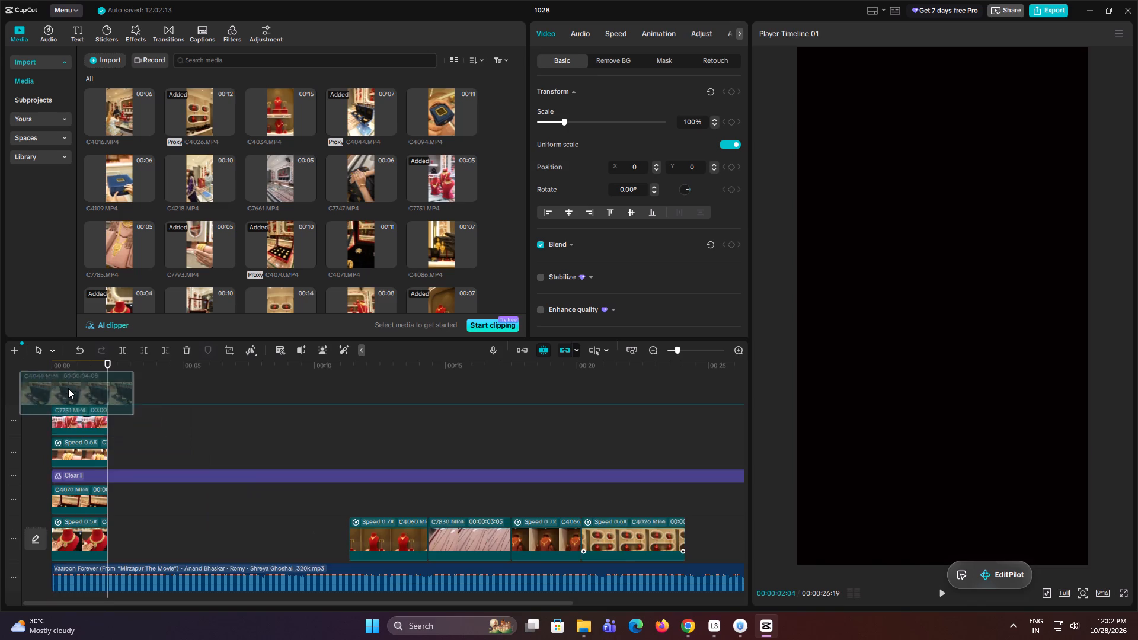
{"action": "left_click_drag", "start_coordinate": [68, 388], "coordinate": [69, 389]}
{"action": "key", "text": "w"}
Stack the slowed C4060 and the C7830 clips on new top tracks at the timeline start, trimming each to end at 02:04.
{"action": "double_click", "coordinate": [355, 473]}
{"action": "left_click_drag", "start_coordinate": [392, 568], "coordinate": [347, 536]}
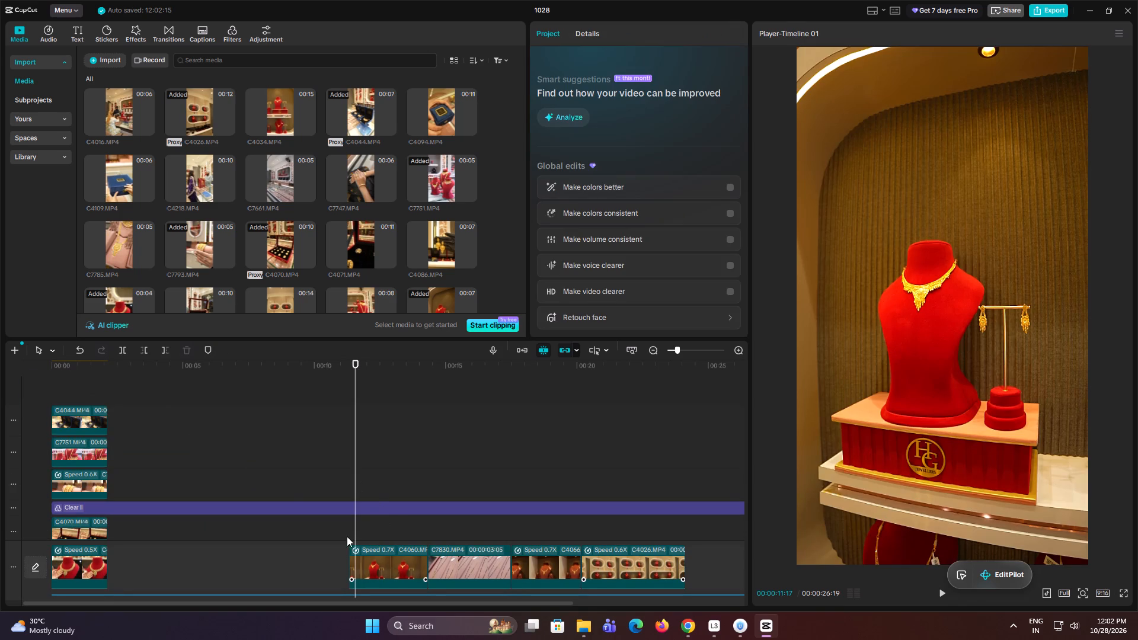
{"action": "left_click_drag", "start_coordinate": [347, 536], "coordinate": [67, 385]}
{"action": "double_click", "coordinate": [103, 383]}
{"action": "key", "text": "w"}
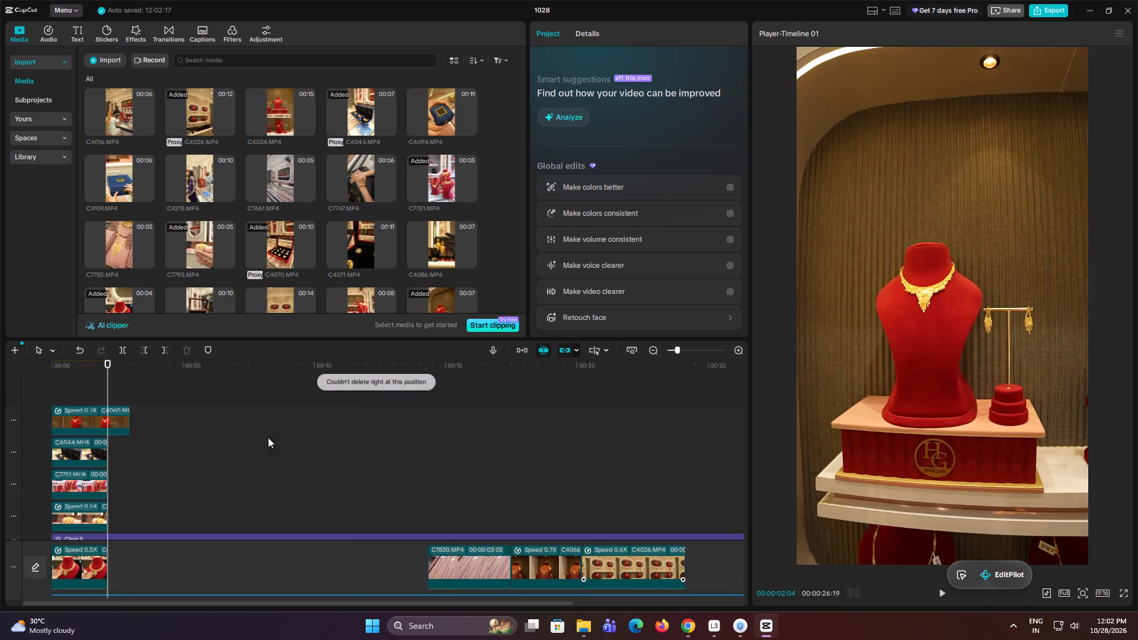
{"action": "left_click", "coordinate": [103, 427]}
{"action": "key", "text": "w"}
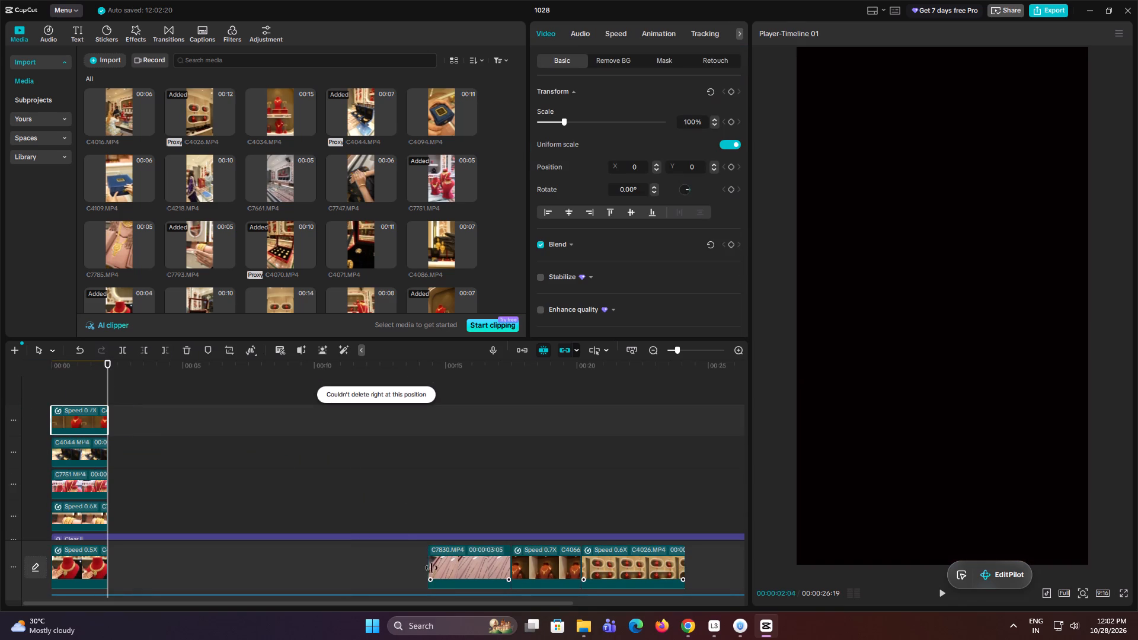
{"action": "left_click_drag", "start_coordinate": [446, 571], "coordinate": [1, 367]}
{"action": "key", "text": "w"}
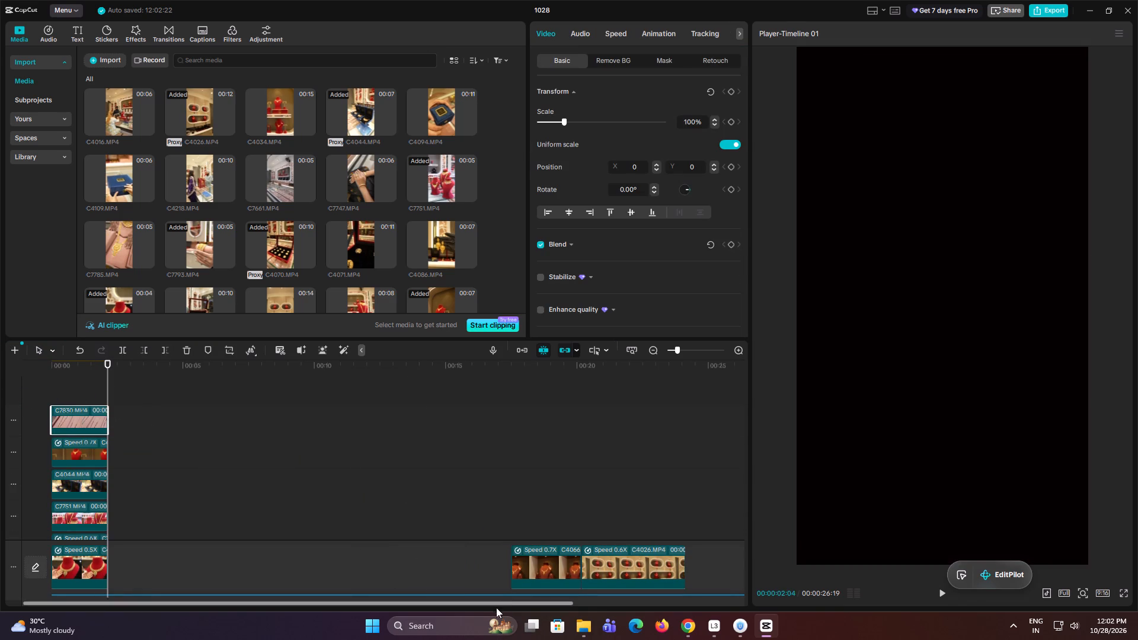
Stack the 0.7x C4066 and 0.6x C4026 clips on new top tracks at the timeline start, trimming each to end at 02:04.
{"action": "left_click_drag", "start_coordinate": [524, 569], "coordinate": [57, 387]}
{"action": "key", "text": "w"}
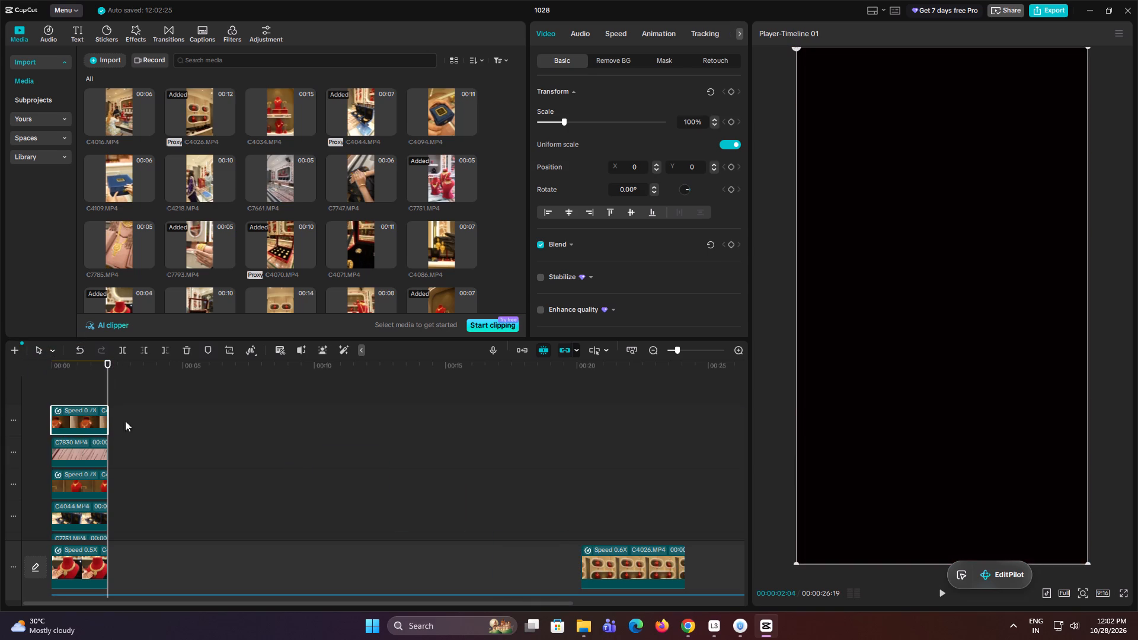
{"action": "left_click_drag", "start_coordinate": [640, 563], "coordinate": [92, 389]}
{"action": "key", "text": "w"}
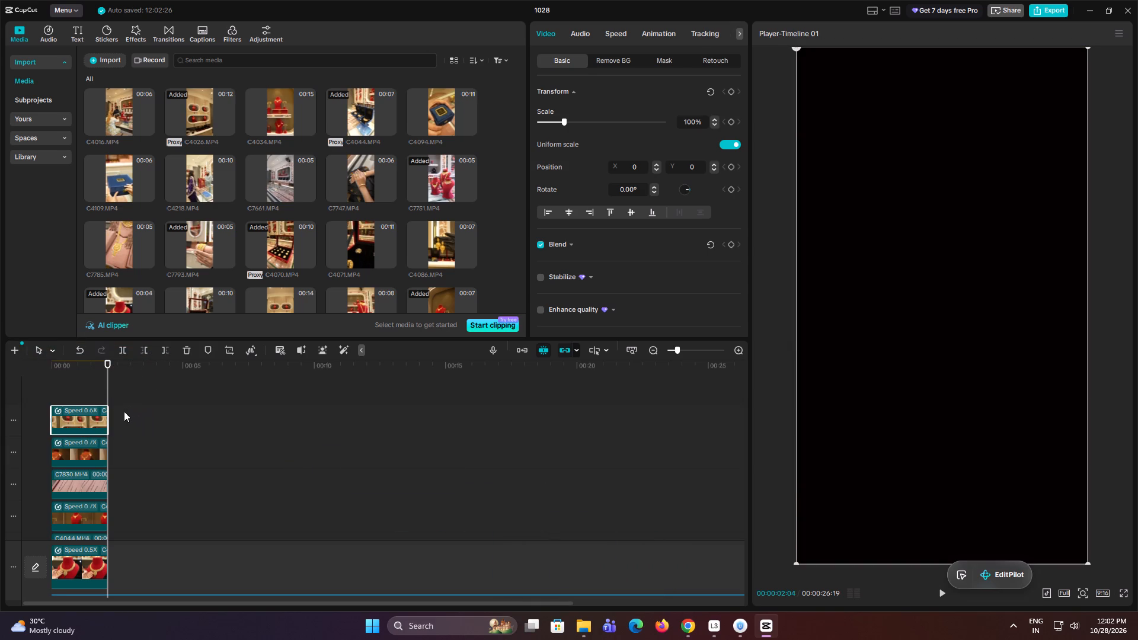
Place the stacked C4070, 0.6x bangles and C7751 clips end to end on the main track after the first clip.
{"action": "scroll", "coordinate": [106, 408], "scroll_direction": "down", "scroll_amount": 14}
{"action": "left_click_drag", "start_coordinate": [90, 482], "coordinate": [152, 504]}
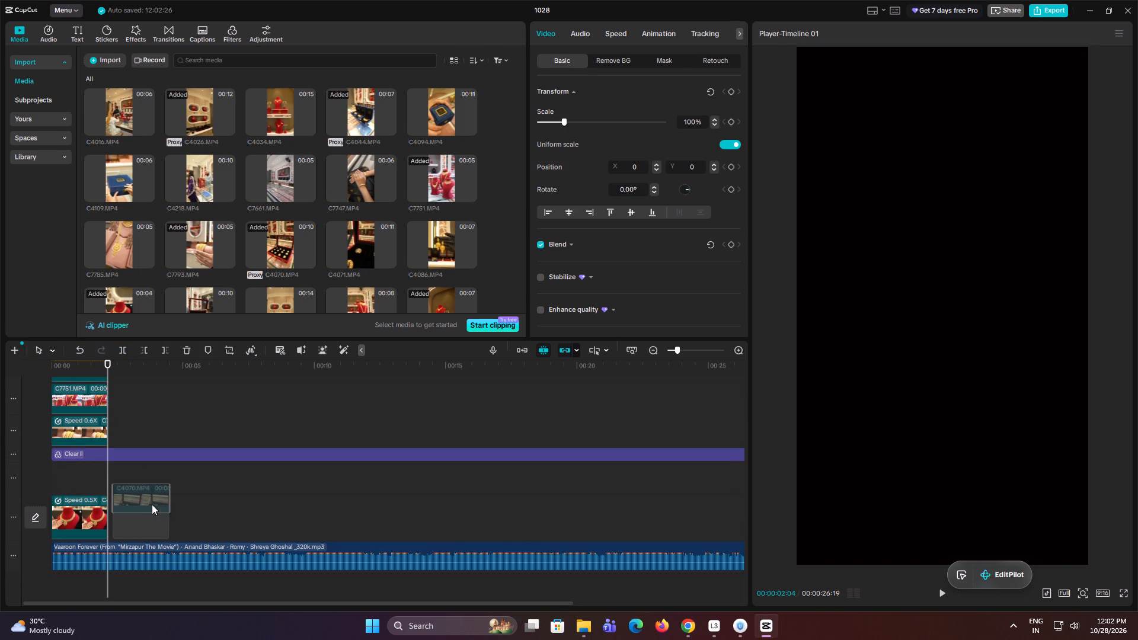
{"action": "left_click_drag", "start_coordinate": [152, 504], "coordinate": [145, 521]}
{"action": "left_click_drag", "start_coordinate": [91, 460], "coordinate": [211, 519]}
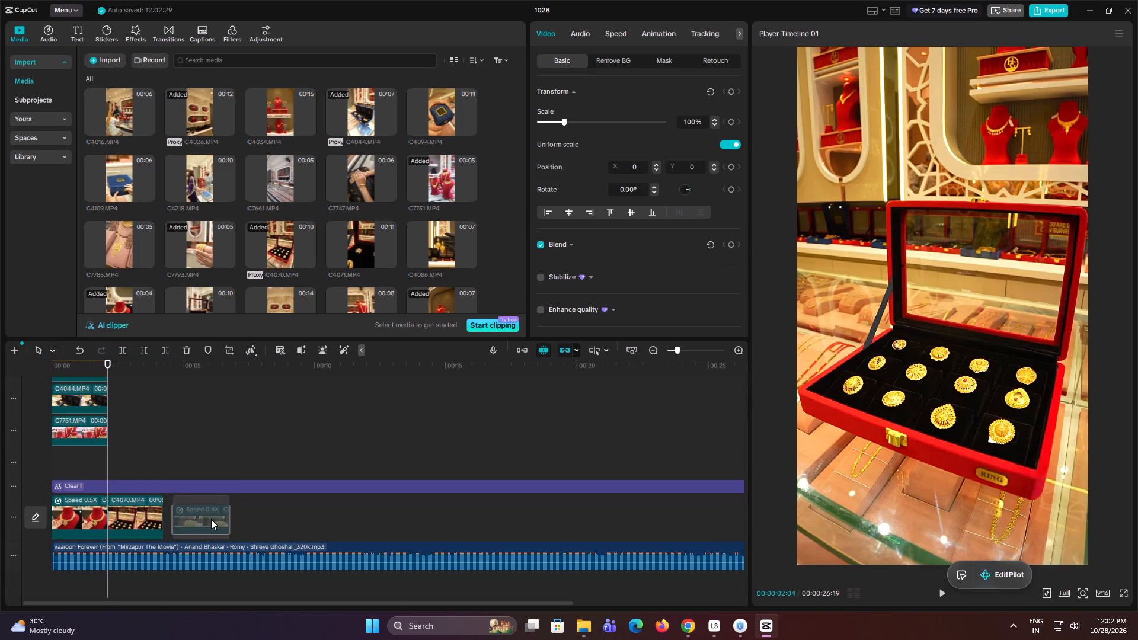
{"action": "left_click_drag", "start_coordinate": [211, 519], "coordinate": [208, 519]}
{"action": "left_click_drag", "start_coordinate": [83, 458], "coordinate": [265, 517]}
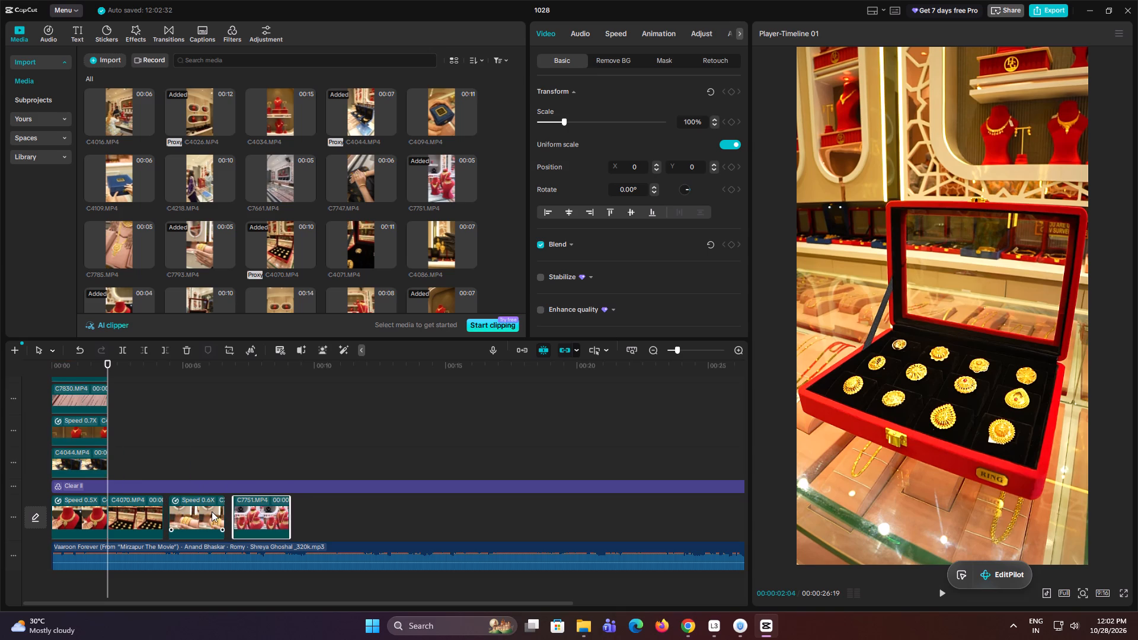
{"action": "left_click_drag", "start_coordinate": [212, 511], "coordinate": [203, 513]}
{"action": "left_click_drag", "start_coordinate": [263, 517], "coordinate": [250, 520]}
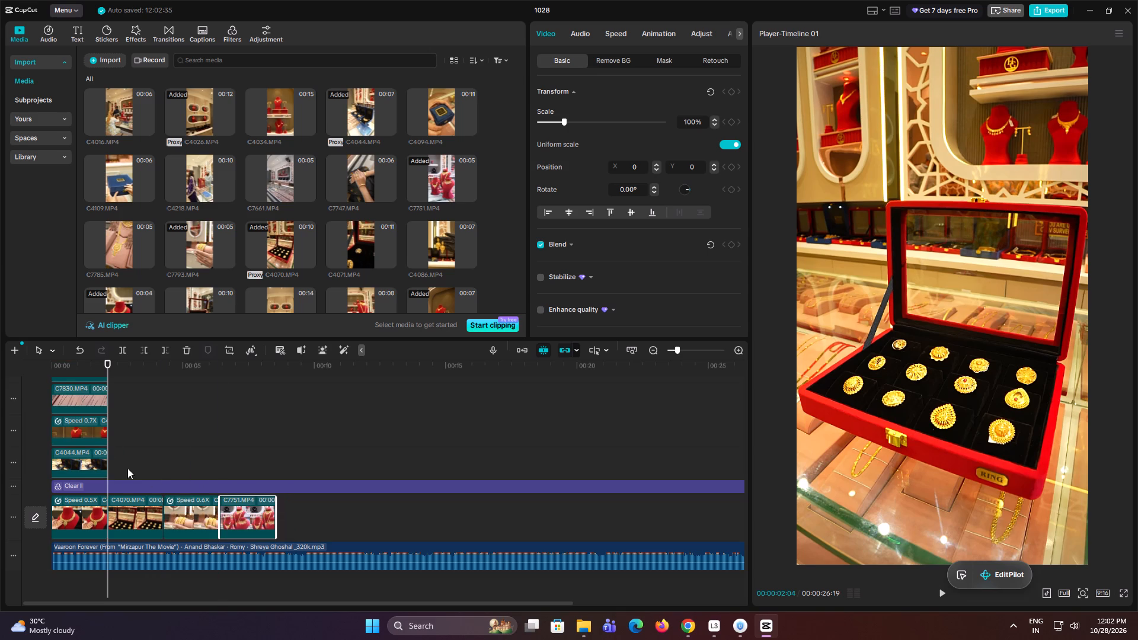
Continue the main track after C7751 with C4044, 0.7x C4060, C7830, 0.7x C4066 and 0.6x C4026, placed end to end.
{"action": "left_click_drag", "start_coordinate": [97, 459], "coordinate": [322, 518]}
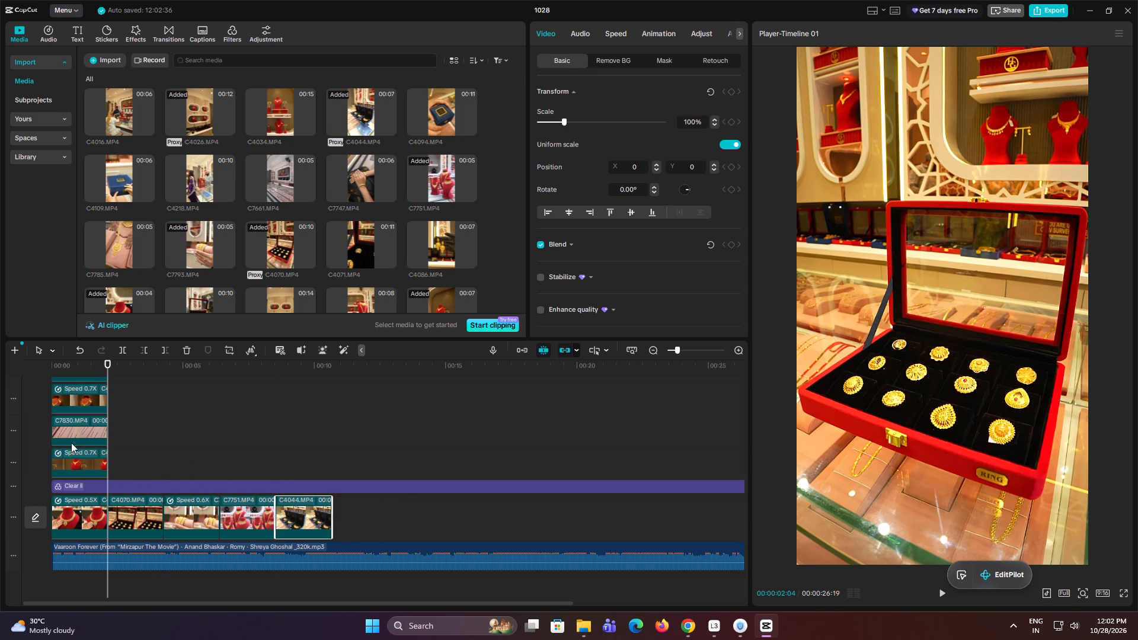
{"action": "left_click_drag", "start_coordinate": [79, 458], "coordinate": [357, 518]}
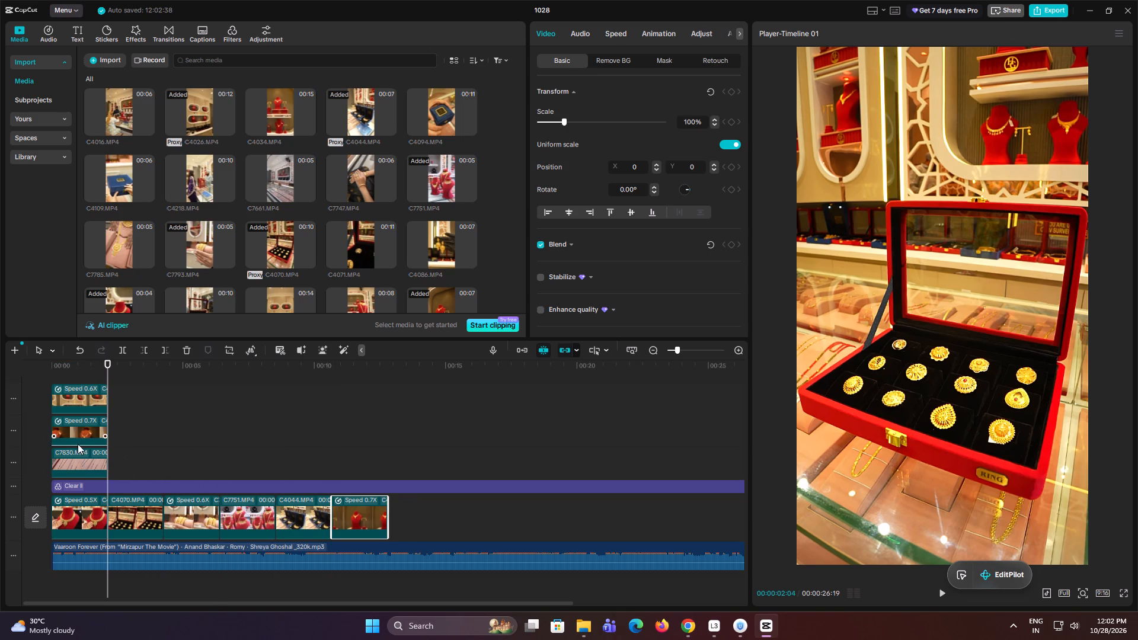
{"action": "left_click_drag", "start_coordinate": [88, 459], "coordinate": [423, 508]}
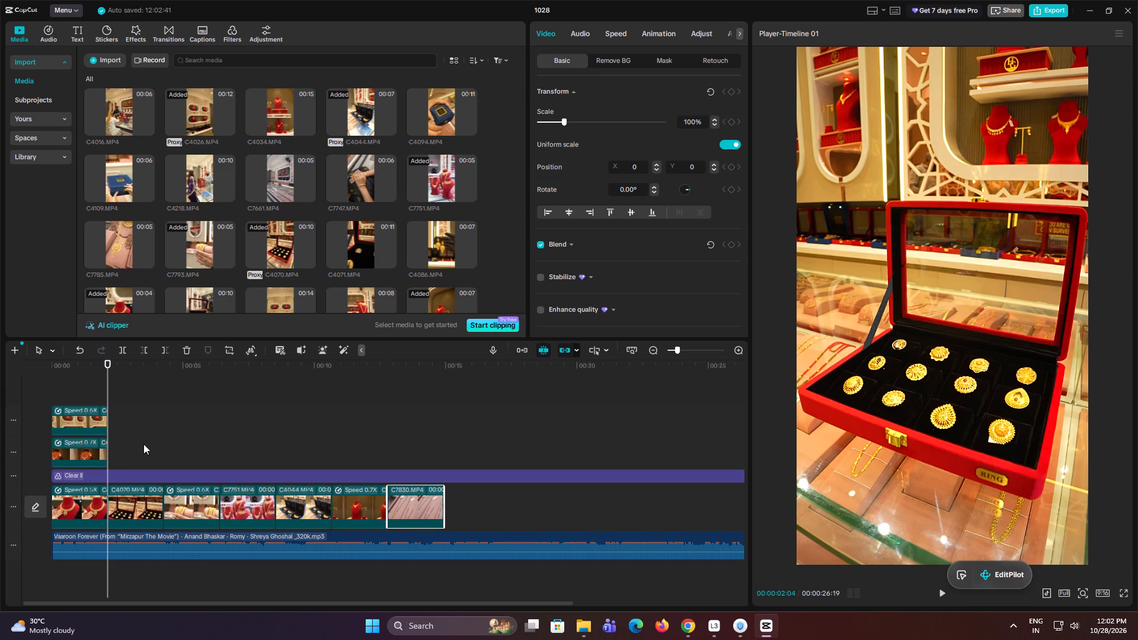
{"action": "left_click_drag", "start_coordinate": [87, 453], "coordinate": [477, 504]}
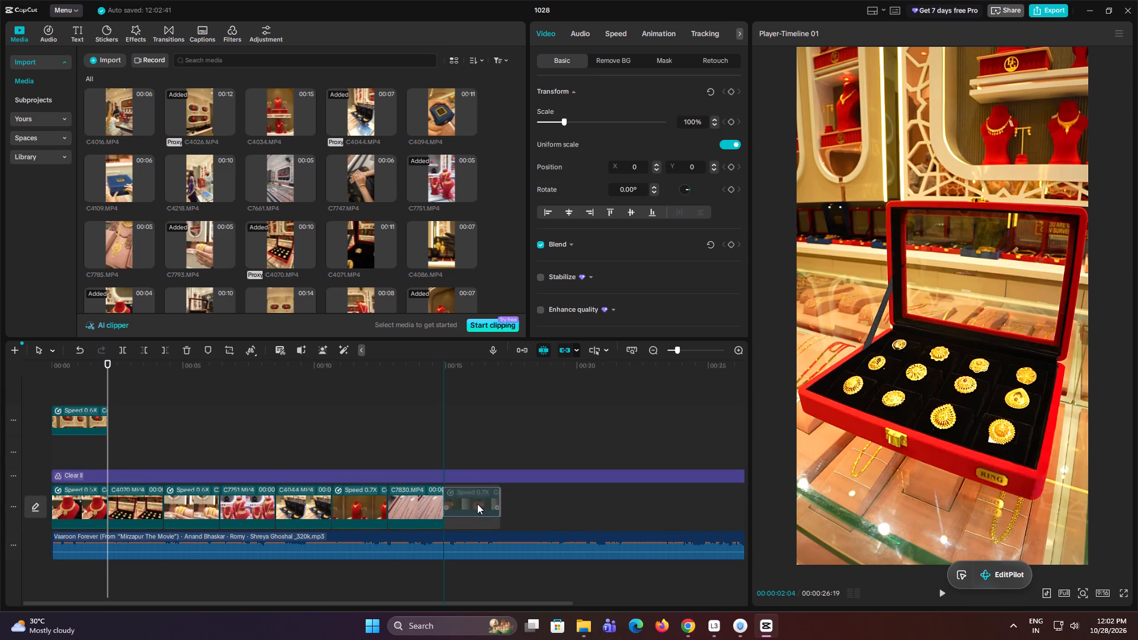
{"action": "left_click_drag", "start_coordinate": [477, 504], "coordinate": [478, 504]}
{"action": "left_click_drag", "start_coordinate": [82, 435], "coordinate": [528, 494]}
Lift the 0.6x bangles clip onto a new upper track, slightly extended, with its end aligned to the end of C4070.
{"action": "left_click", "coordinate": [371, 441]}
{"action": "left_click_drag", "start_coordinate": [371, 441], "coordinate": [0, 461]}
{"action": "key", "text": "space"}
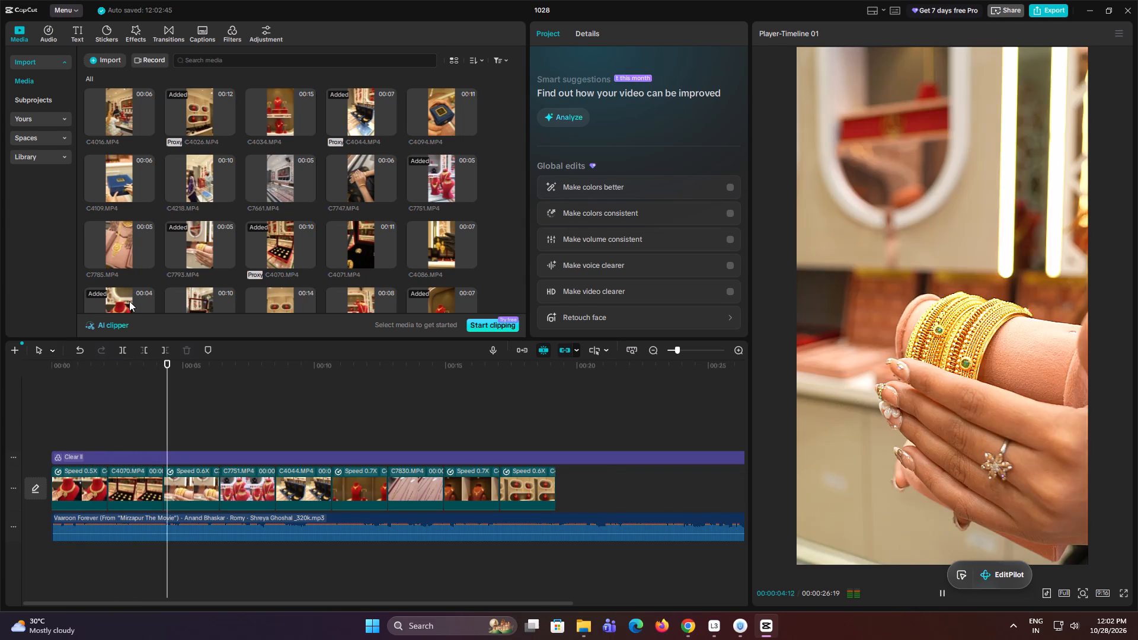
{"action": "key", "text": "space"}
{"action": "left_click", "coordinate": [163, 394]}
{"action": "left_click_drag", "start_coordinate": [164, 399], "coordinate": [172, 399]}
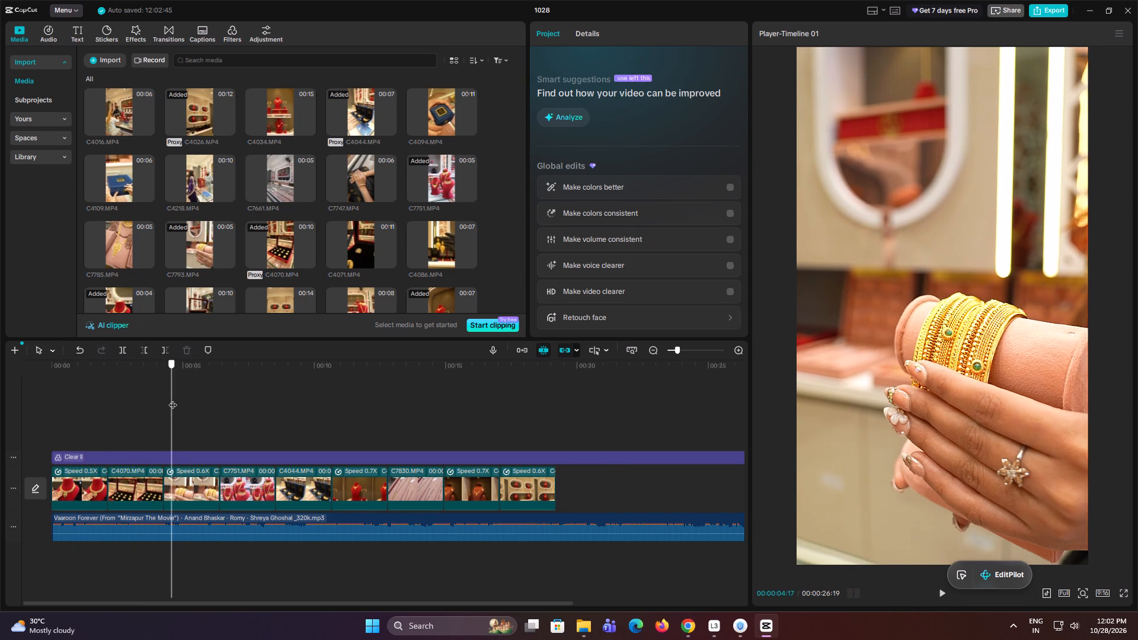
{"action": "left_click_drag", "start_coordinate": [172, 399], "coordinate": [174, 399]}
{"action": "left_click", "coordinate": [196, 487]}
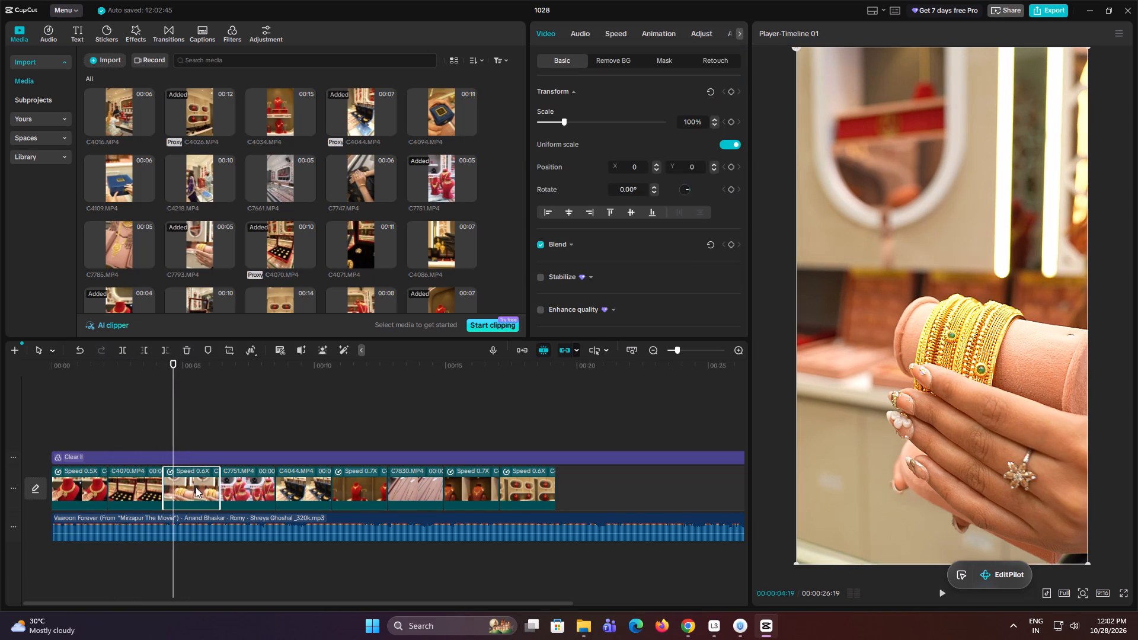
{"action": "left_click_drag", "start_coordinate": [196, 487], "coordinate": [119, 455]}
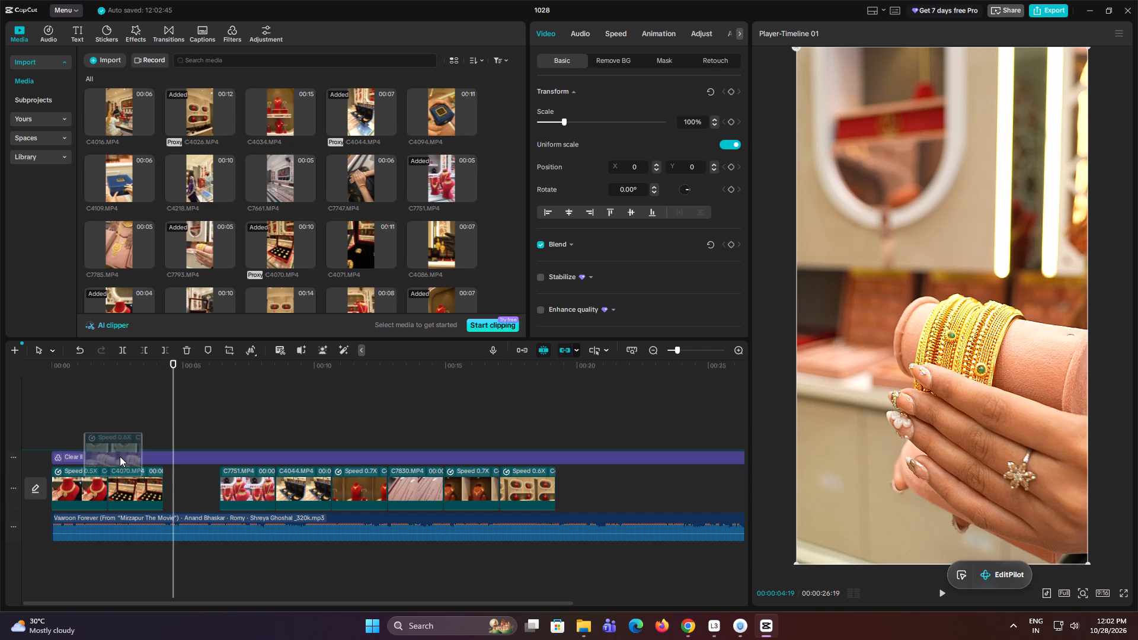
{"action": "left_click_drag", "start_coordinate": [142, 436], "coordinate": [149, 435]}
{"action": "left_click_drag", "start_coordinate": [111, 430], "coordinate": [130, 450]}
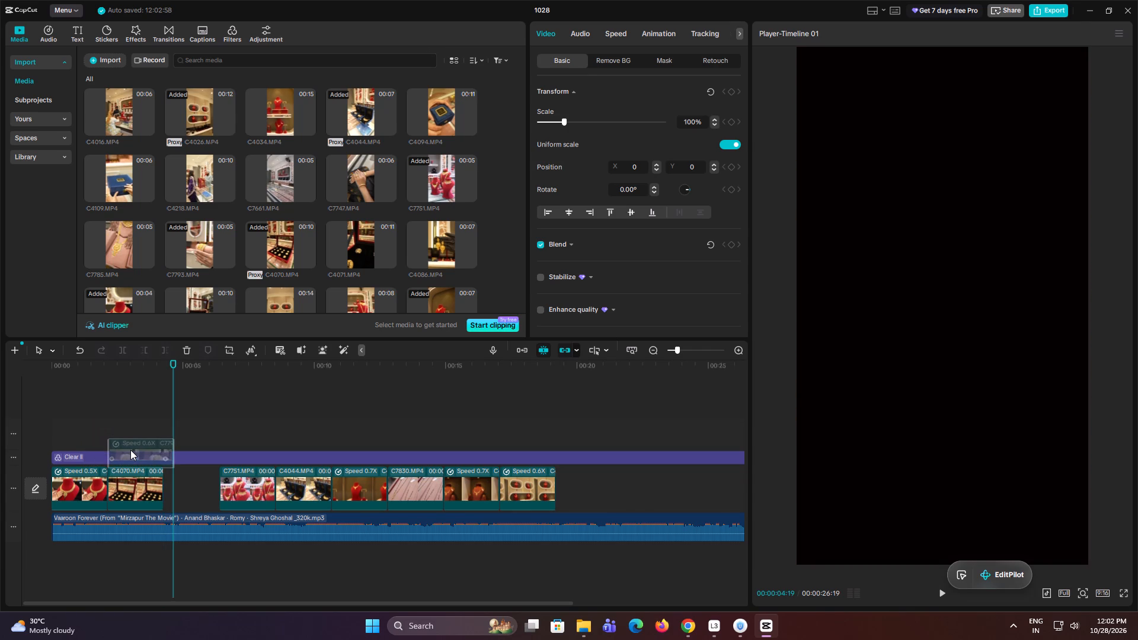
{"action": "left_click_drag", "start_coordinate": [130, 450], "coordinate": [122, 449]}
Trim off the start of the lifted bangles clip at 02:04 and return it to the gap between C4070 and C7751.
{"action": "double_click", "coordinate": [106, 412]}
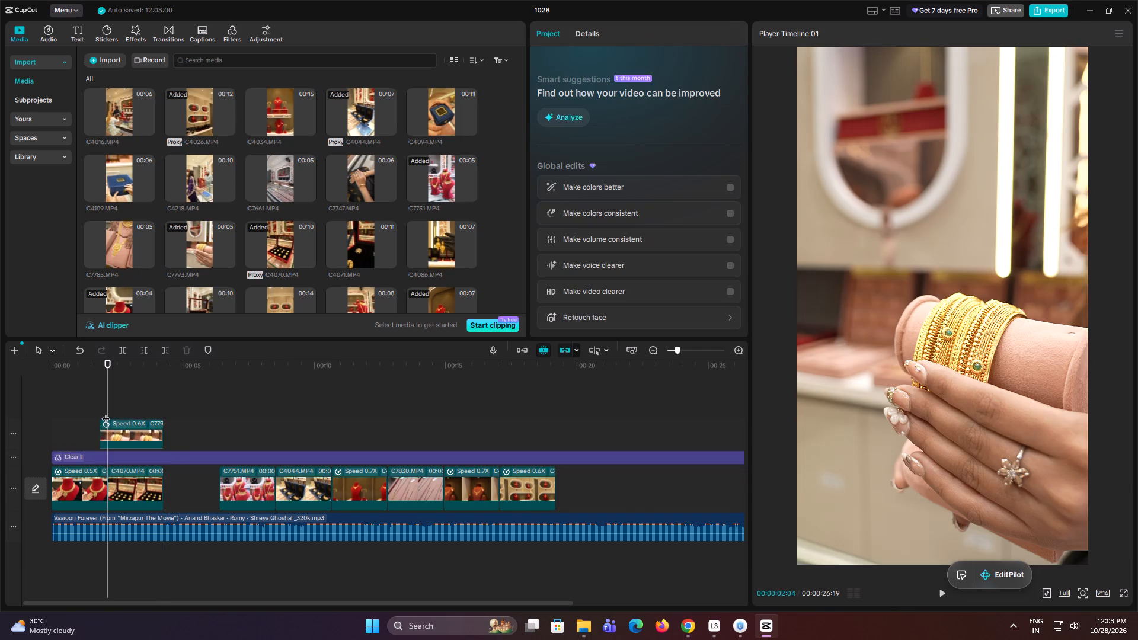
{"action": "left_click", "coordinate": [114, 444]}
{"action": "key", "text": "q"}
{"action": "left_click_drag", "start_coordinate": [122, 437], "coordinate": [194, 496]}
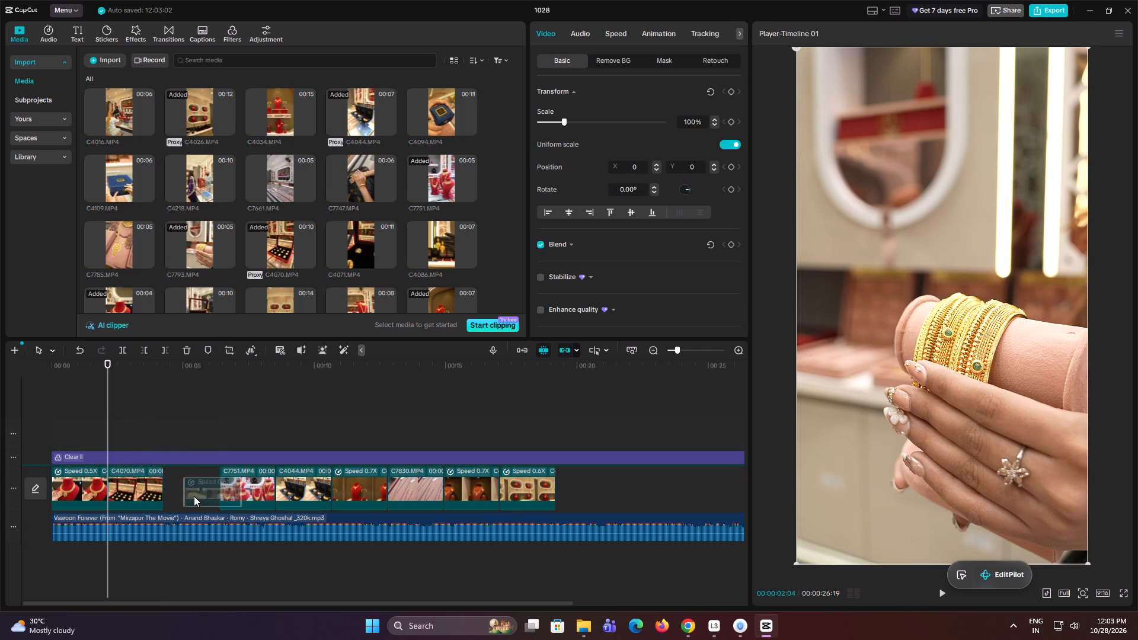
{"action": "left_click_drag", "start_coordinate": [194, 496], "coordinate": [172, 492]}
{"action": "left_click_drag", "start_coordinate": [175, 454], "coordinate": [184, 481]}
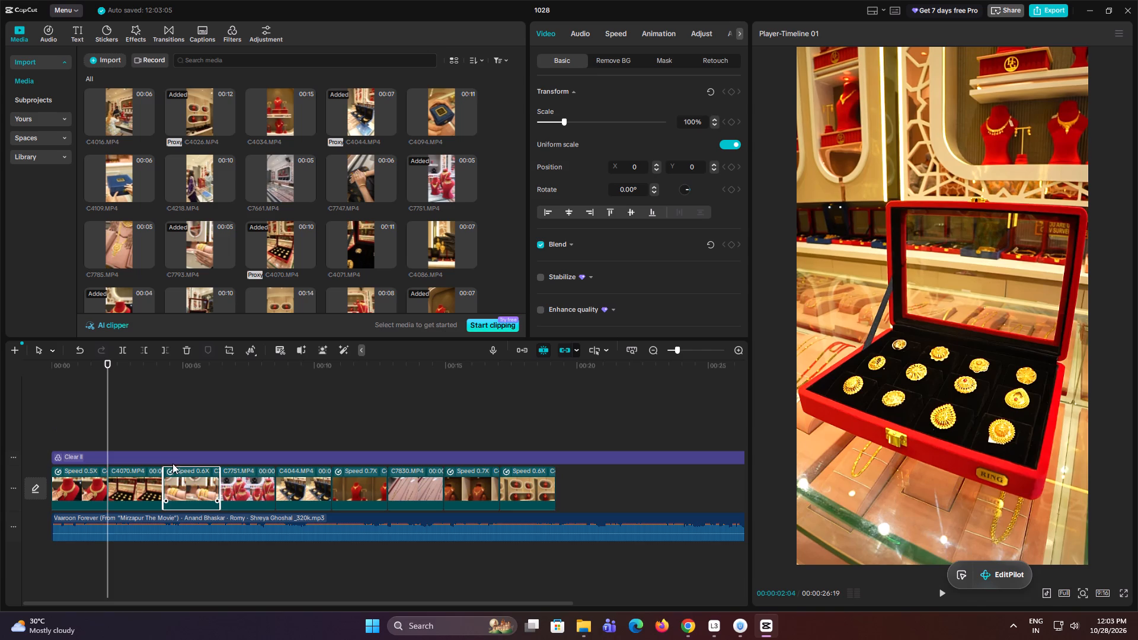
Lift the C4044 clip onto a new upper track and extend its end to the full remaining footage.
{"action": "key", "text": "space"}
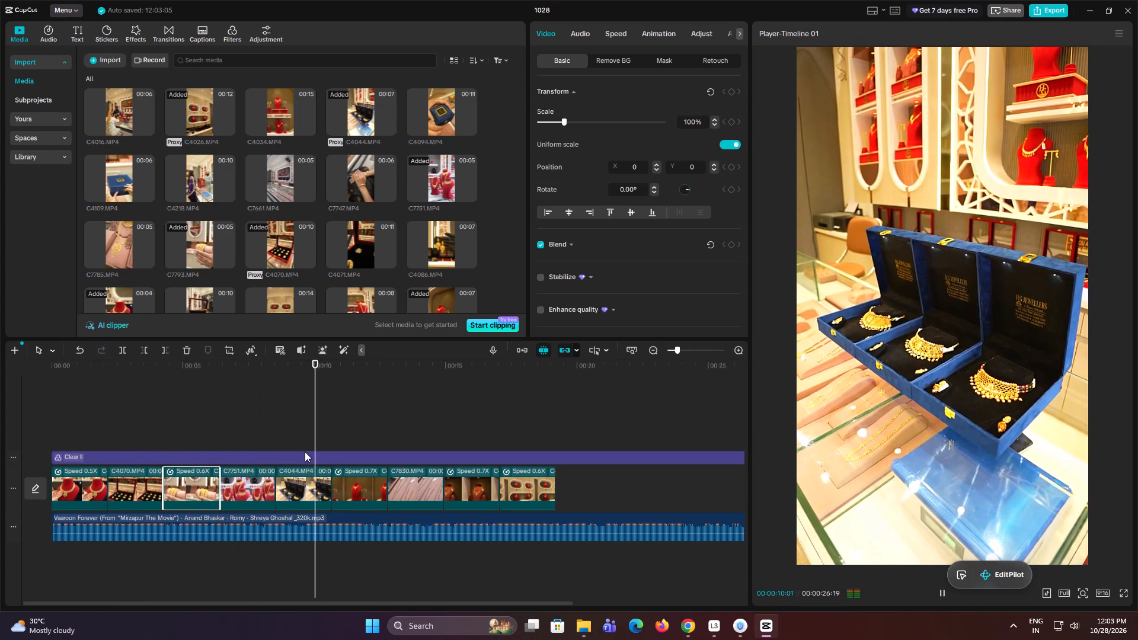
{"action": "key", "text": "space"}
{"action": "left_click", "coordinate": [306, 419]}
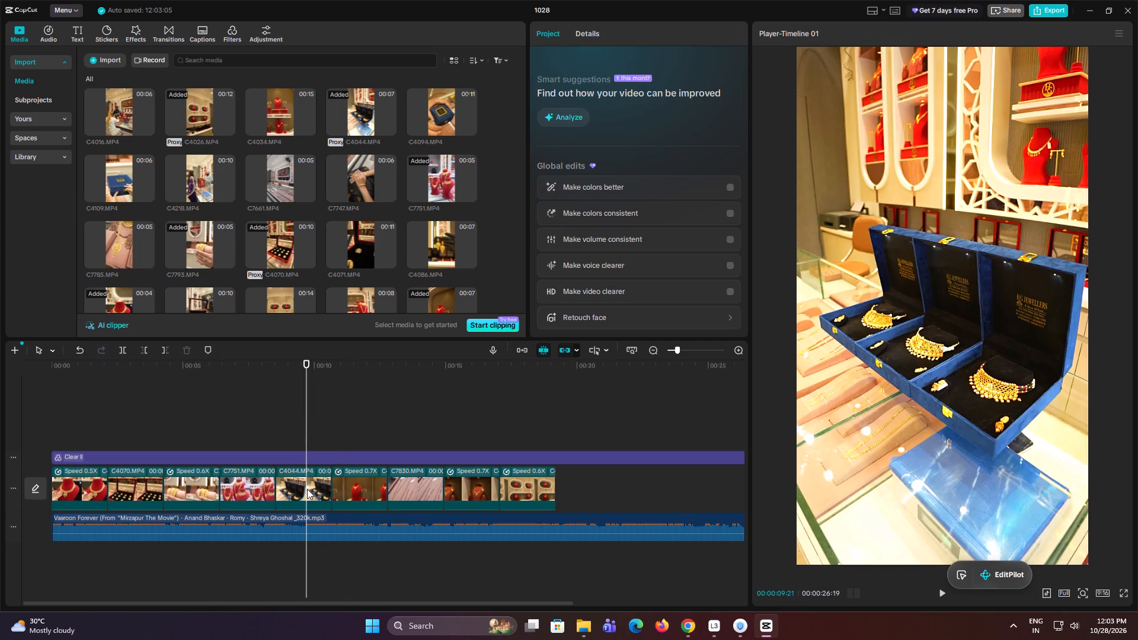
{"action": "left_click", "coordinate": [307, 489]}
{"action": "left_click_drag", "start_coordinate": [307, 489], "coordinate": [313, 420]}
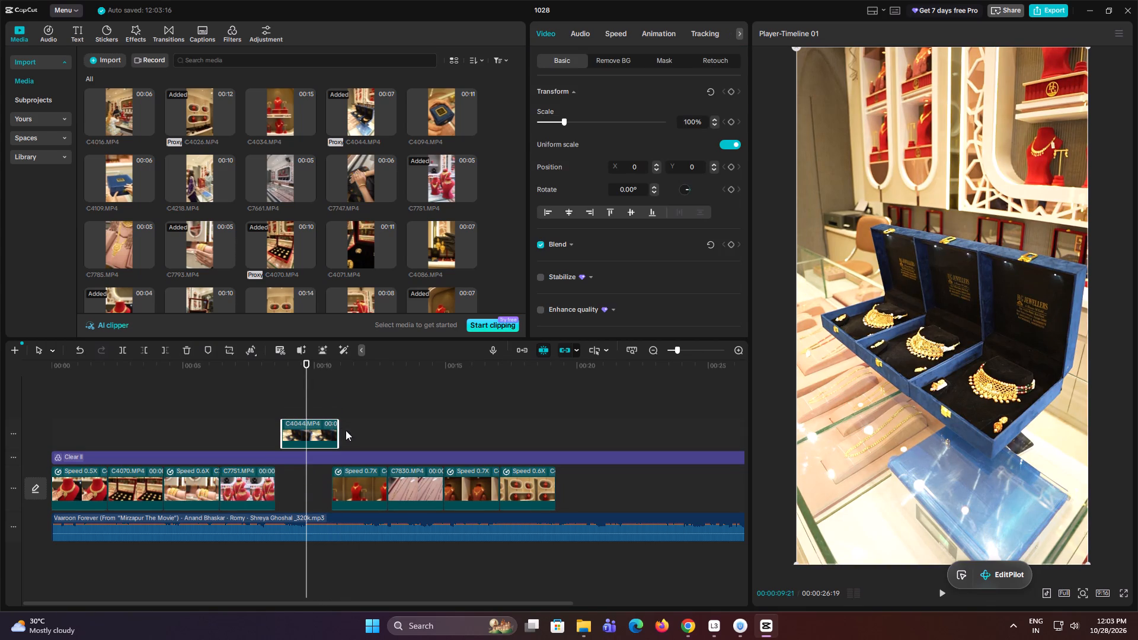
{"action": "left_click_drag", "start_coordinate": [339, 432], "coordinate": [460, 453]}
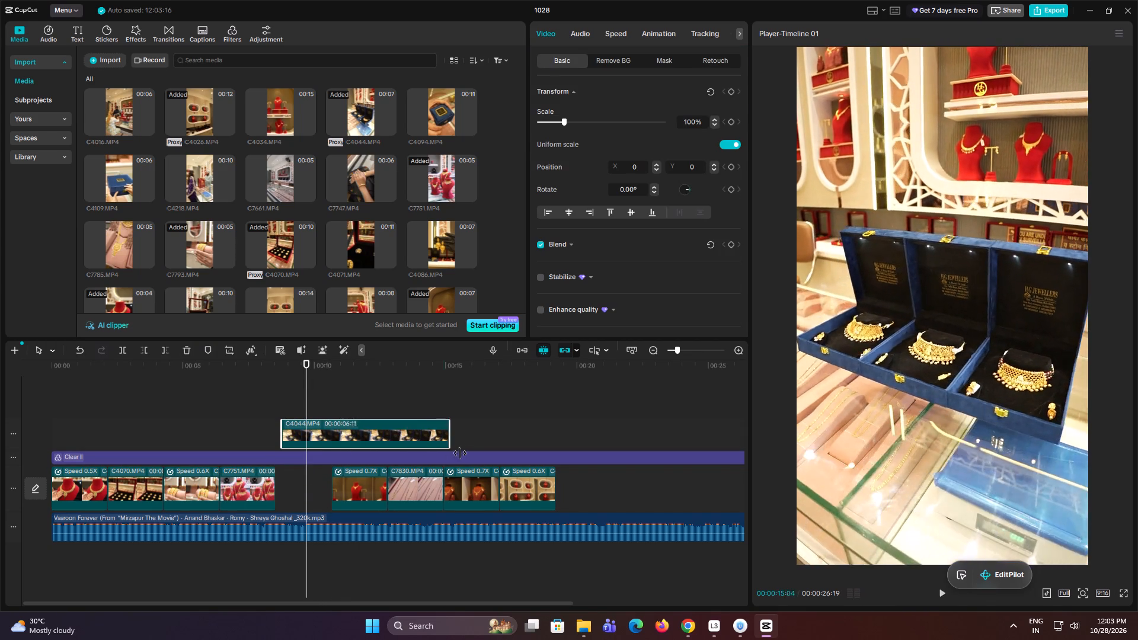
{"action": "left_click_drag", "start_coordinate": [460, 453], "coordinate": [465, 454]}
Trim off the start of the lifted C4044 clip at 11:14 and align the clip to start where C7751 ends.
{"action": "double_click", "coordinate": [348, 409]}
{"action": "left_click", "coordinate": [378, 441]}
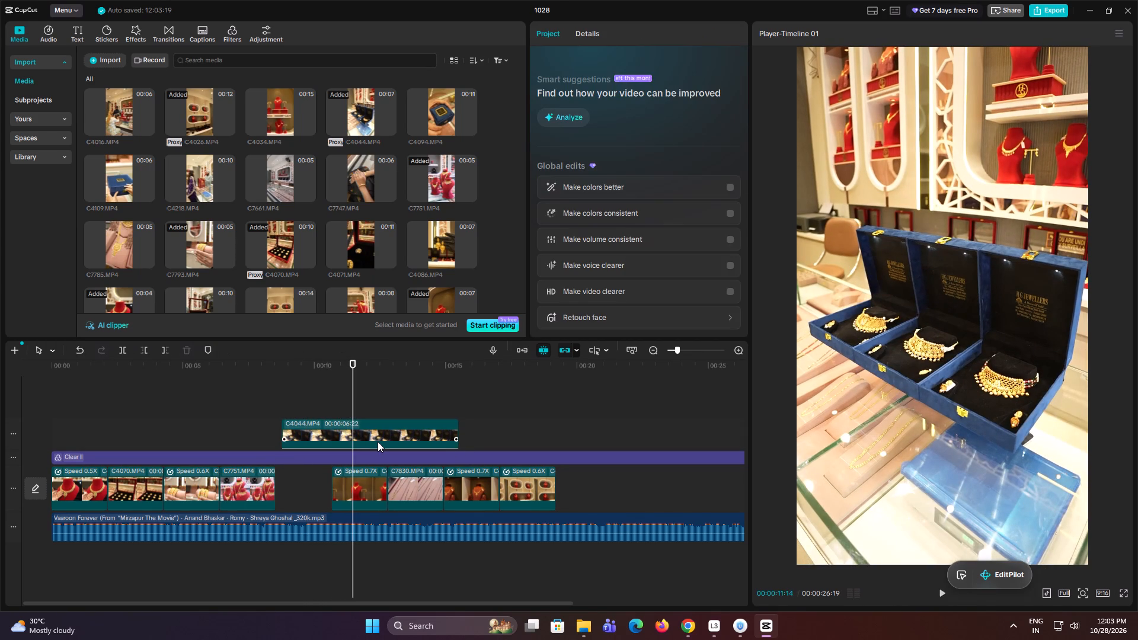
{"action": "key", "text": "q"}
{"action": "left_click_drag", "start_coordinate": [378, 441], "coordinate": [301, 482]}
Trim off the end of C4044 at 10:20 and return it to the main track gap after C7751.
{"action": "left_click", "coordinate": [315, 418]}
{"action": "left_click_drag", "start_coordinate": [315, 418], "coordinate": [331, 420]}
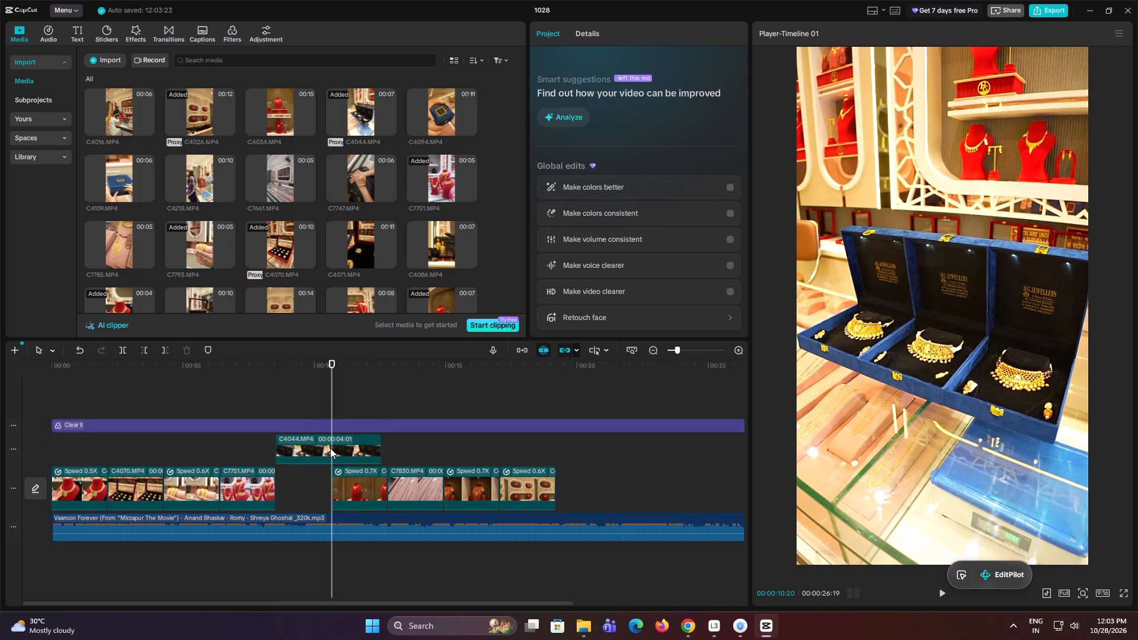
{"action": "left_click", "coordinate": [330, 448]}
{"action": "key", "text": "w"}
{"action": "left_click_drag", "start_coordinate": [315, 456], "coordinate": [314, 487]}
Trim off the start of C7830 at 13:03, move it against the preceding clip, and extend its end to the following 0.7x clip.
{"action": "key", "text": "space"}
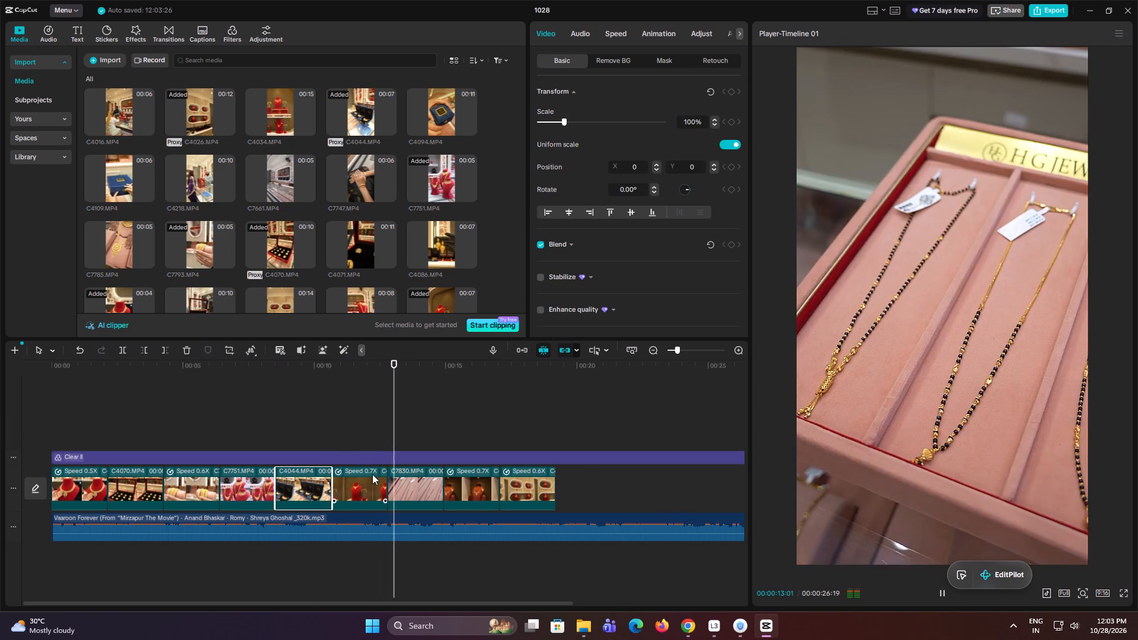
{"action": "key", "text": "space"}
{"action": "double_click", "coordinate": [397, 425]}
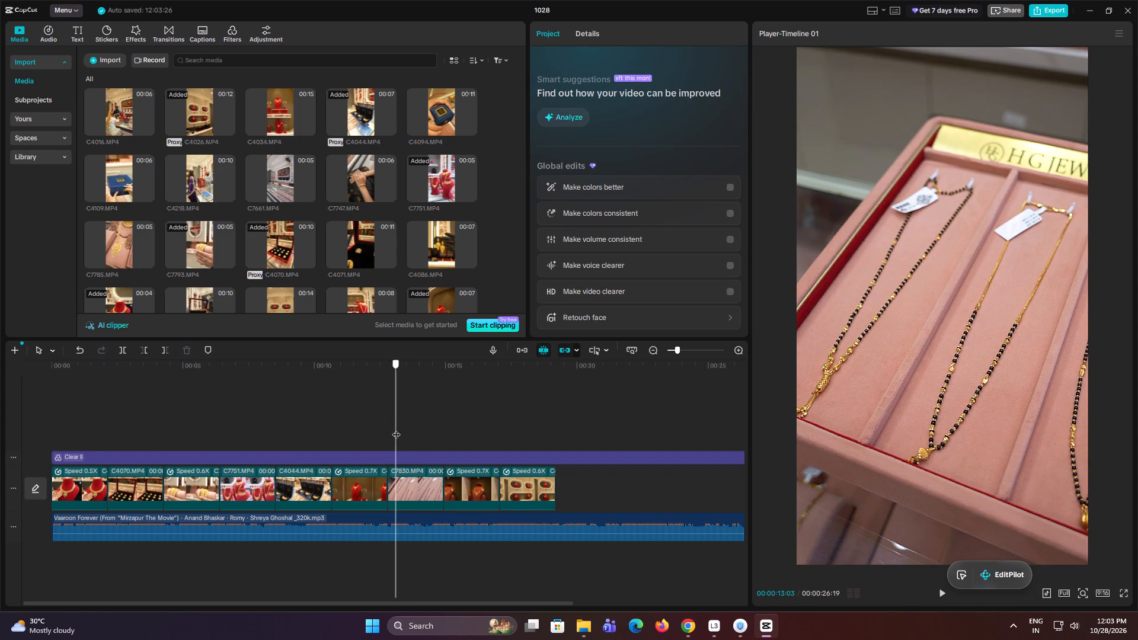
{"action": "left_click", "coordinate": [406, 488]}
{"action": "key", "text": "q"}
{"action": "left_click_drag", "start_coordinate": [406, 488], "coordinate": [398, 489]}
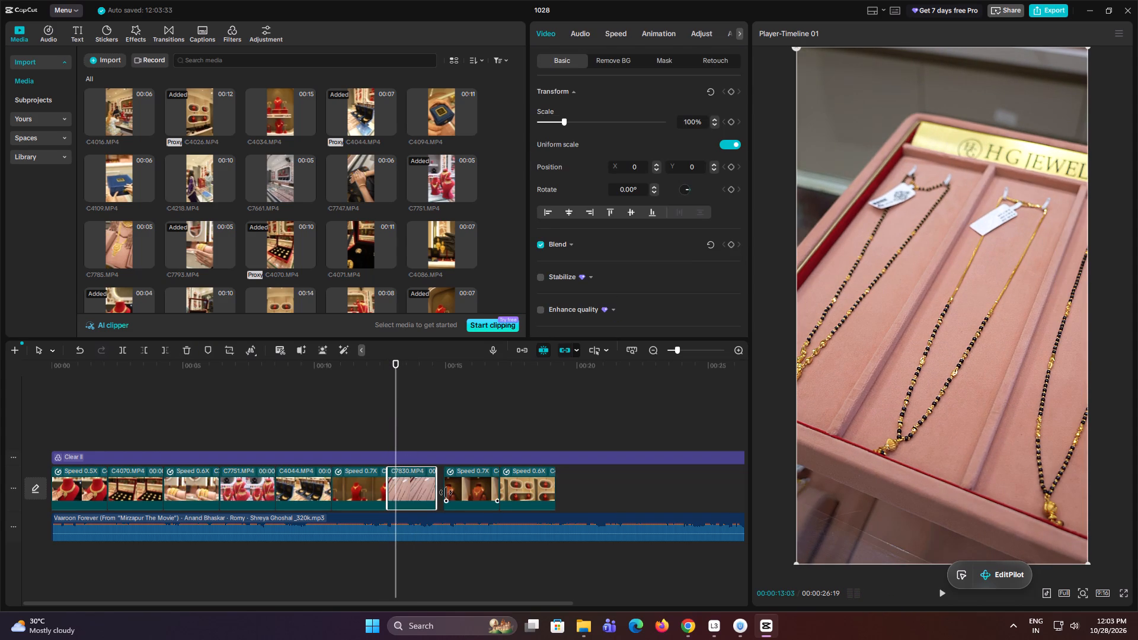
{"action": "left_click_drag", "start_coordinate": [435, 485], "coordinate": [450, 482]}
Add the C4086 gold earrings clip on a new track above the final 0.6x C4026 clip, trimming its end at 19:06.
{"action": "key", "text": "space"}
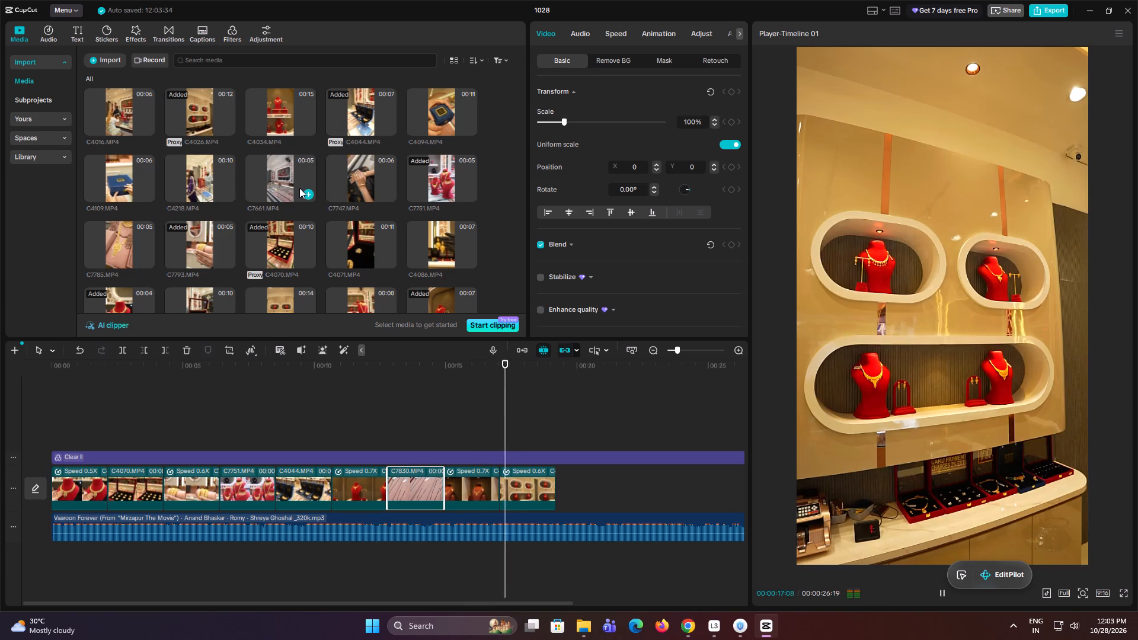
{"action": "scroll", "coordinate": [293, 205], "scroll_direction": "down", "scroll_amount": 1}
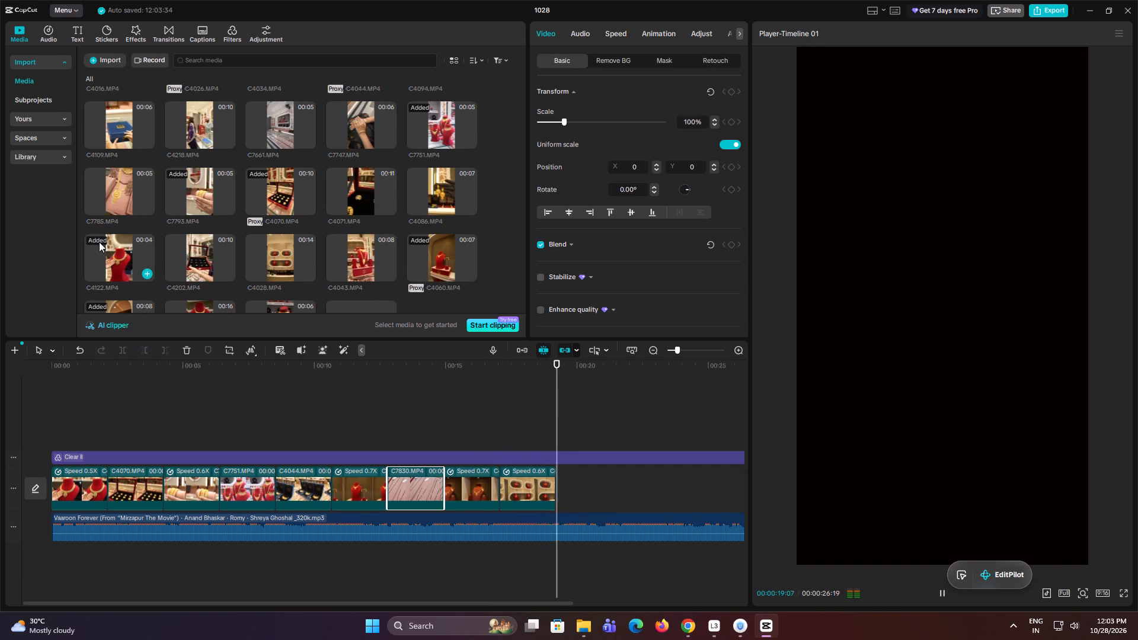
{"action": "key", "text": "space"}
{"action": "left_click", "coordinate": [117, 203]}
{"action": "left_click", "coordinate": [439, 203]}
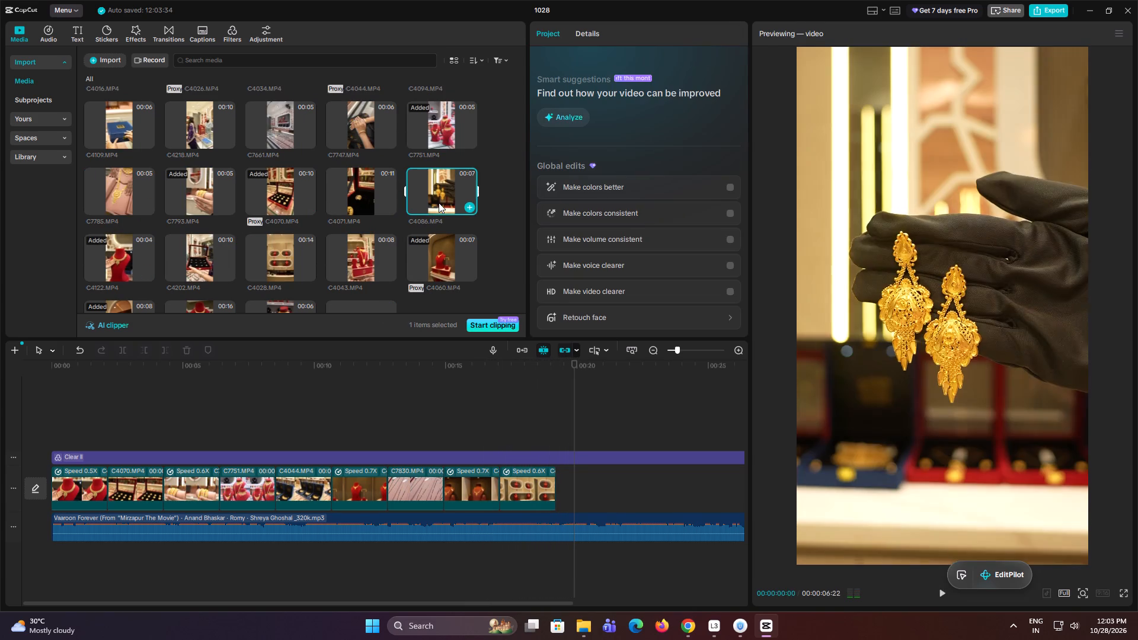
{"action": "left_click_drag", "start_coordinate": [440, 199], "coordinate": [563, 495]}
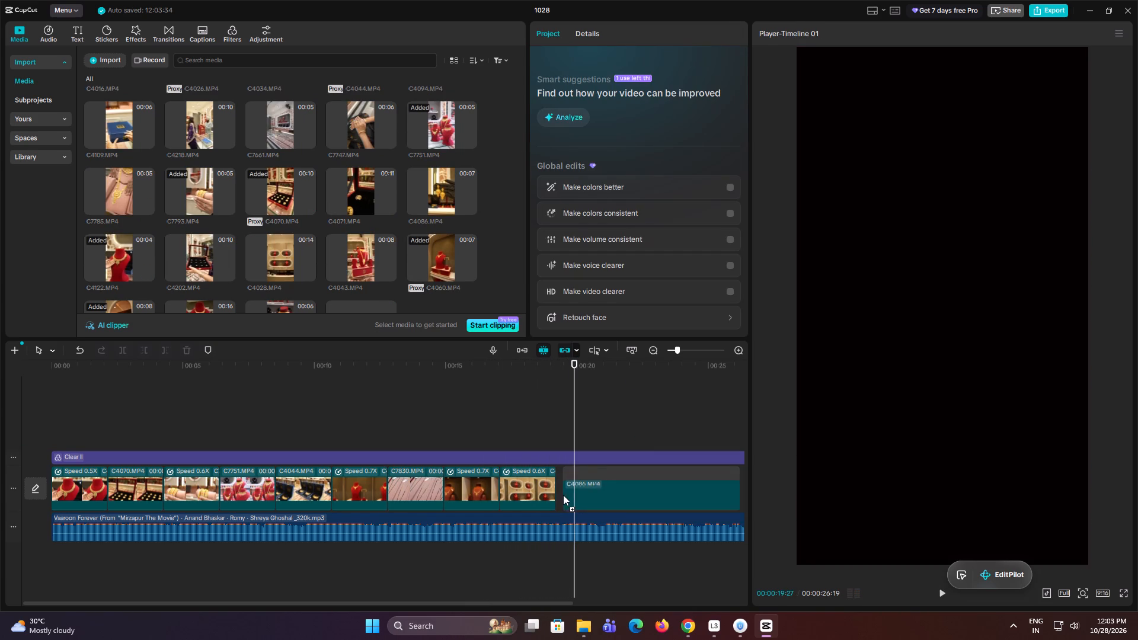
{"action": "left_click_drag", "start_coordinate": [563, 495], "coordinate": [500, 462]}
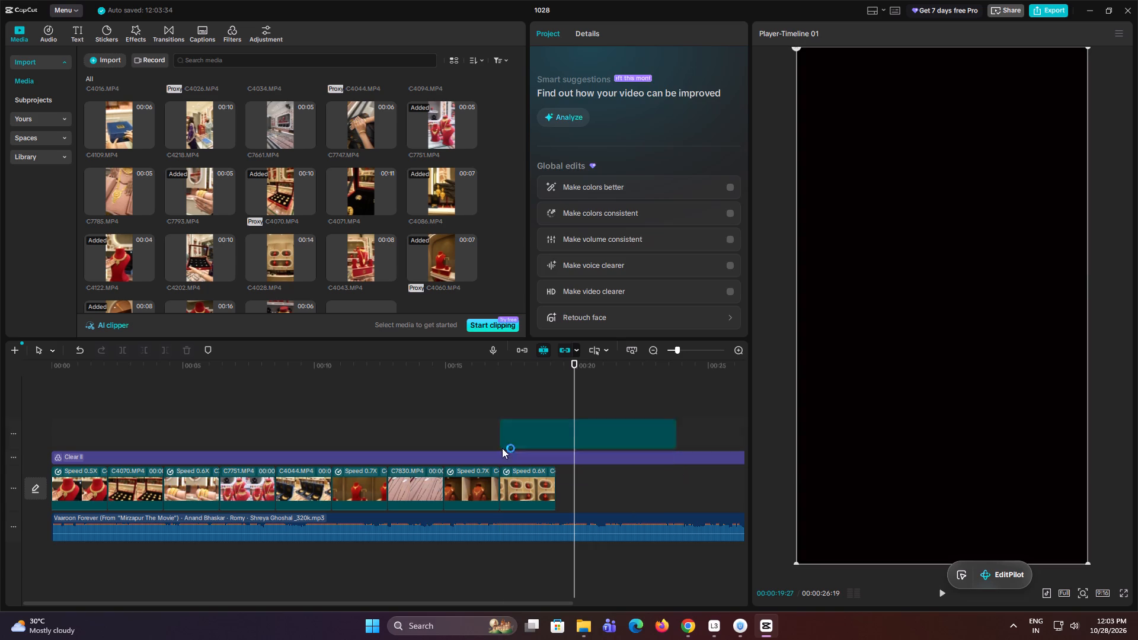
{"action": "left_click", "coordinate": [513, 399]}
{"action": "left_click_drag", "start_coordinate": [513, 399], "coordinate": [560, 404]}
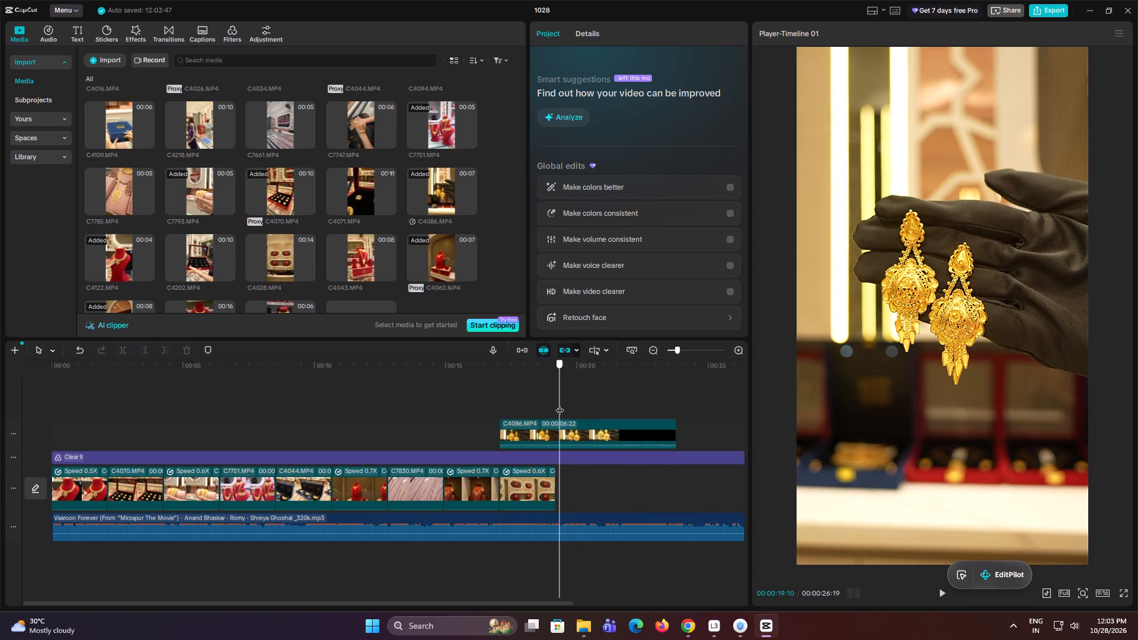
{"action": "left_click_drag", "start_coordinate": [560, 404], "coordinate": [556, 409]}
{"action": "left_click", "coordinate": [568, 440]}
{"action": "key", "text": "w"}
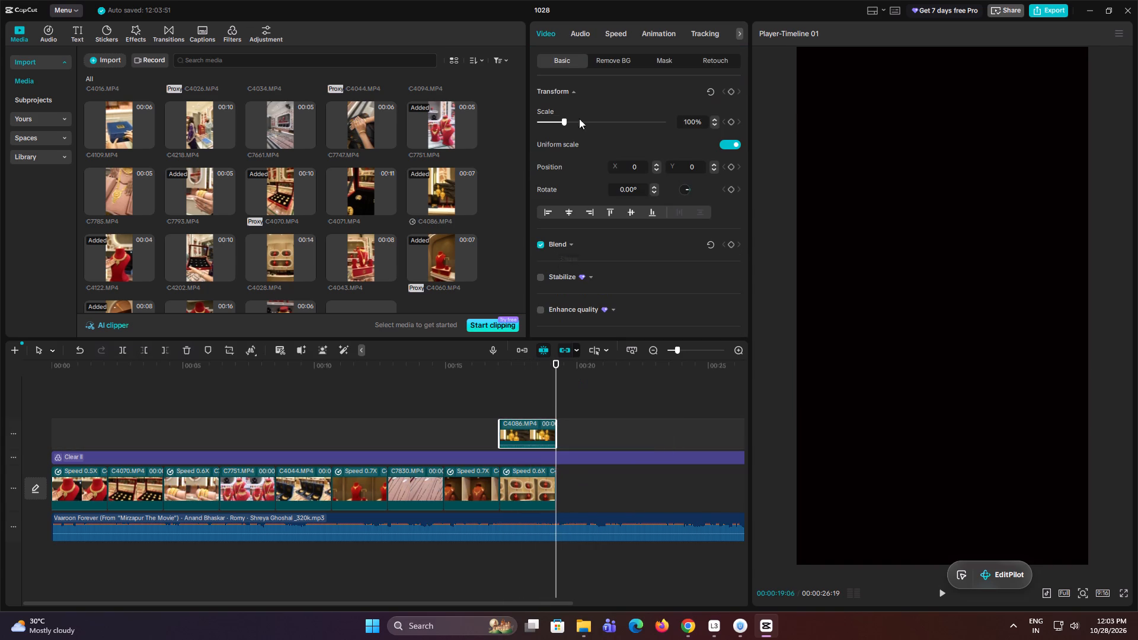
Slow the C4086 gold earrings clip to 0.72x and trim its end at 19:06.
{"action": "left_click", "coordinate": [586, 33]}
{"action": "left_click", "coordinate": [611, 33]}
{"action": "left_click", "coordinate": [562, 109]}
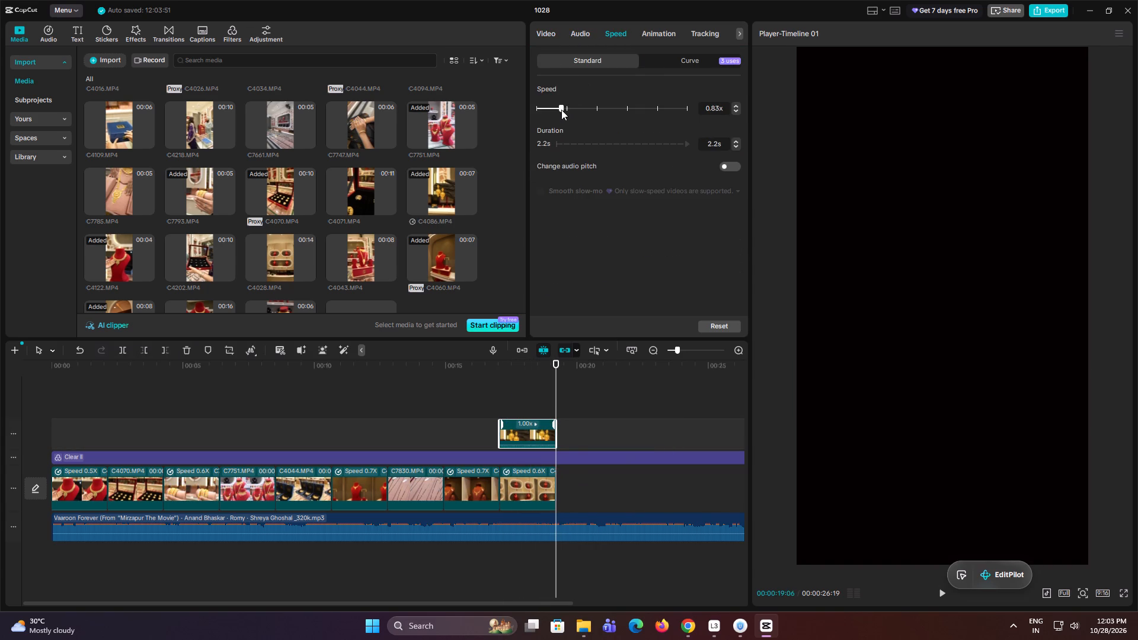
{"action": "key", "text": "w"}
Insert the 0.72x C4086 earrings clip between C7751 and C4044 on the main track, closing the gap after it.
{"action": "left_click_drag", "start_coordinate": [542, 446], "coordinate": [542, 460]}
{"action": "left_click_drag", "start_coordinate": [537, 430], "coordinate": [536, 444]}
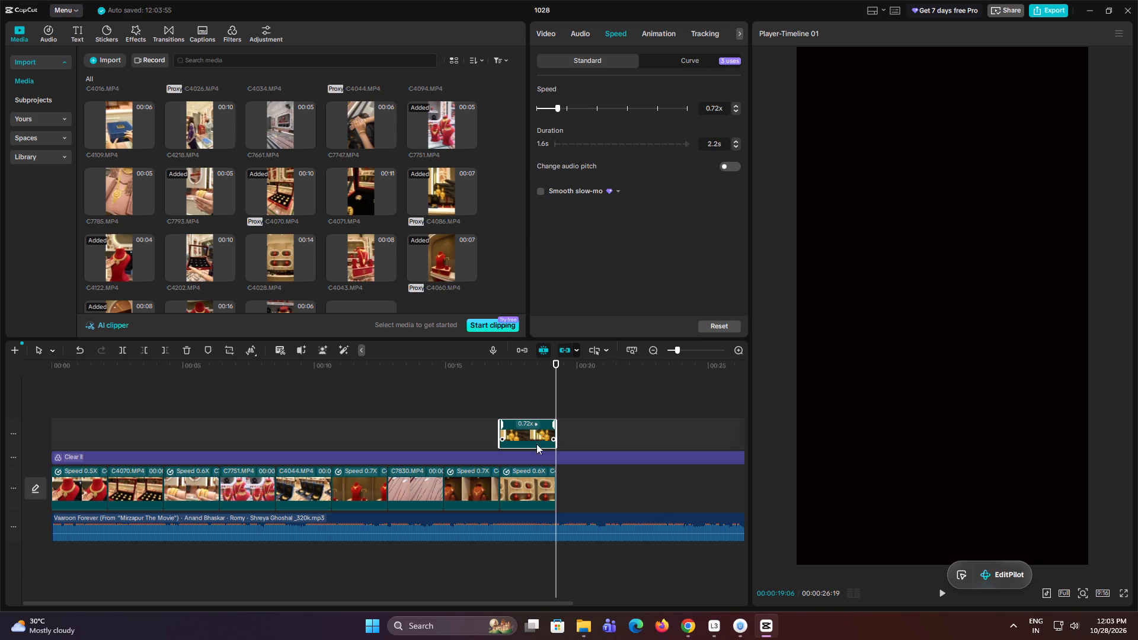
{"action": "left_click_drag", "start_coordinate": [536, 444], "coordinate": [166, 472]}
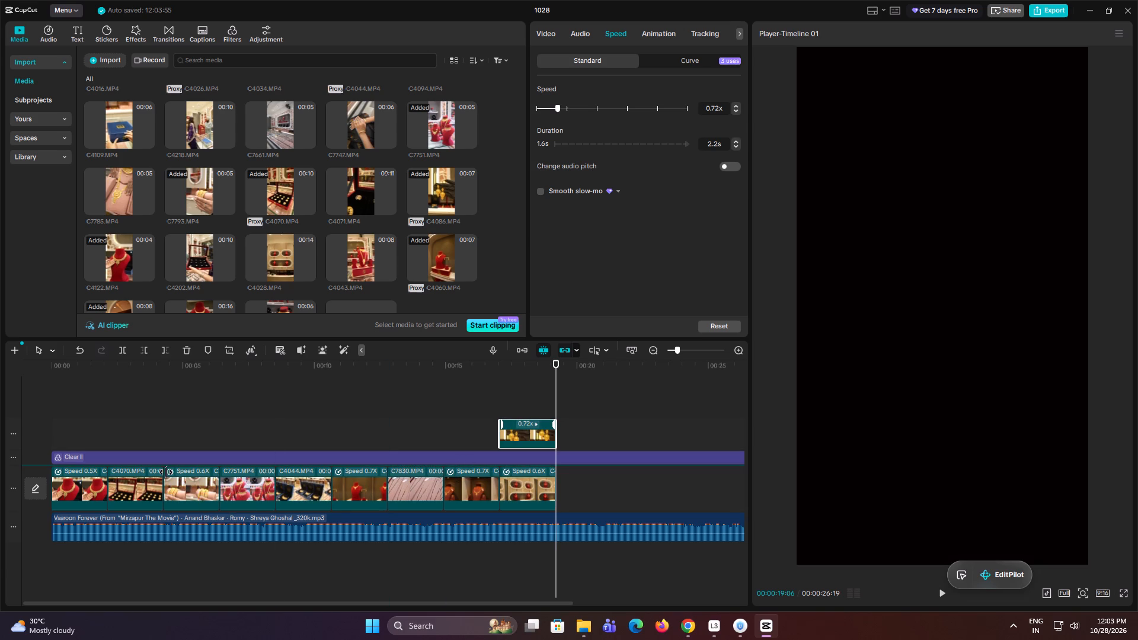
{"action": "left_click_drag", "start_coordinate": [166, 472], "coordinate": [338, 465]}
{"action": "left_click", "coordinate": [144, 460]}
{"action": "left_click_drag", "start_coordinate": [144, 460], "coordinate": [164, 469]}
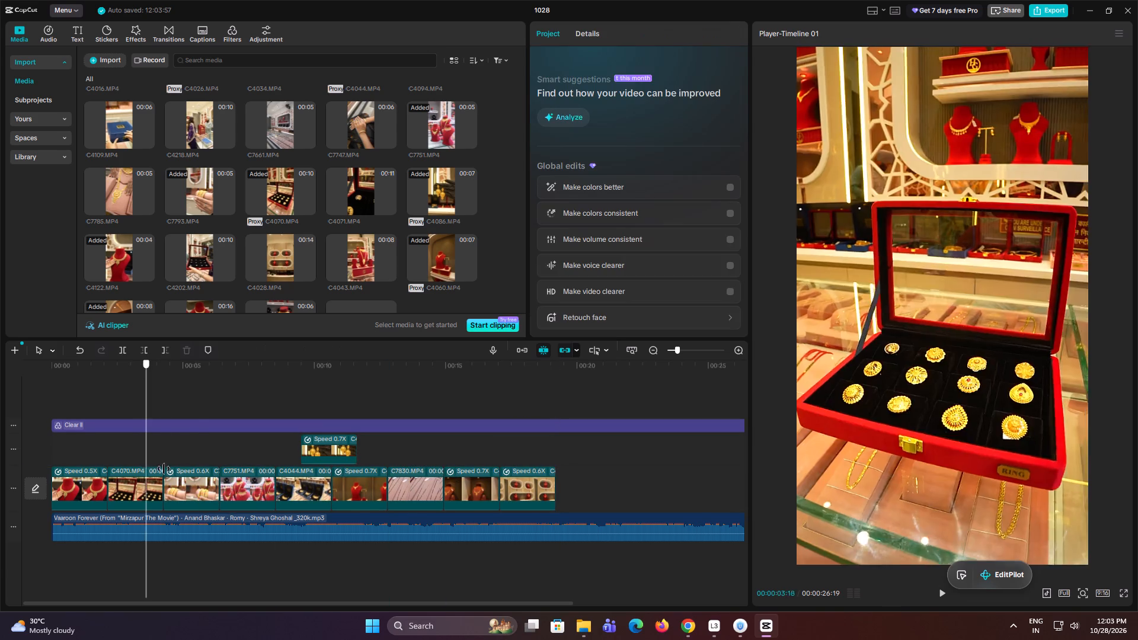
{"action": "left_click_drag", "start_coordinate": [164, 469], "coordinate": [242, 481]}
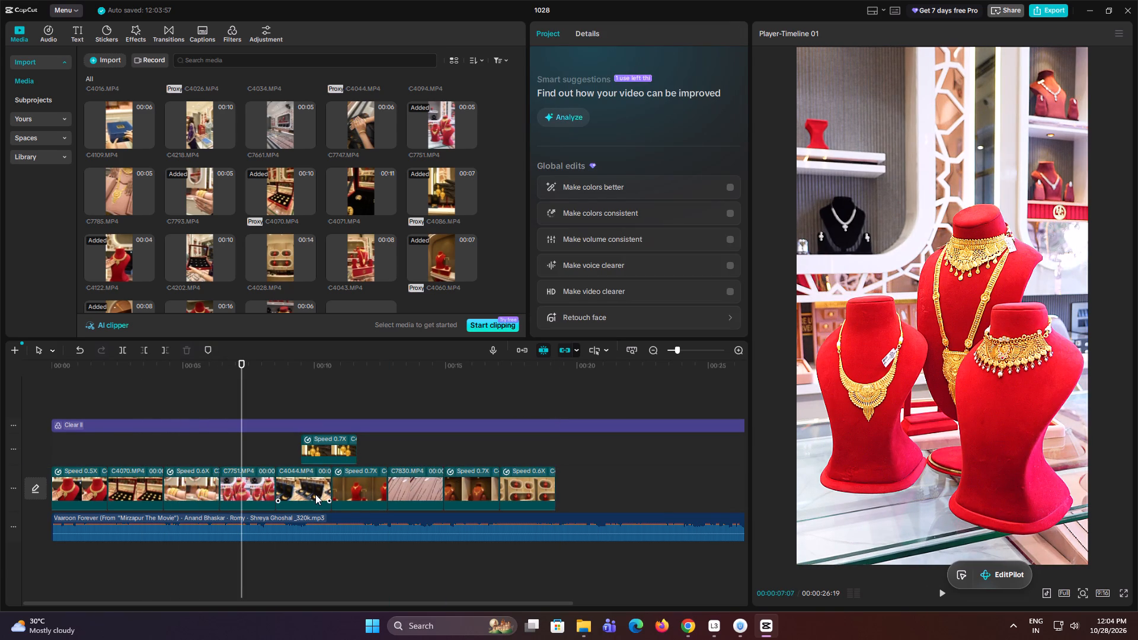
{"action": "left_click_drag", "start_coordinate": [586, 482], "coordinate": [317, 492]}
{"action": "left_click_drag", "start_coordinate": [312, 492], "coordinate": [344, 492]}
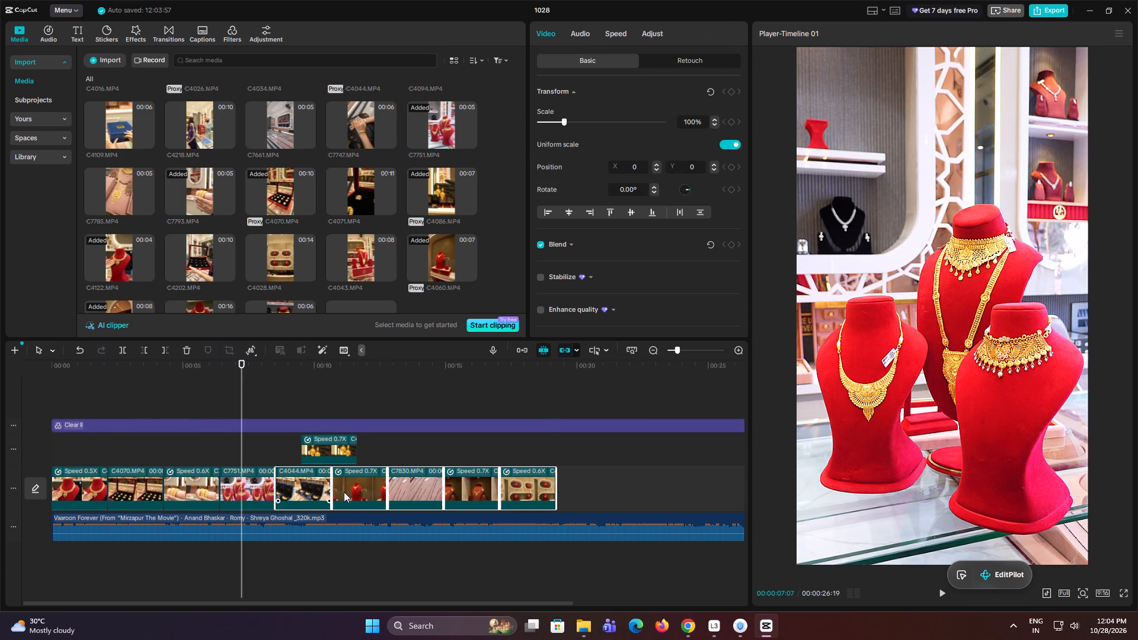
{"action": "left_click_drag", "start_coordinate": [344, 492], "coordinate": [417, 489]}
{"action": "left_click_drag", "start_coordinate": [333, 449], "coordinate": [308, 484]}
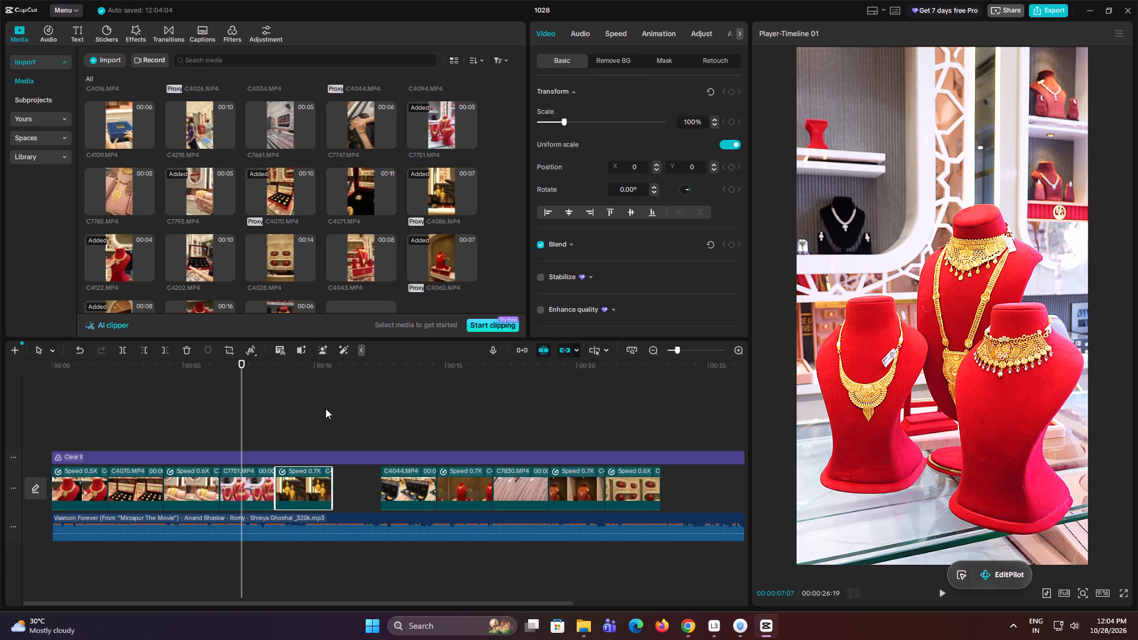
{"action": "left_click_drag", "start_coordinate": [680, 495], "coordinate": [396, 484]}
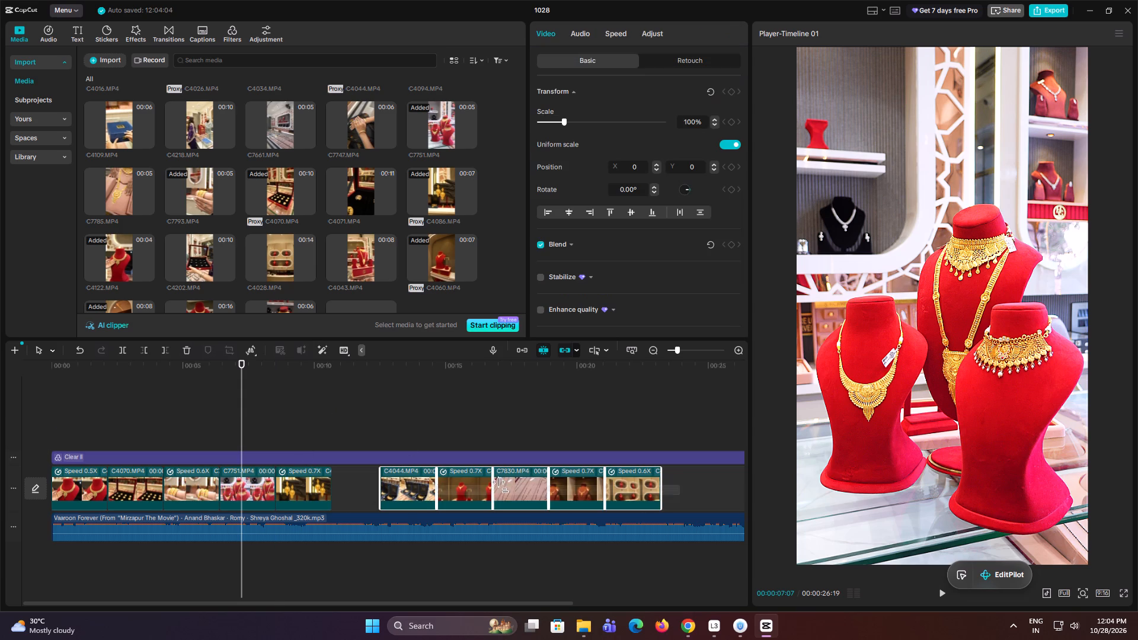
{"action": "left_click_drag", "start_coordinate": [394, 488], "coordinate": [344, 492]}
{"action": "key", "text": "space"}
{"action": "key", "text": "space"}
Add Elegant Karwa Chauth Calligraphy Button.png on a new top track from the video's start and extend it to 25:11.
{"action": "scroll", "coordinate": [247, 164], "scroll_direction": "down", "scroll_amount": 4}
{"action": "left_click_drag", "start_coordinate": [358, 271], "coordinate": [25, 440]}
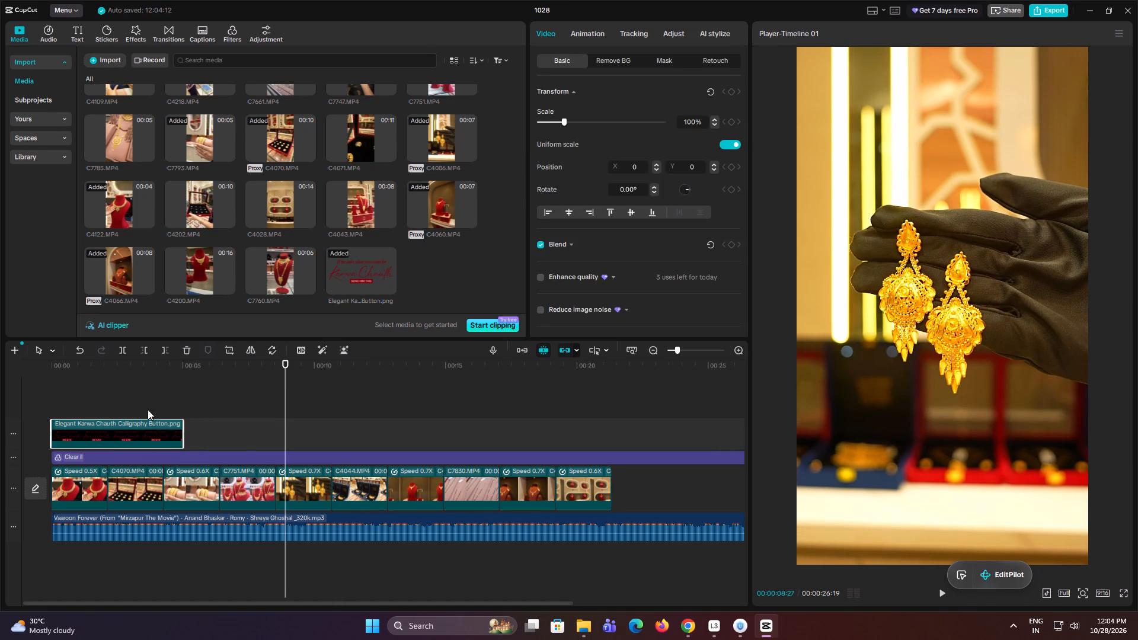
{"action": "double_click", "coordinate": [139, 401]}
{"action": "left_click", "coordinate": [142, 439]}
{"action": "left_click_drag", "start_coordinate": [183, 436], "coordinate": [696, 504]}
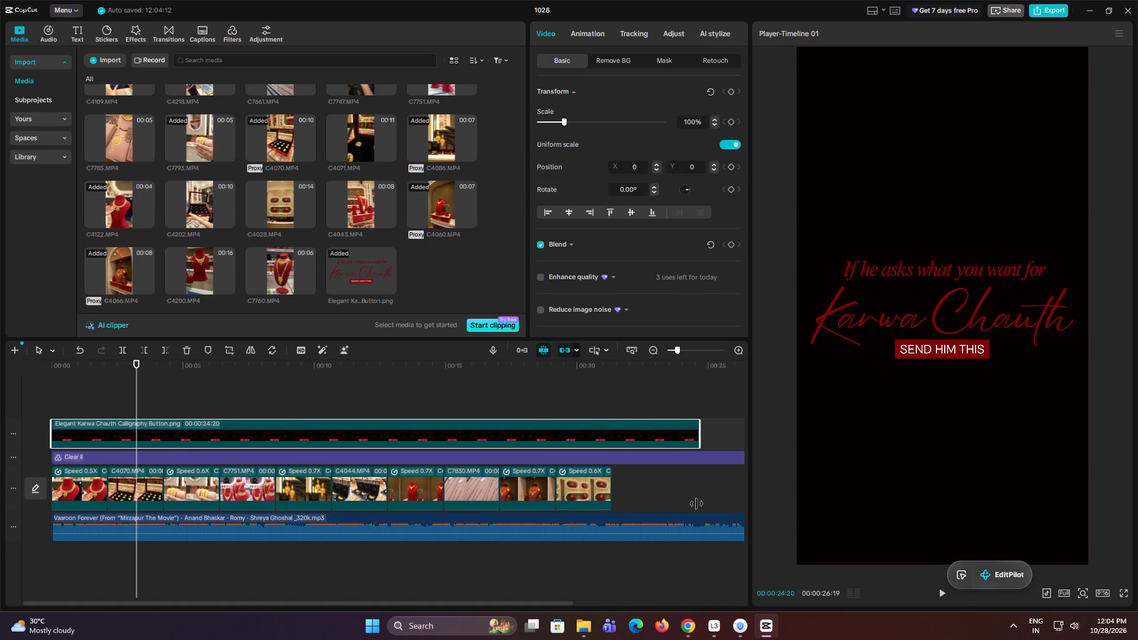
{"action": "left_click_drag", "start_coordinate": [696, 504], "coordinate": [715, 500]}
Scale the Karwa Chauth text graphic to 72% and centre it horizontally near the bottom of the video frame.
{"action": "left_click_drag", "start_coordinate": [869, 336], "coordinate": [869, 187]}
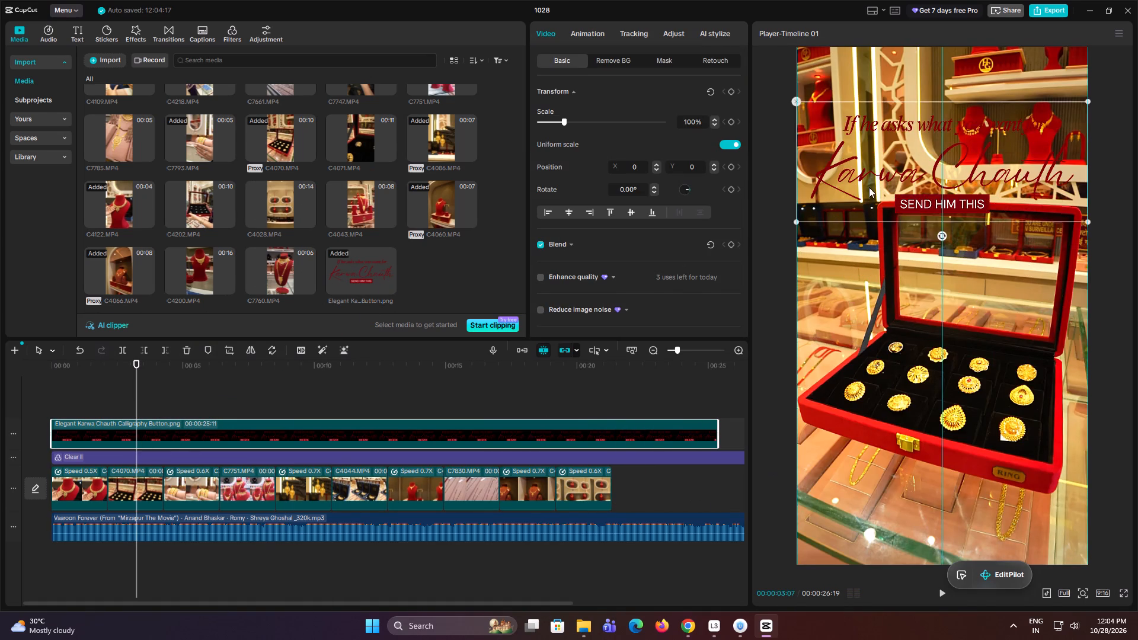
{"action": "left_click_drag", "start_coordinate": [869, 187], "coordinate": [875, 494]}
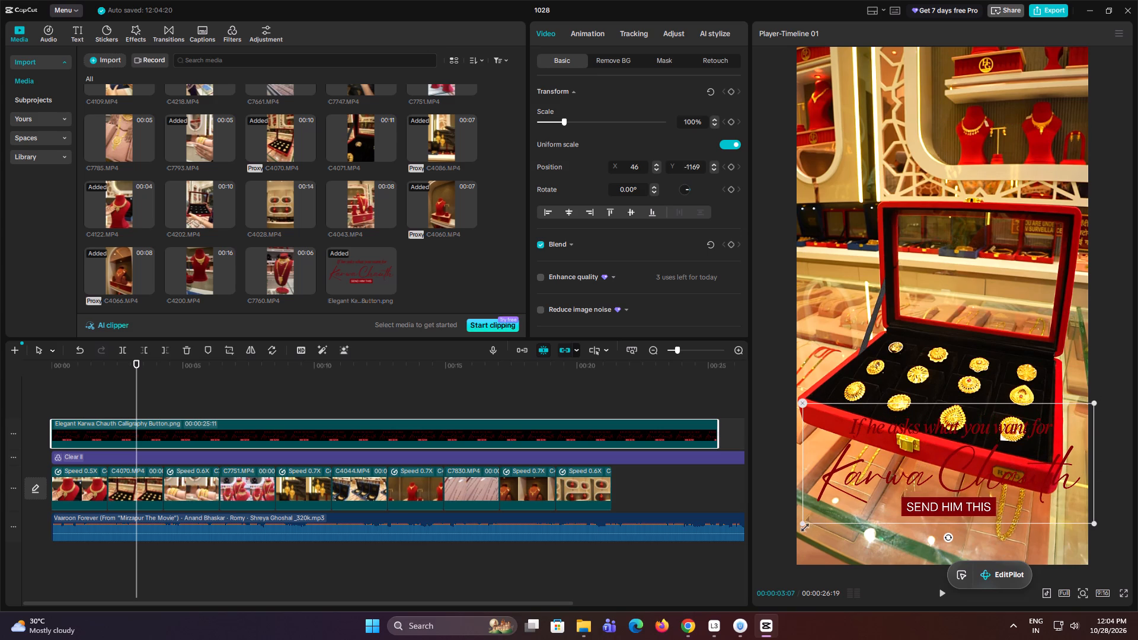
{"action": "left_click_drag", "start_coordinate": [802, 525], "coordinate": [861, 494]}
{"action": "left_click_drag", "start_coordinate": [947, 477], "coordinate": [934, 482]}
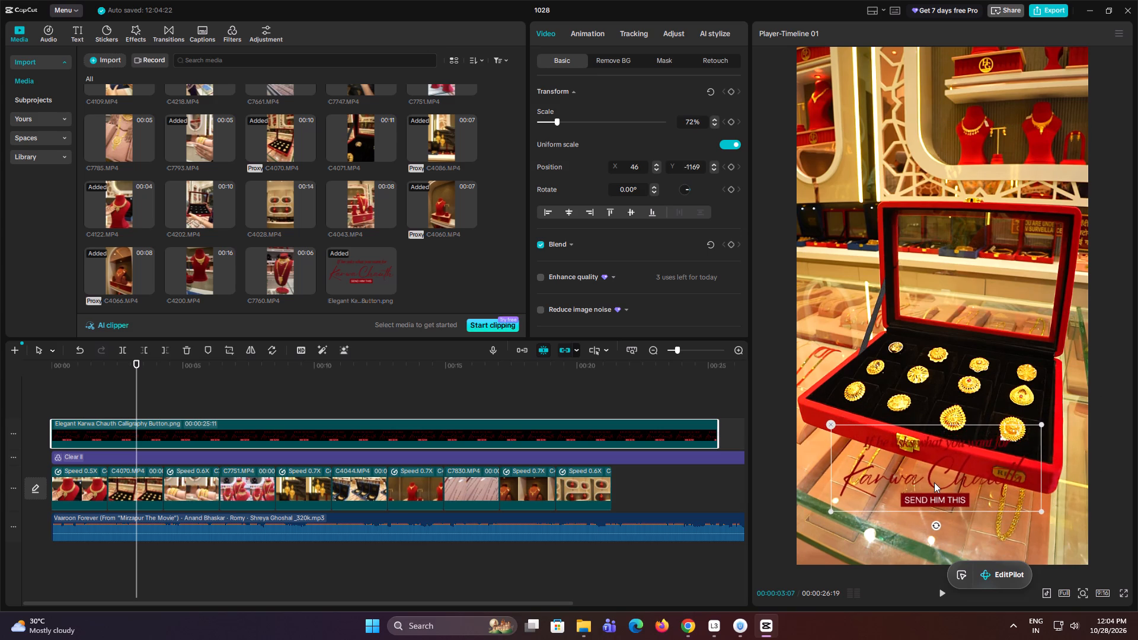
{"action": "left_click_drag", "start_coordinate": [934, 482], "coordinate": [941, 486]}
{"action": "left_click", "coordinate": [370, 407]}
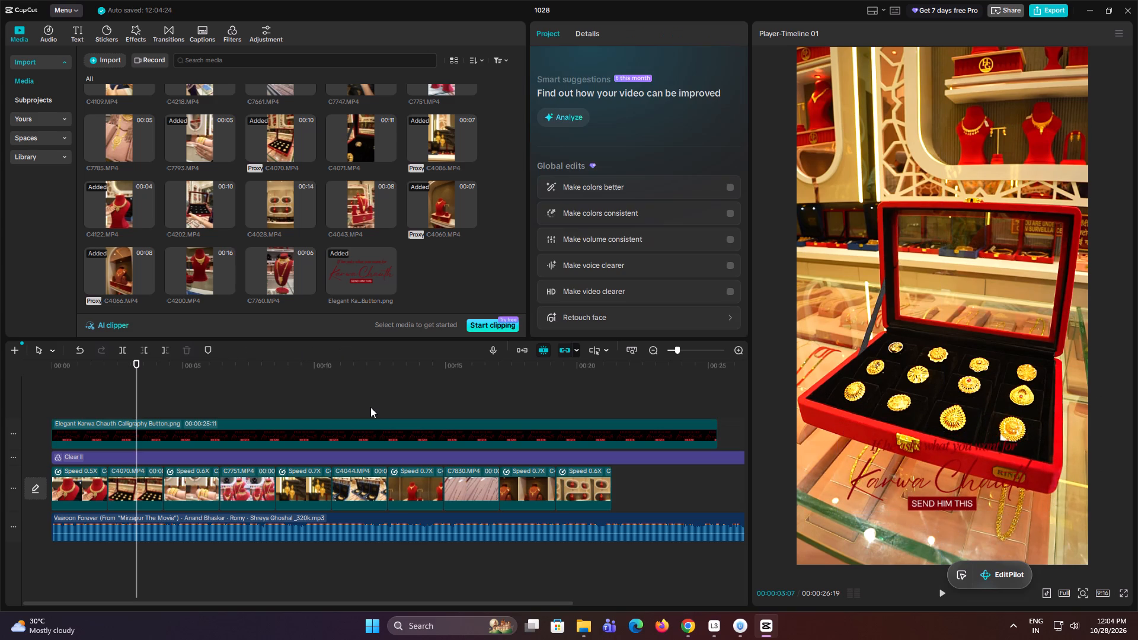
{"action": "left_click", "coordinate": [371, 407]}
Add the library's black image on a track above the main clips, scaled to 132% and lowered behind the text at X -24, Y -1577.
{"action": "left_click_drag", "start_coordinate": [371, 407], "coordinate": [74, 426]}
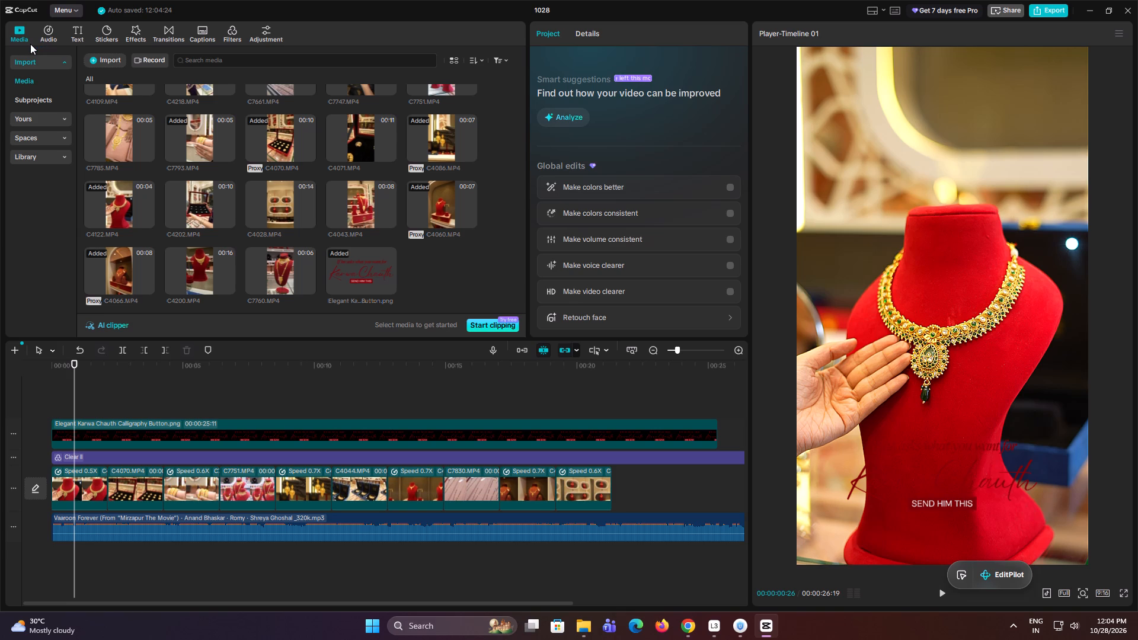
{"action": "left_click", "coordinate": [37, 154]}
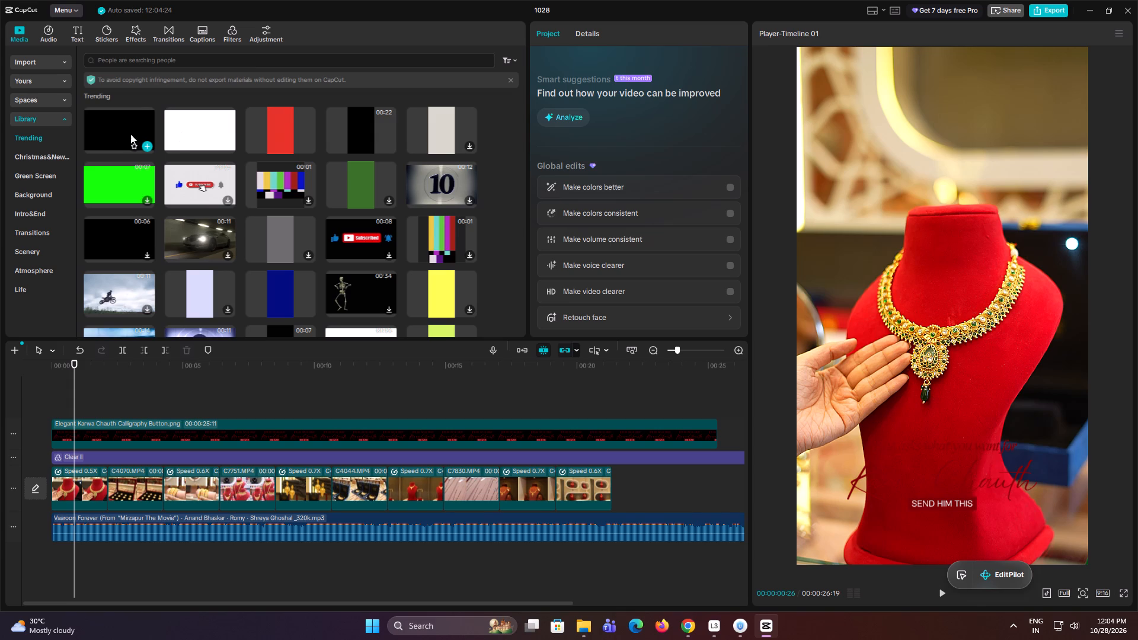
{"action": "left_click_drag", "start_coordinate": [114, 129], "coordinate": [45, 481]}
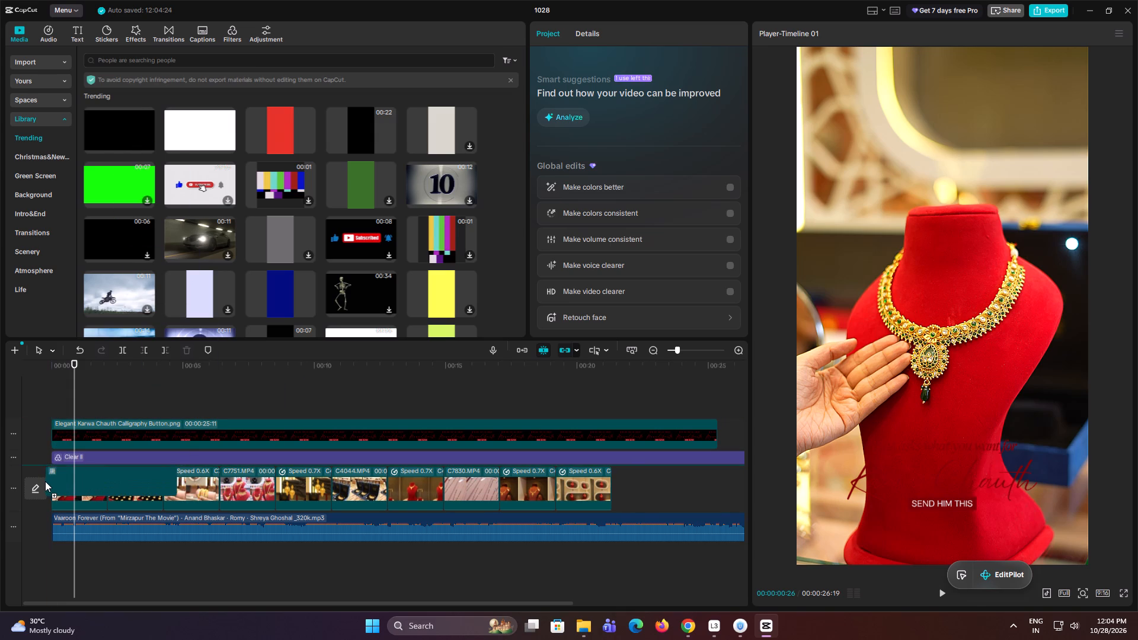
{"action": "left_click_drag", "start_coordinate": [45, 481], "coordinate": [45, 472]}
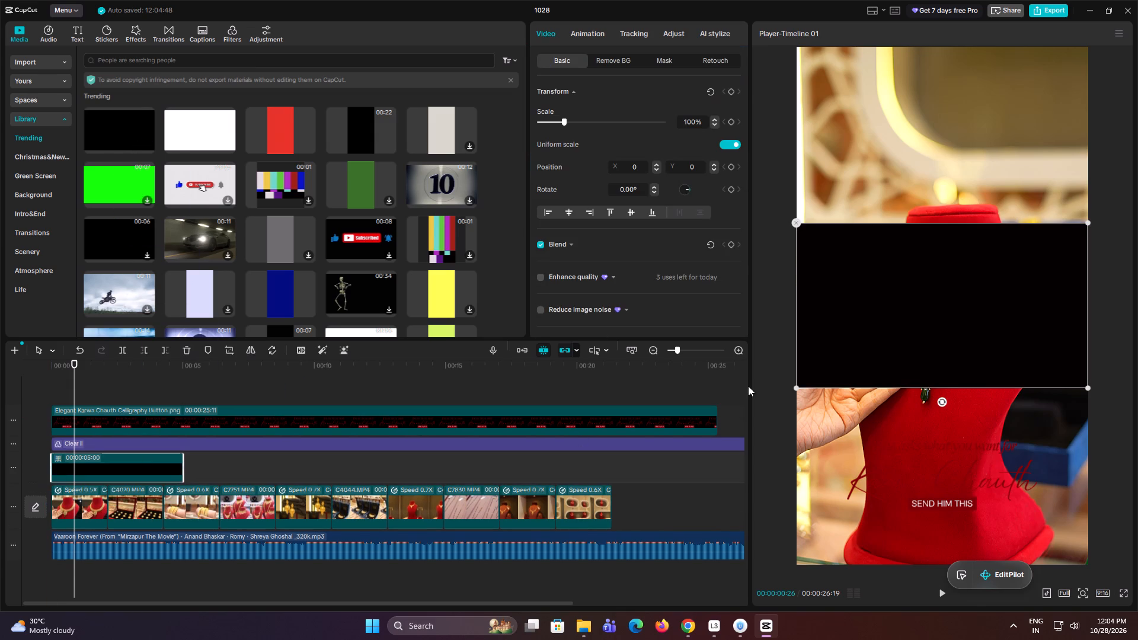
{"action": "left_click_drag", "start_coordinate": [798, 391], "coordinate": [751, 461]}
{"action": "left_click_drag", "start_coordinate": [877, 350], "coordinate": [870, 584]}
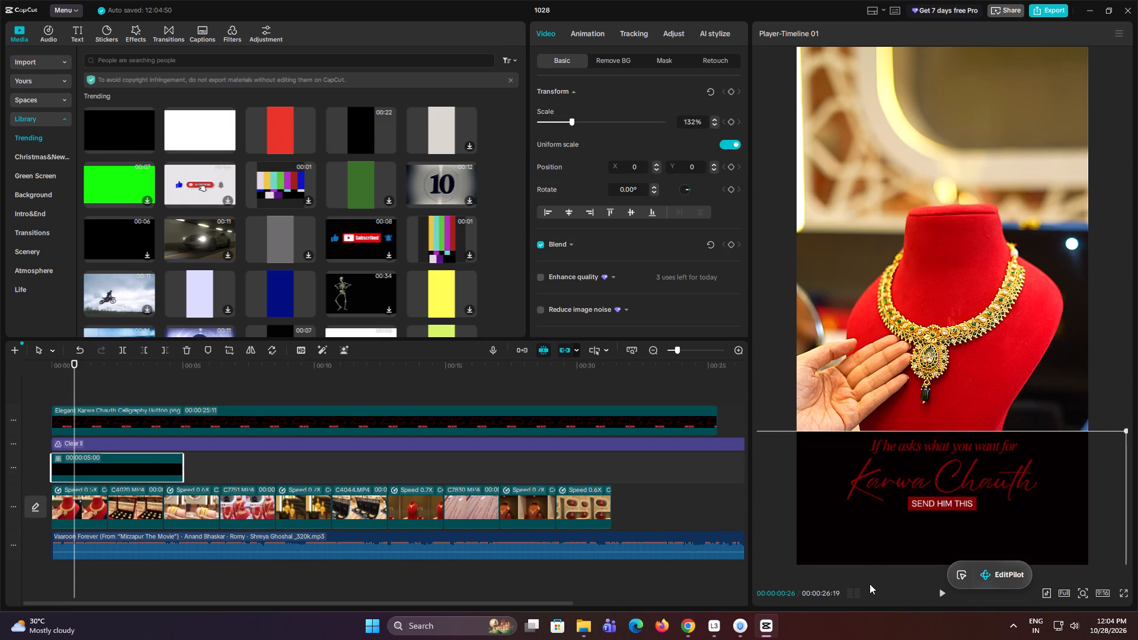
{"action": "left_click_drag", "start_coordinate": [870, 584], "coordinate": [874, 562]}
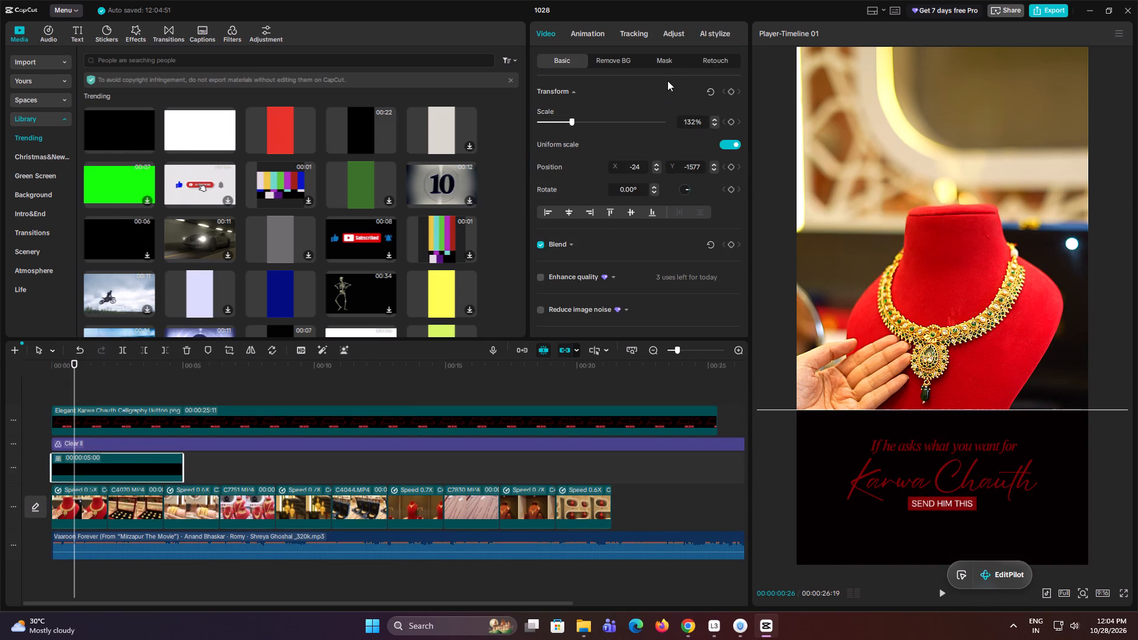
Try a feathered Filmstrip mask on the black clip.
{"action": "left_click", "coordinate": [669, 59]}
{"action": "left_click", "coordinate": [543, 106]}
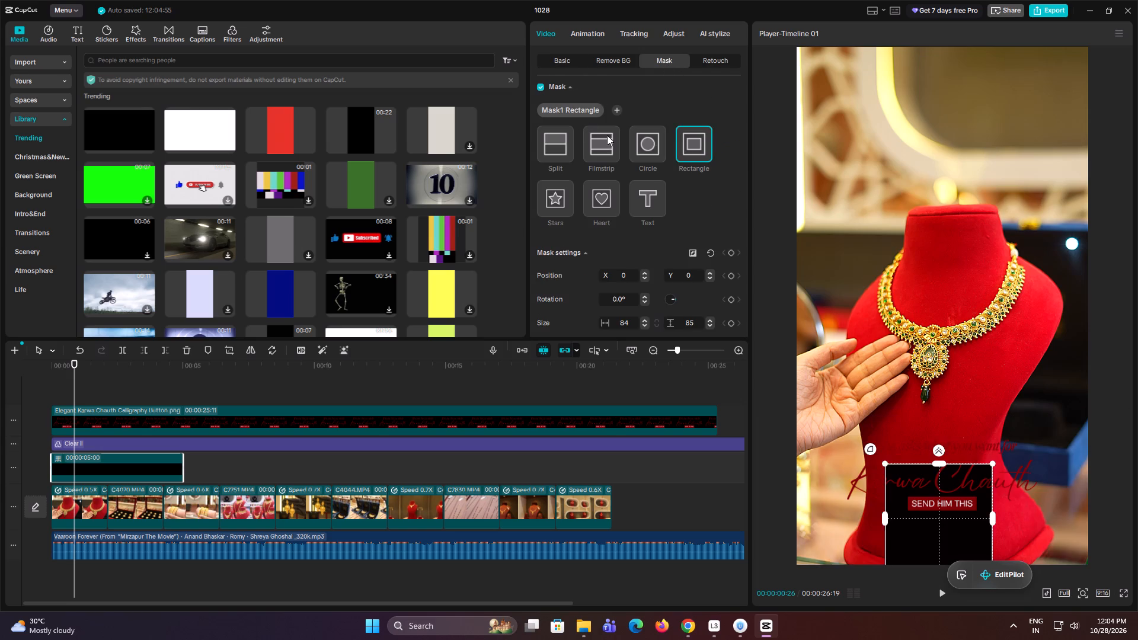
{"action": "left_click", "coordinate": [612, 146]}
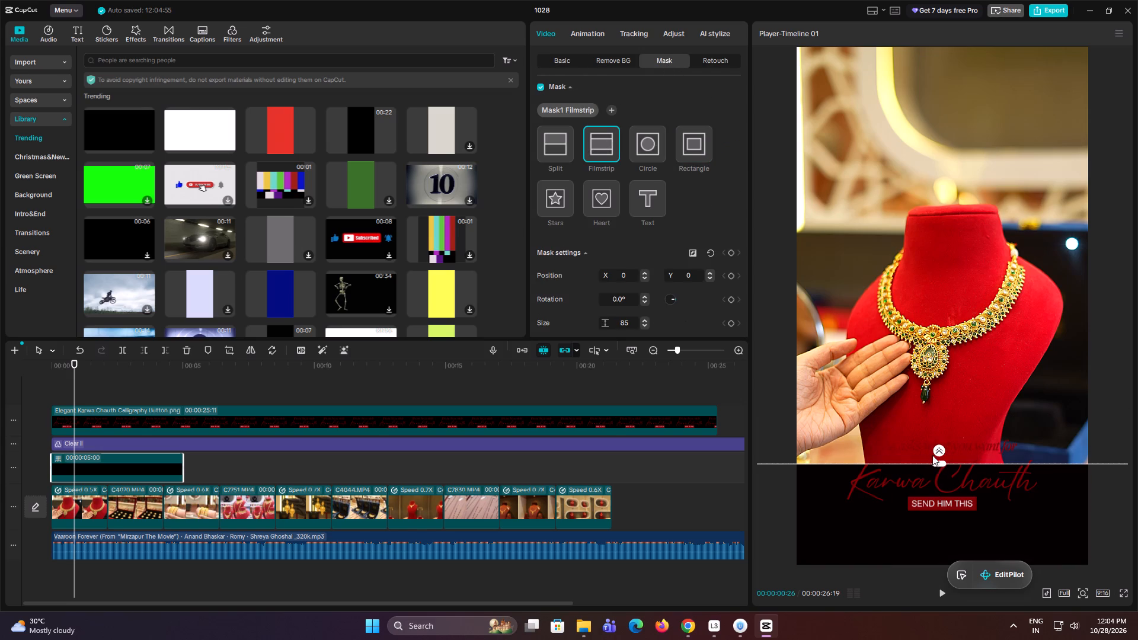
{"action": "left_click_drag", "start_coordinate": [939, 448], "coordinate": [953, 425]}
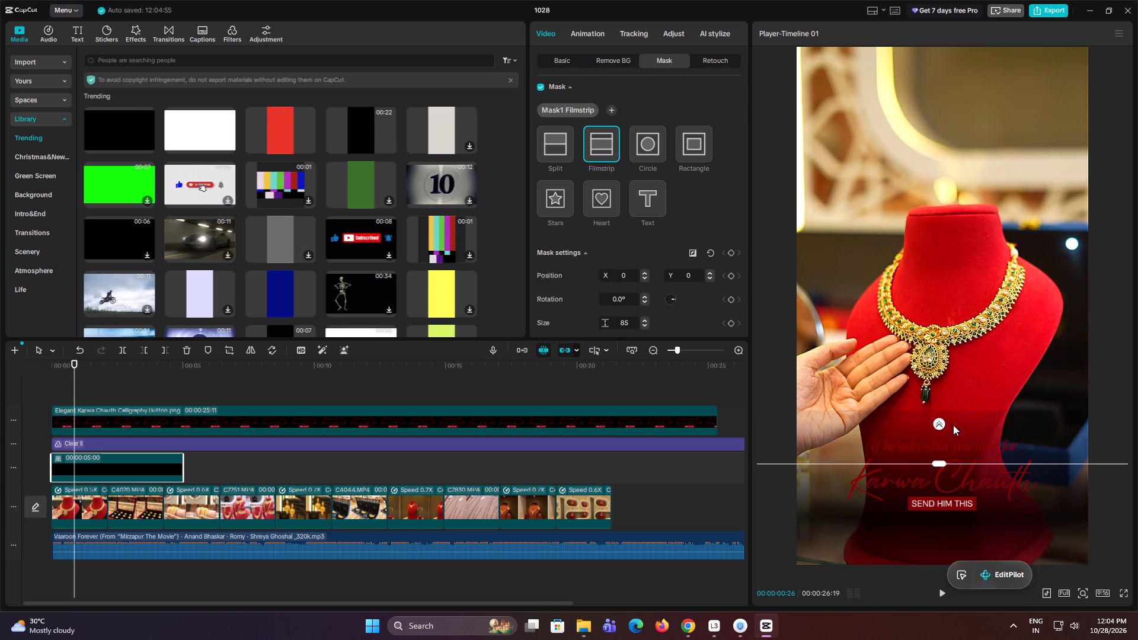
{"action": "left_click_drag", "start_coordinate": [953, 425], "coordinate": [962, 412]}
Apply a Split mask to the black clip, rotated 180° with feather 84 and positioned at X 2, Y 12.
{"action": "left_click", "coordinate": [564, 150]}
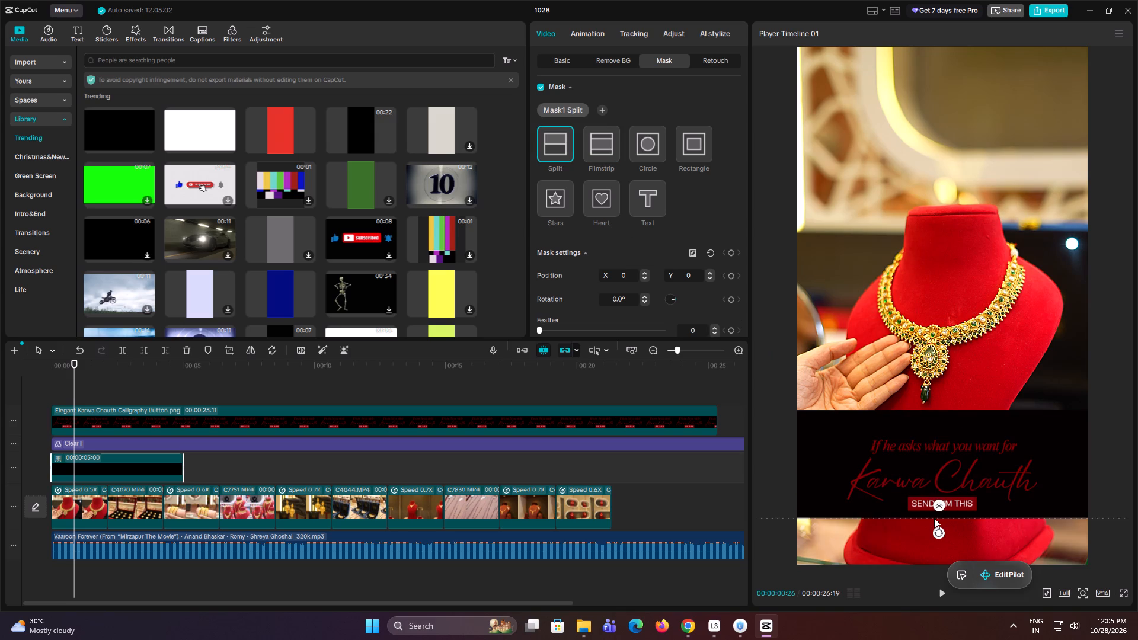
{"action": "left_click_drag", "start_coordinate": [939, 533], "coordinate": [929, 465]}
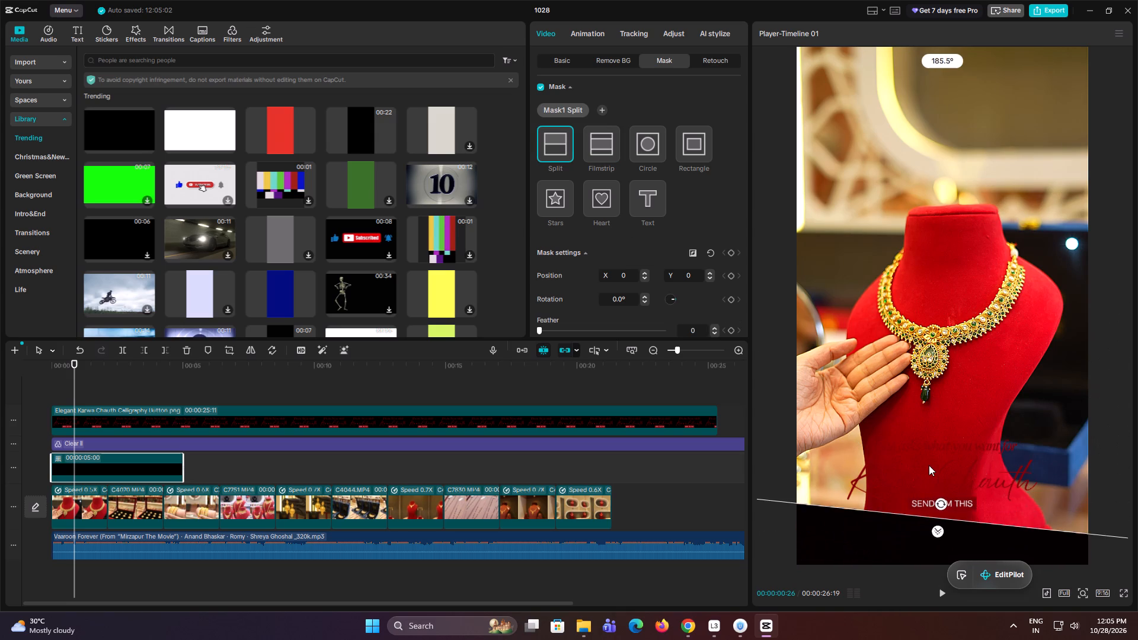
{"action": "left_click_drag", "start_coordinate": [929, 465], "coordinate": [927, 466]}
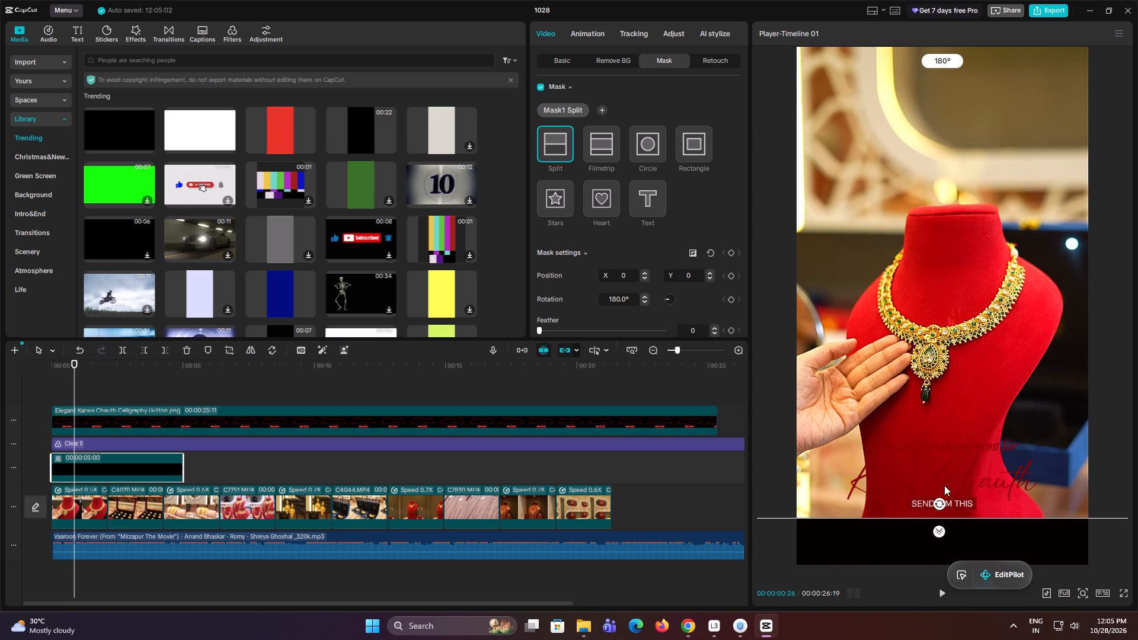
{"action": "left_click_drag", "start_coordinate": [944, 527], "coordinate": [943, 552]}
{"action": "left_click_drag", "start_coordinate": [963, 526], "coordinate": [963, 522]}
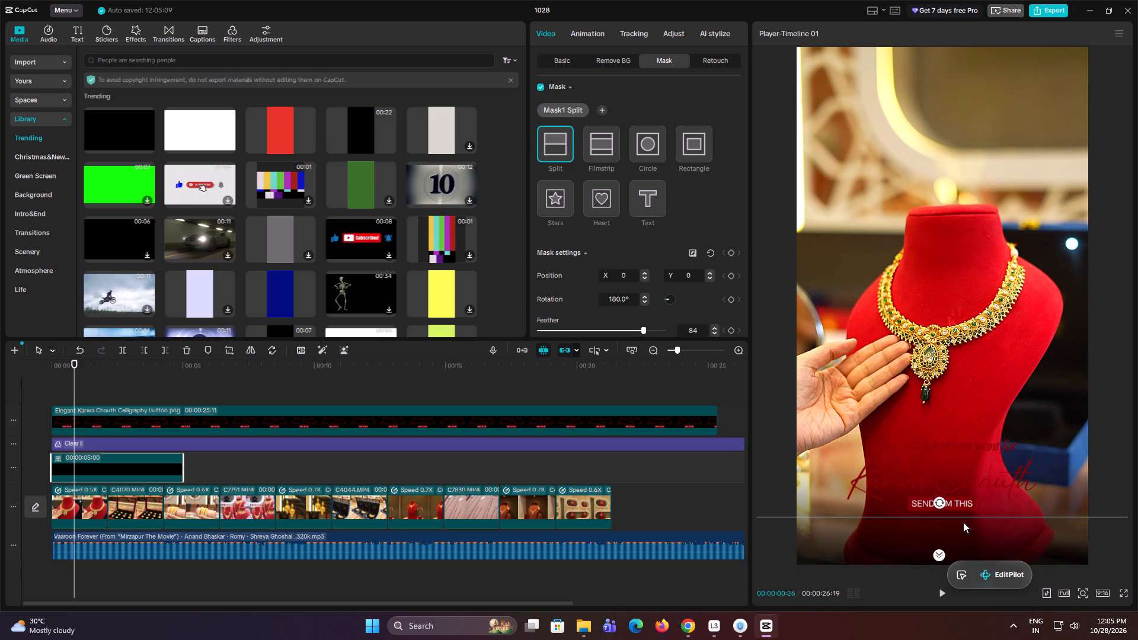
{"action": "left_click_drag", "start_coordinate": [963, 522], "coordinate": [964, 510]}
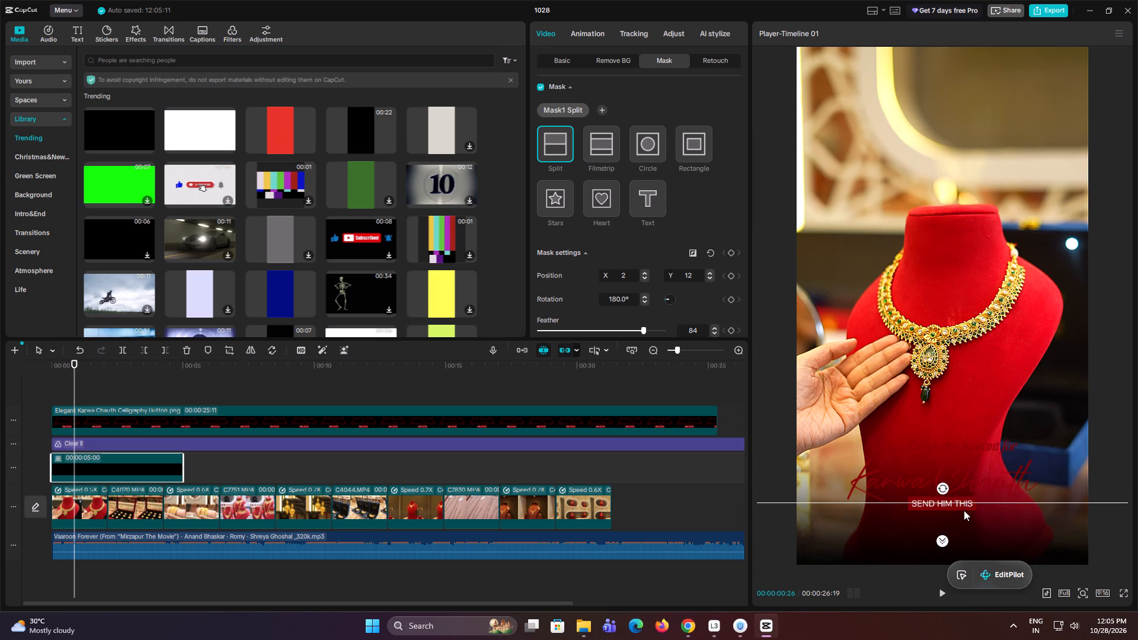
Raise the black clip's Split mask to X 0, Y 23 for a stronger fade behind the text.
{"action": "key", "text": "space"}
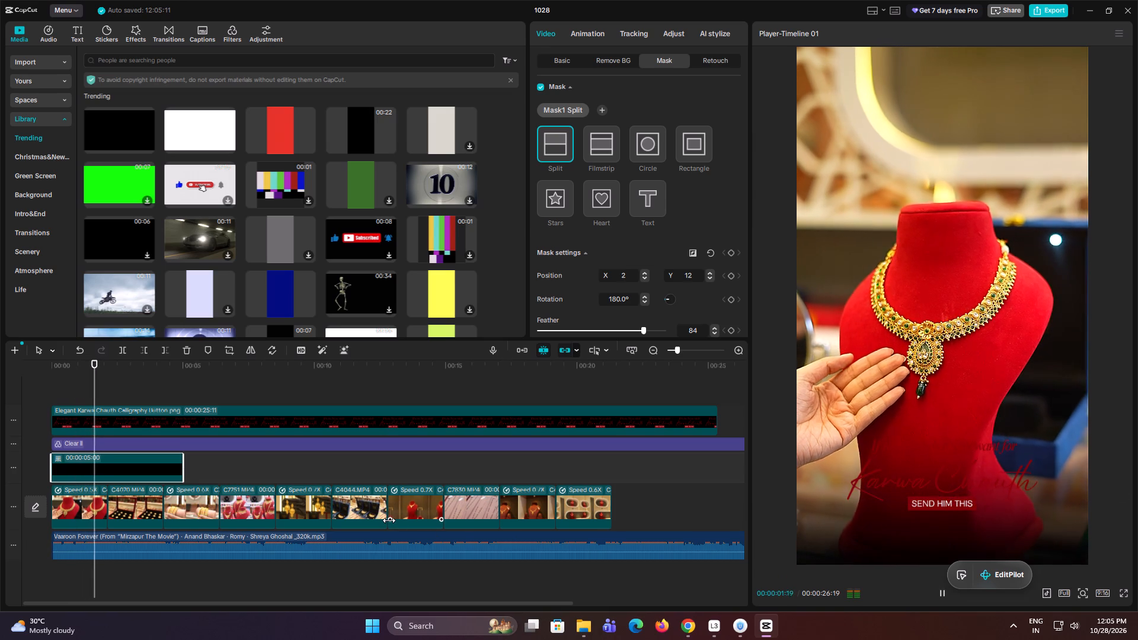
{"action": "key", "text": "space"}
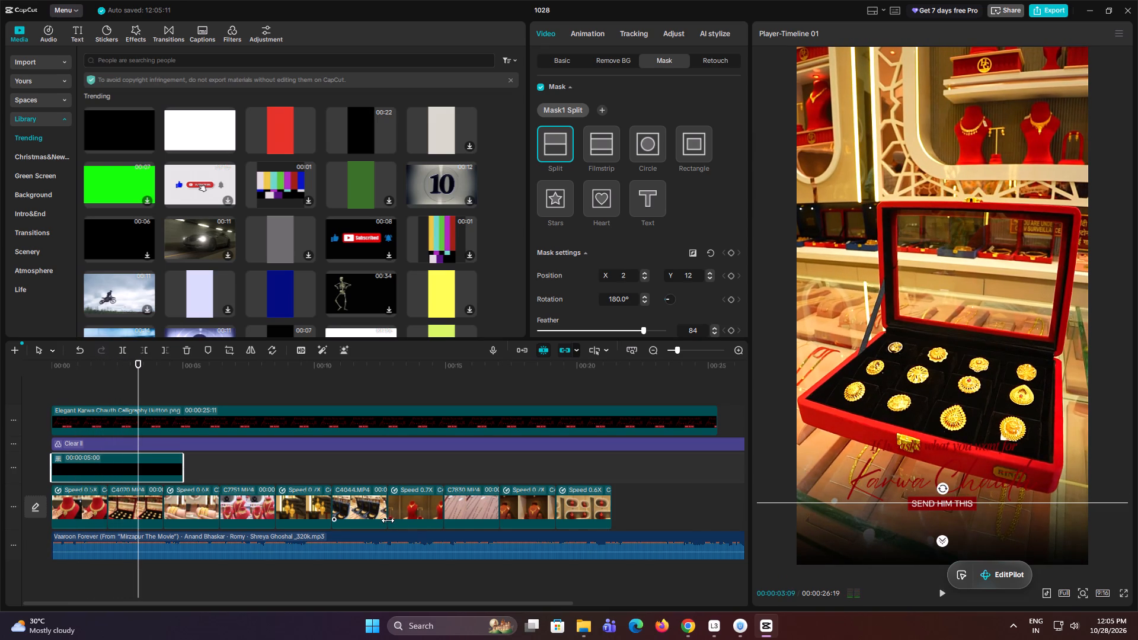
{"action": "left_click", "coordinate": [939, 544]}
{"action": "left_click_drag", "start_coordinate": [980, 526], "coordinate": [989, 506]}
{"action": "left_click_drag", "start_coordinate": [1018, 523], "coordinate": [1021, 498]}
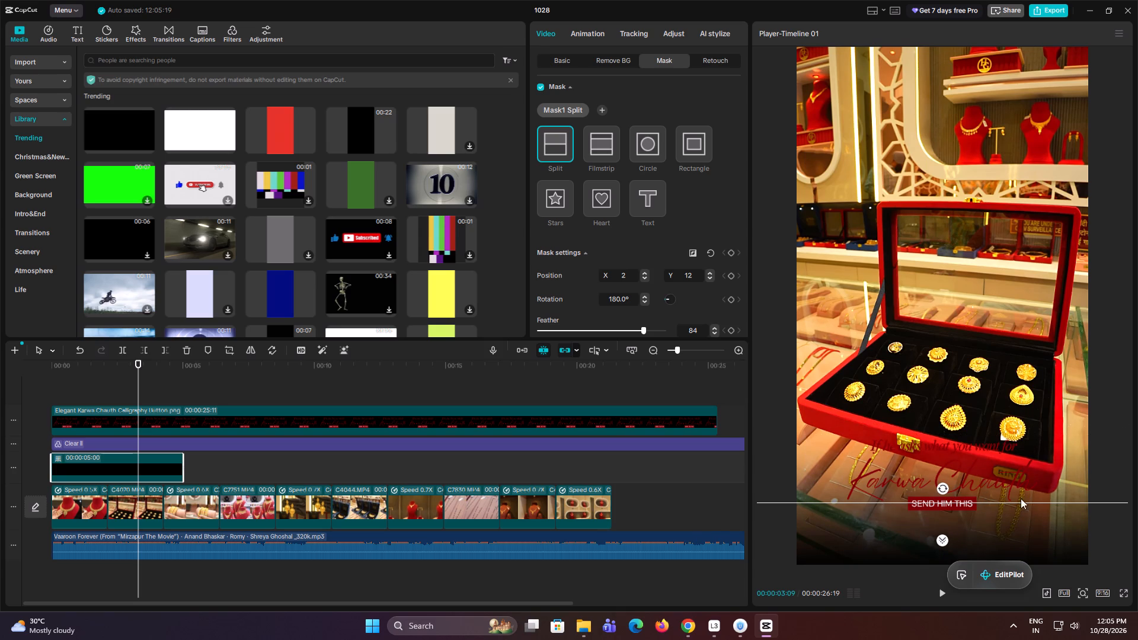
{"action": "left_click_drag", "start_coordinate": [1021, 498], "coordinate": [1013, 470]}
{"action": "key", "text": "Left"}
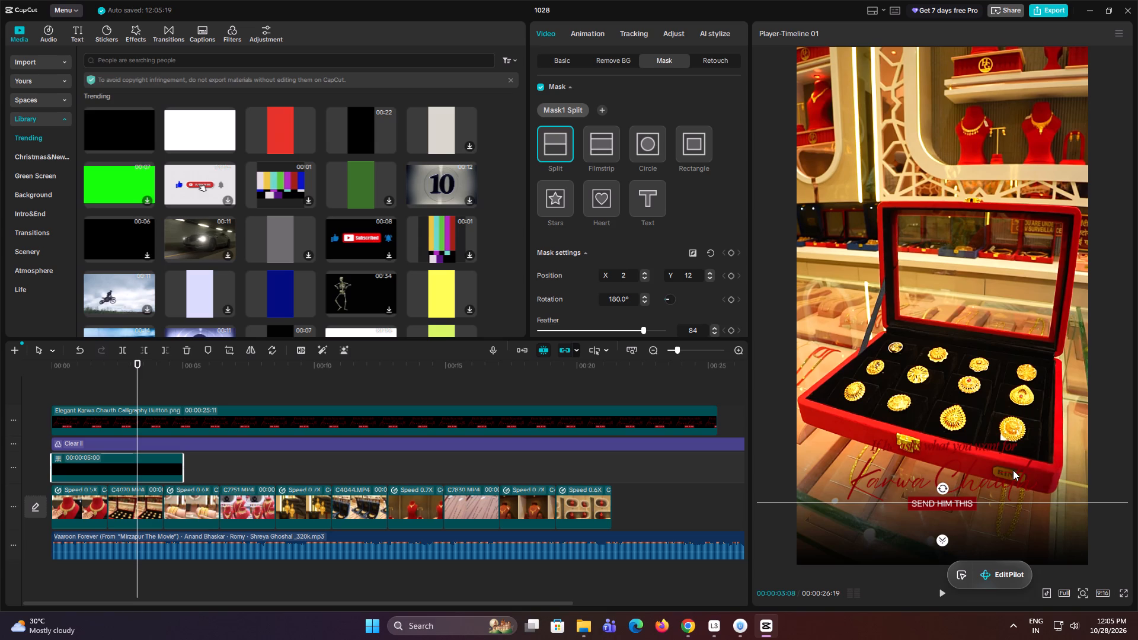
{"action": "left_click_drag", "start_coordinate": [1021, 517], "coordinate": [1018, 503]}
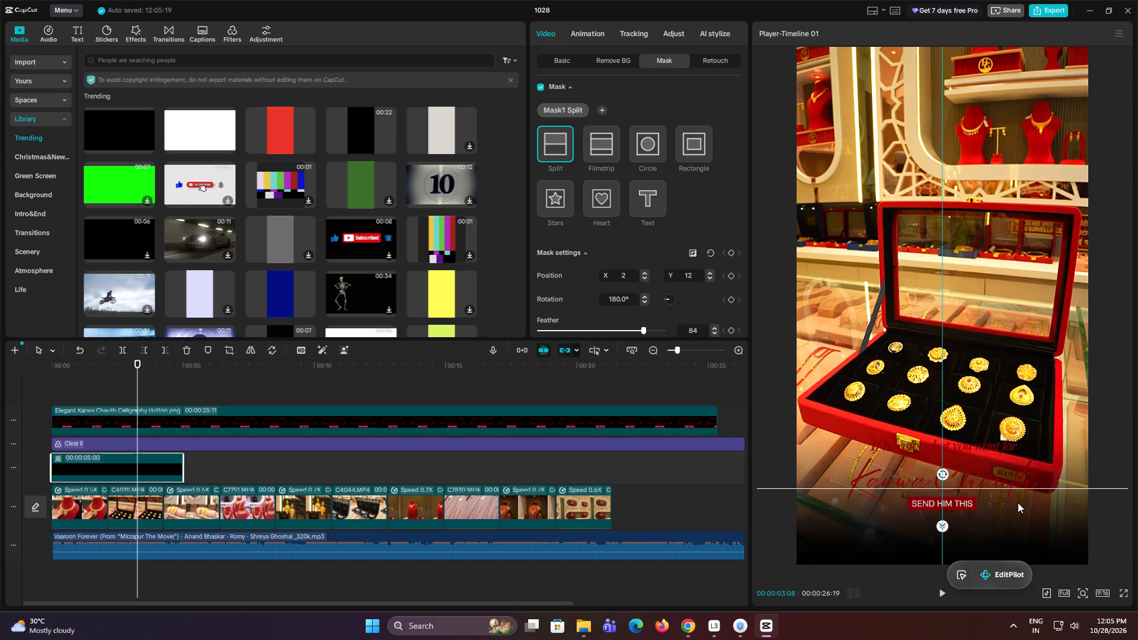
{"action": "left_click_drag", "start_coordinate": [1018, 503], "coordinate": [1016, 503]}
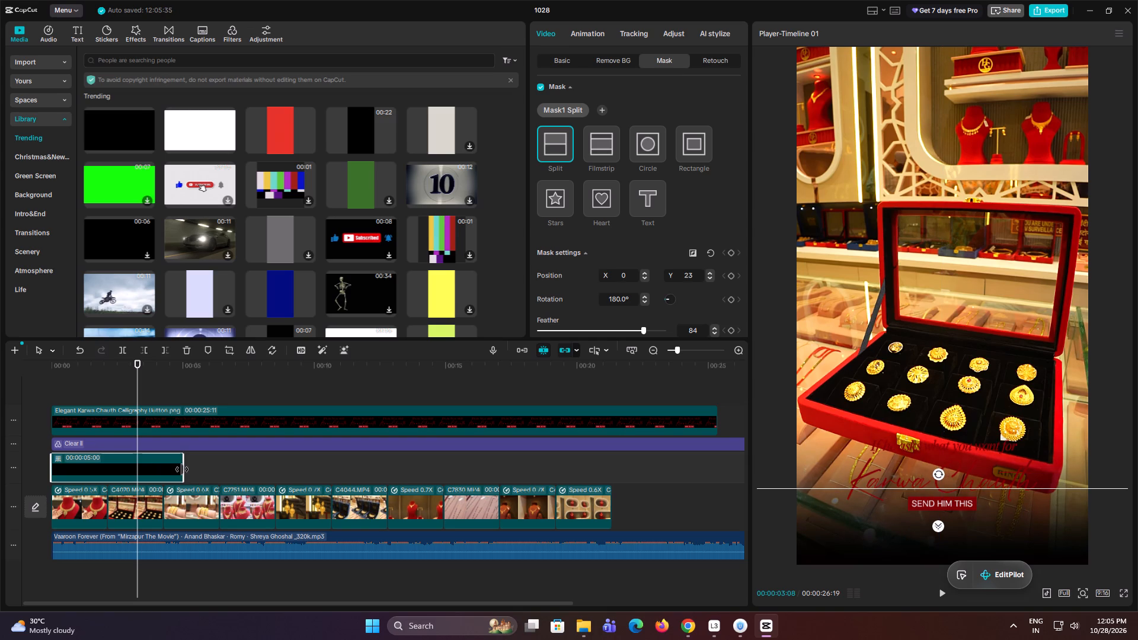
Extend the black fade clip to 00:00:21:10 so it ends with the last main clip.
{"action": "left_click_drag", "start_coordinate": [182, 469], "coordinate": [609, 488]}
{"action": "key", "text": "space"}
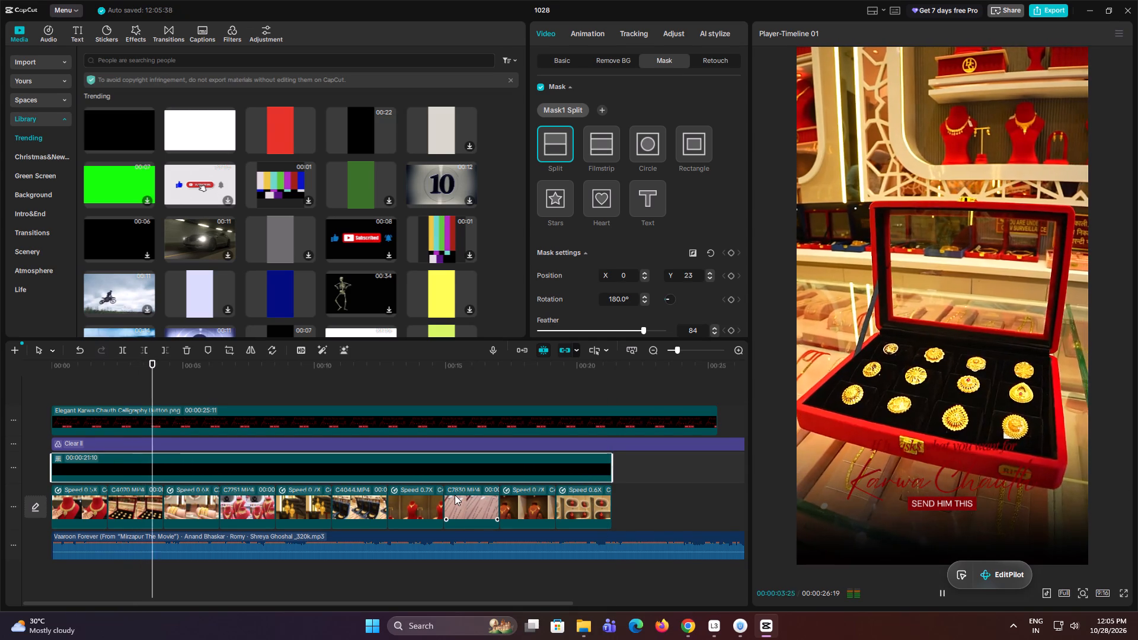
{"action": "key", "text": "space"}
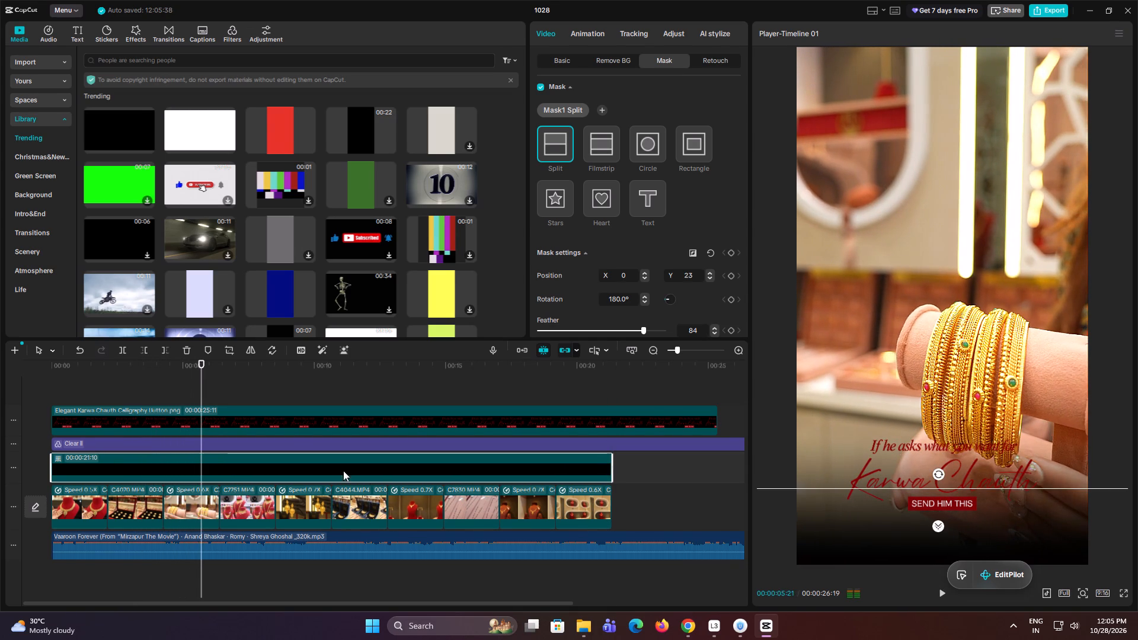
Move the Karwa Chauth text graphic to the upper part of the frame, centred at X 0, Y 1270.
{"action": "left_click", "coordinate": [290, 417]}
{"action": "left_click_drag", "start_coordinate": [933, 461], "coordinate": [939, 122]}
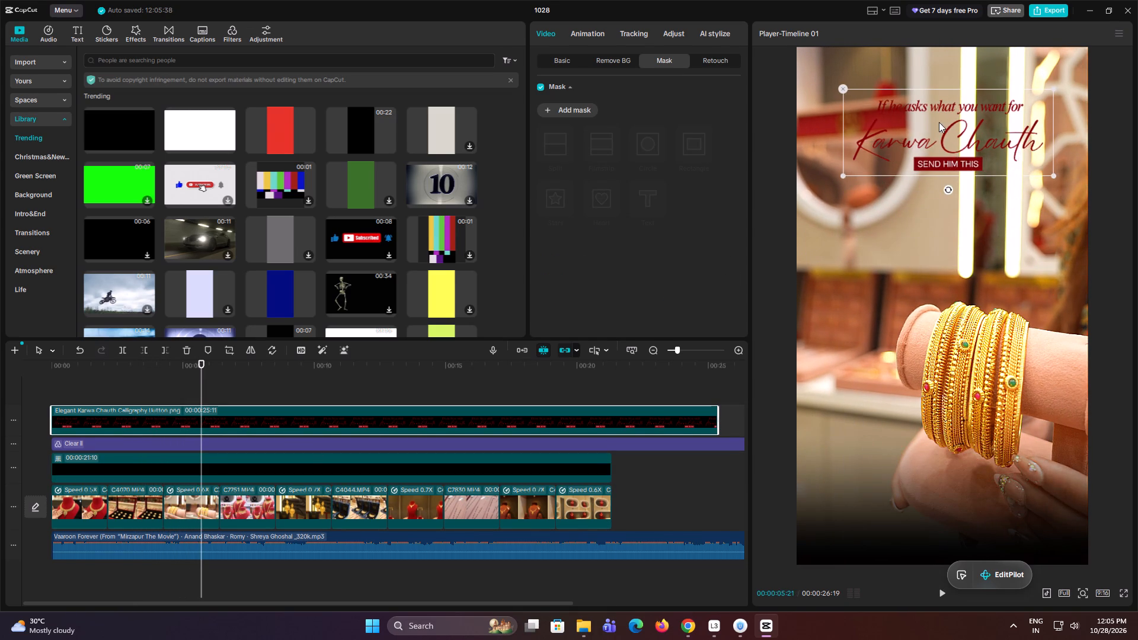
{"action": "left_click_drag", "start_coordinate": [939, 122], "coordinate": [934, 124]}
Turn the black fade clip upside down and move it to the top of the frame behind the text.
{"action": "left_click", "coordinate": [323, 467]}
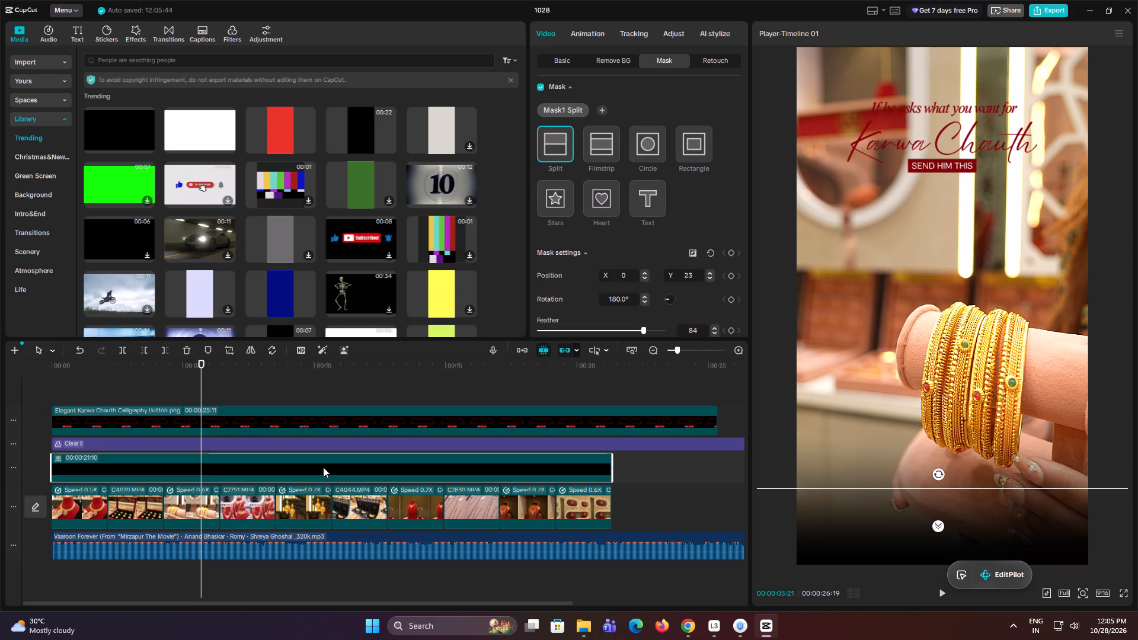
{"action": "left_click", "coordinate": [226, 395]}
{"action": "left_click_drag", "start_coordinate": [226, 394], "coordinate": [24, 416]}
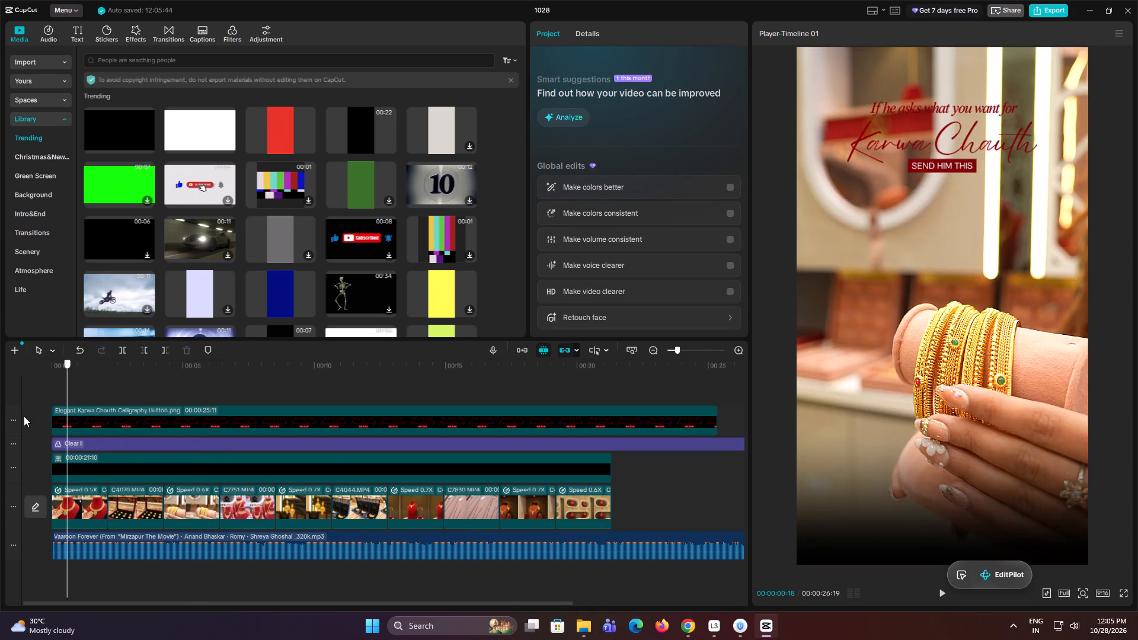
{"action": "left_click_drag", "start_coordinate": [24, 416], "coordinate": [337, 466]}
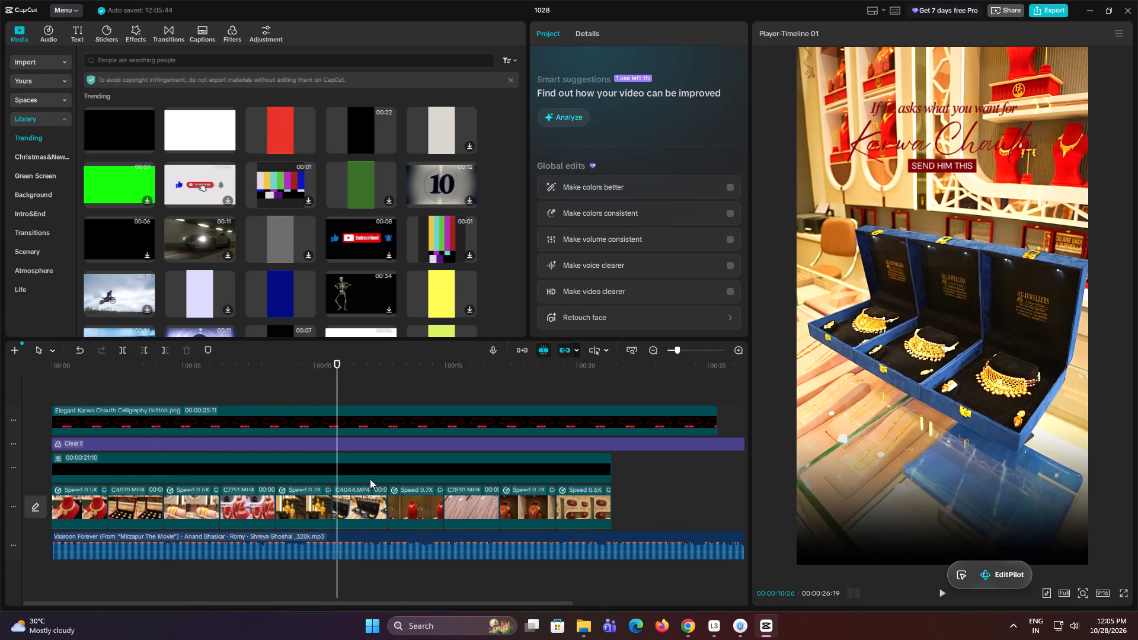
{"action": "left_click", "coordinate": [394, 455]}
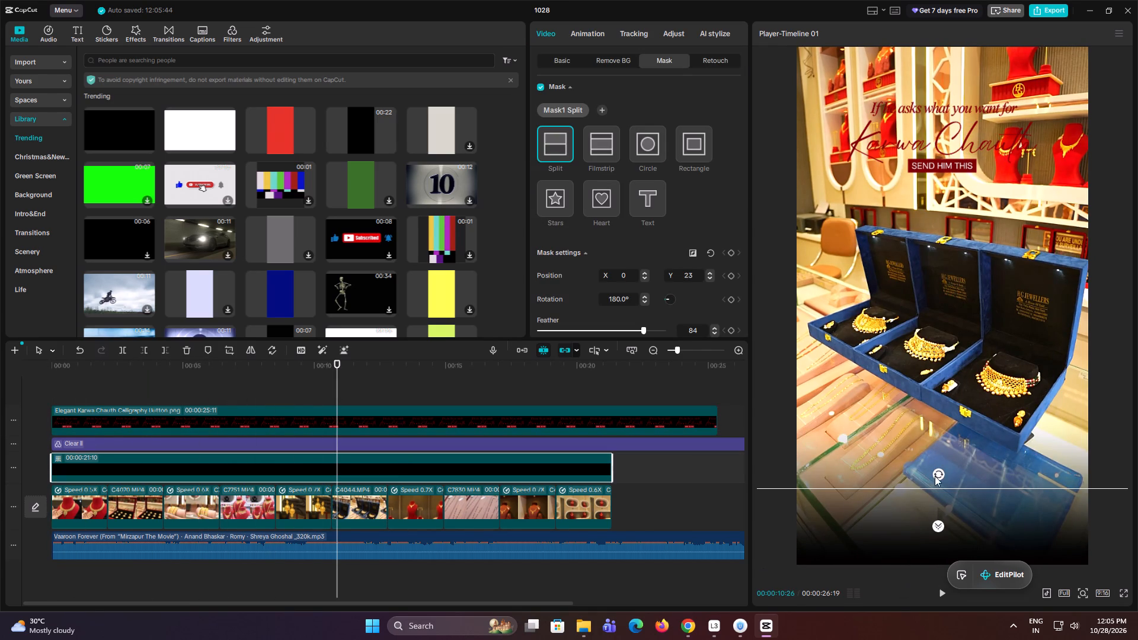
{"action": "left_click_drag", "start_coordinate": [938, 471], "coordinate": [925, 612]}
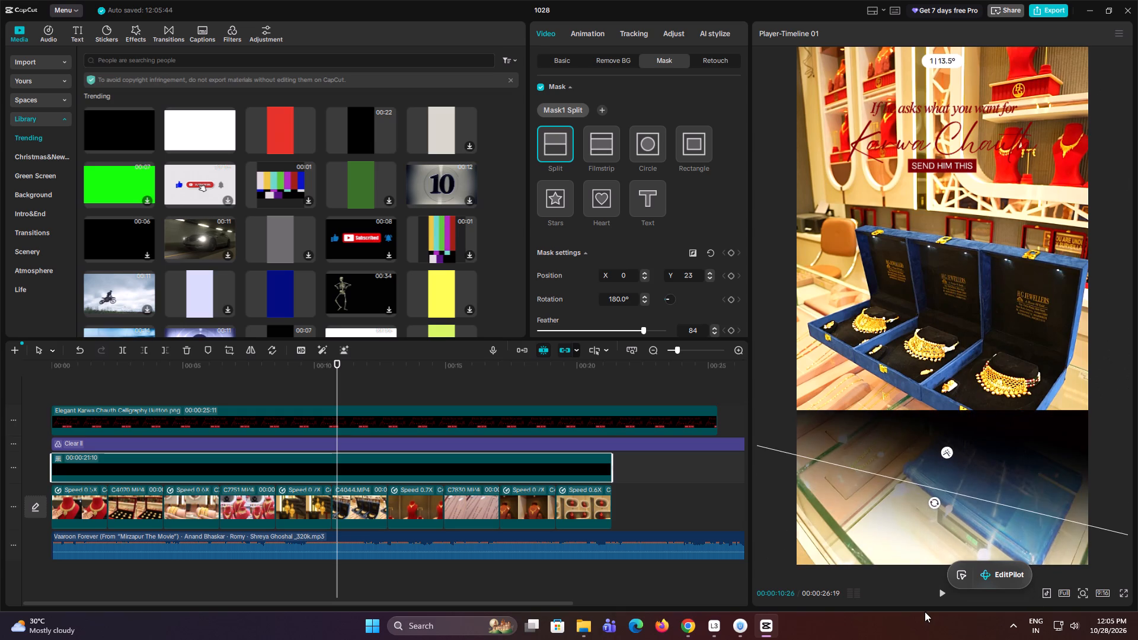
{"action": "left_click_drag", "start_coordinate": [925, 612], "coordinate": [948, 594]}
{"action": "left_click", "coordinate": [561, 58]}
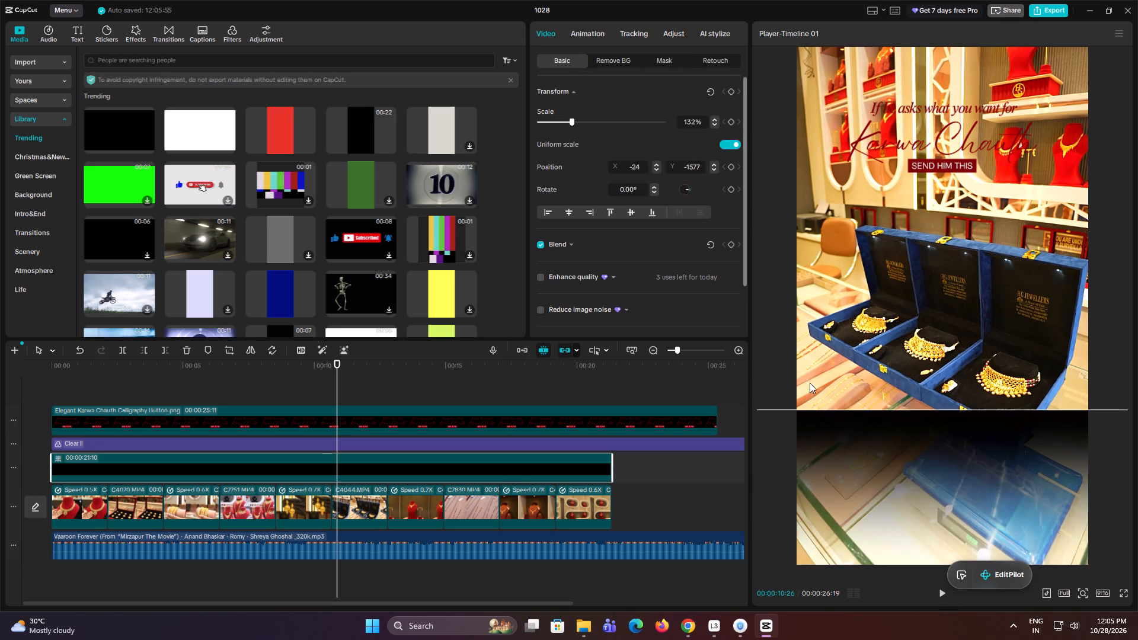
{"action": "left_click_drag", "start_coordinate": [881, 453], "coordinate": [866, 62]}
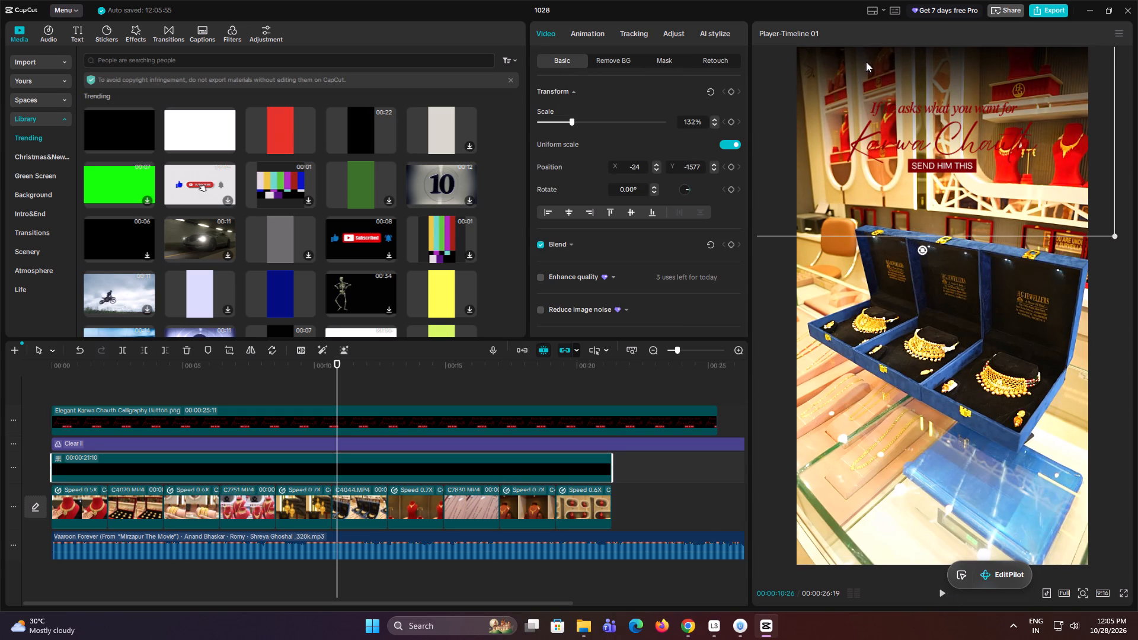
{"action": "left_click_drag", "start_coordinate": [866, 62], "coordinate": [880, 59]}
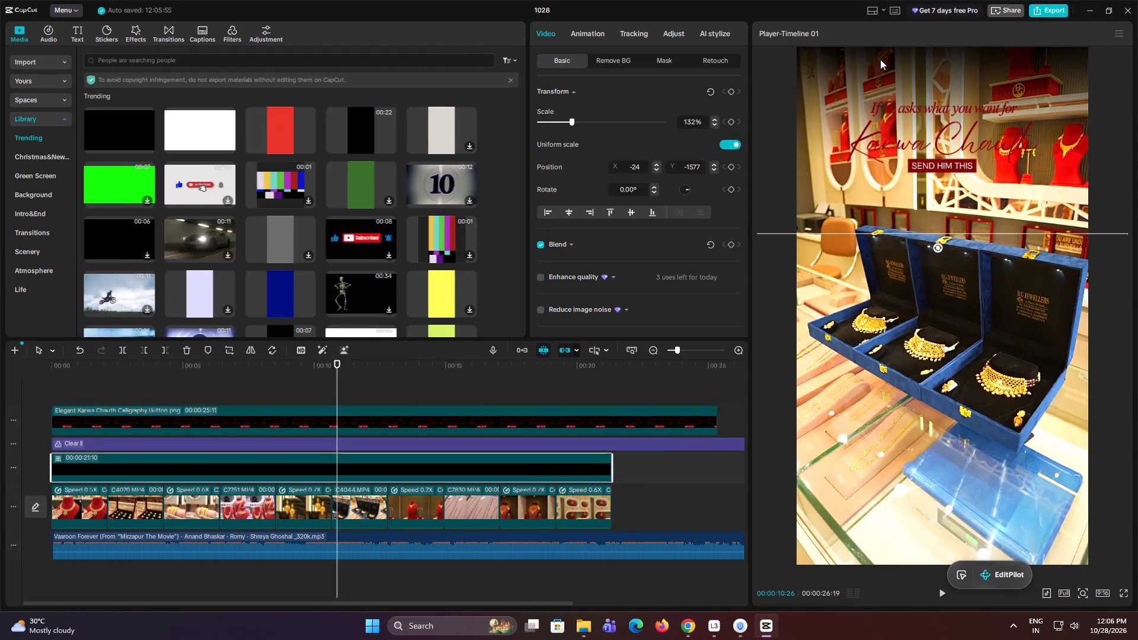
{"action": "left_click_drag", "start_coordinate": [880, 59], "coordinate": [881, 57]}
Check the top fade in playback from the start and nudge the text graphic to X 0, Y 1276.
{"action": "left_click", "coordinate": [488, 382]}
{"action": "left_click_drag", "start_coordinate": [488, 382], "coordinate": [484, 388]}
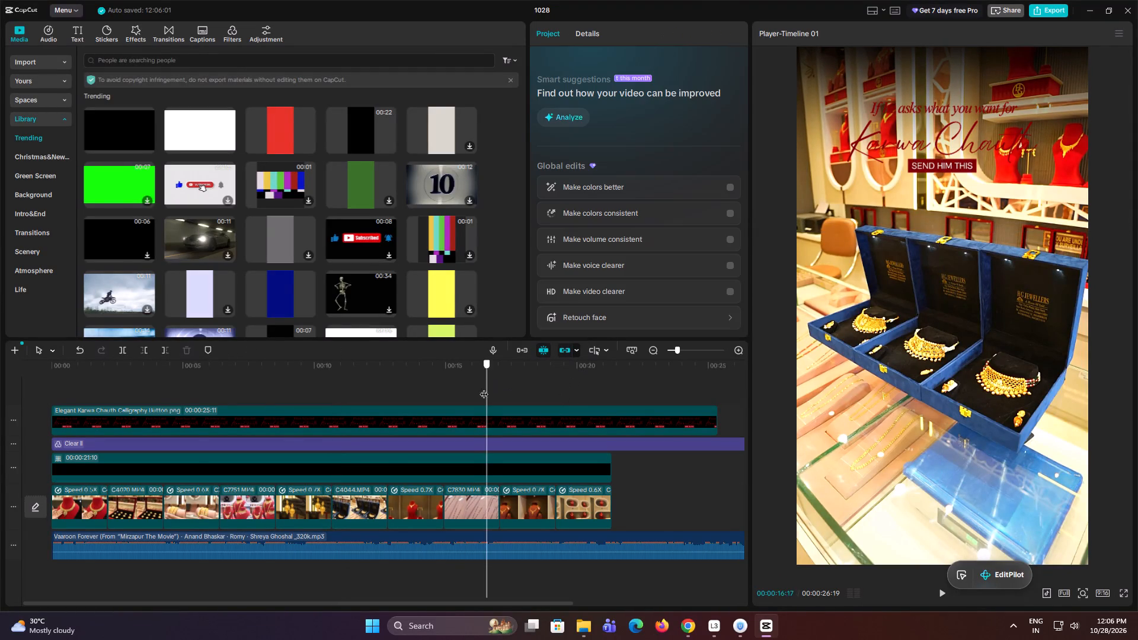
{"action": "left_click_drag", "start_coordinate": [484, 388], "coordinate": [0, 458]}
{"action": "key", "text": "space"}
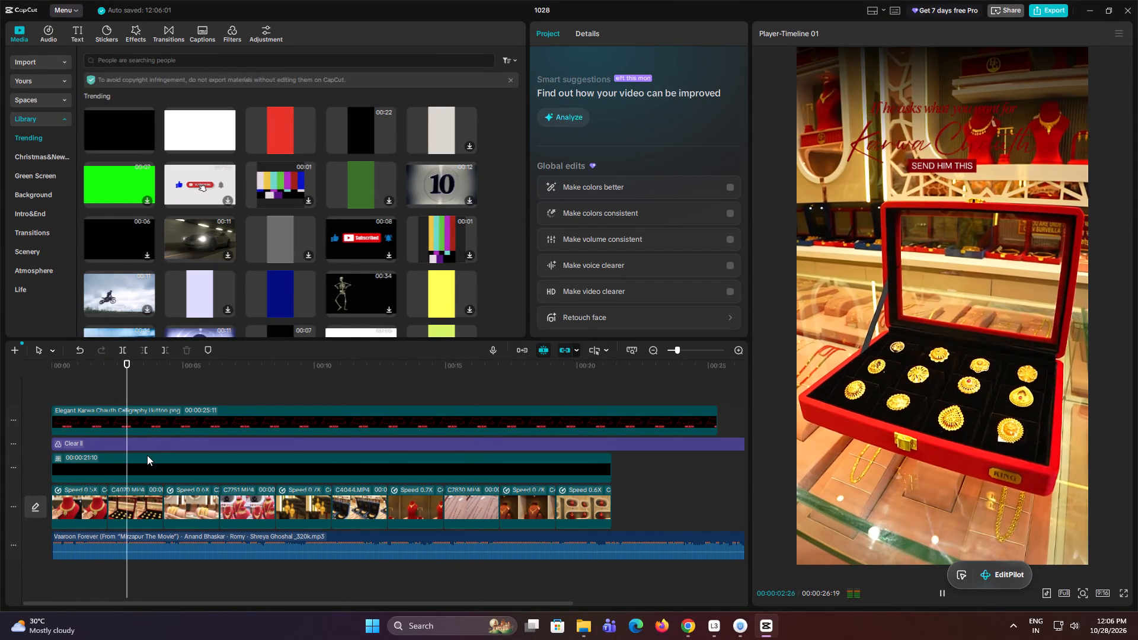
{"action": "key", "text": "space"}
{"action": "left_click", "coordinate": [270, 420]}
{"action": "left_click", "coordinate": [927, 145]}
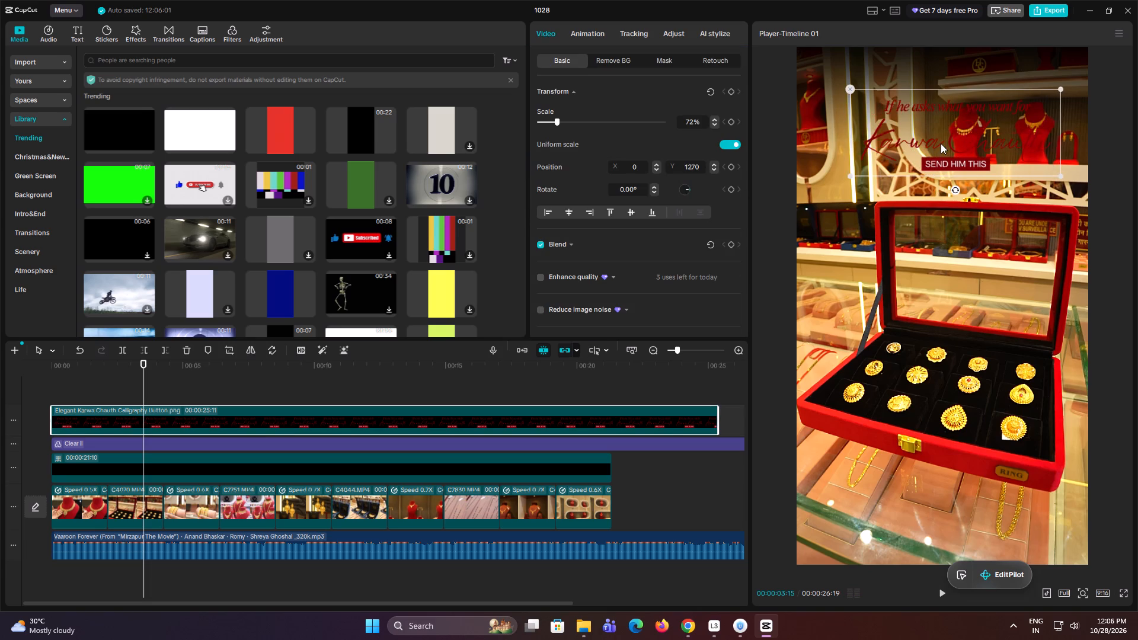
Trim the start of clip C7751, shift it against the preceding clip, extend its end to fill the gap, and review the playback.
{"action": "key", "text": "space"}
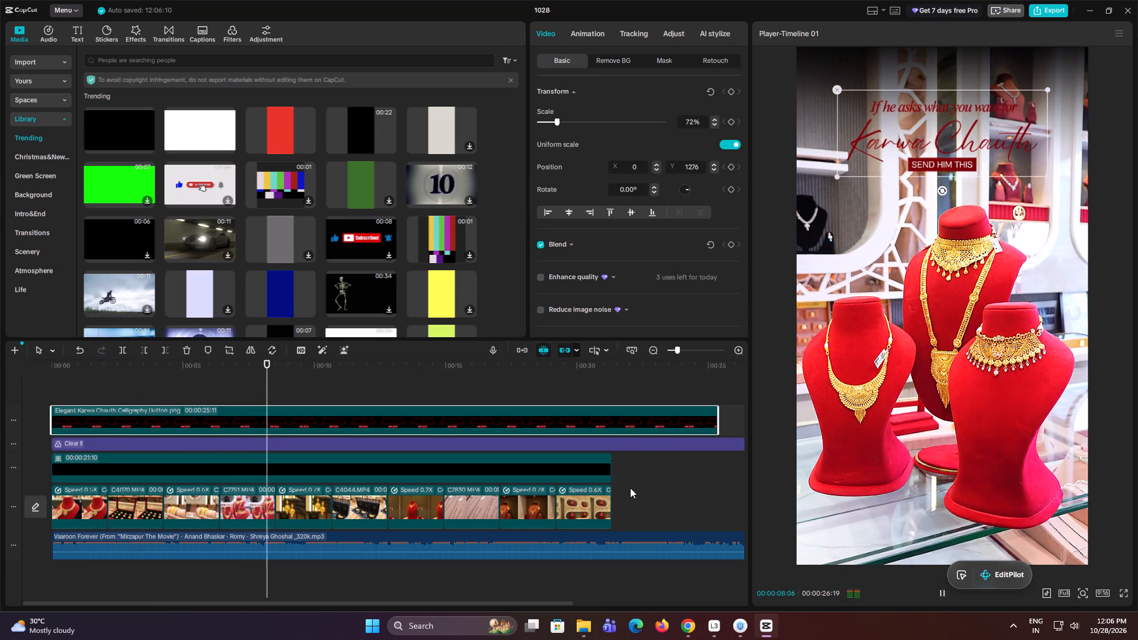
{"action": "key", "text": "space"}
{"action": "left_click", "coordinate": [235, 497]}
{"action": "left_click_drag", "start_coordinate": [222, 499], "coordinate": [238, 500]}
{"action": "left_click_drag", "start_coordinate": [246, 501], "coordinate": [231, 504]}
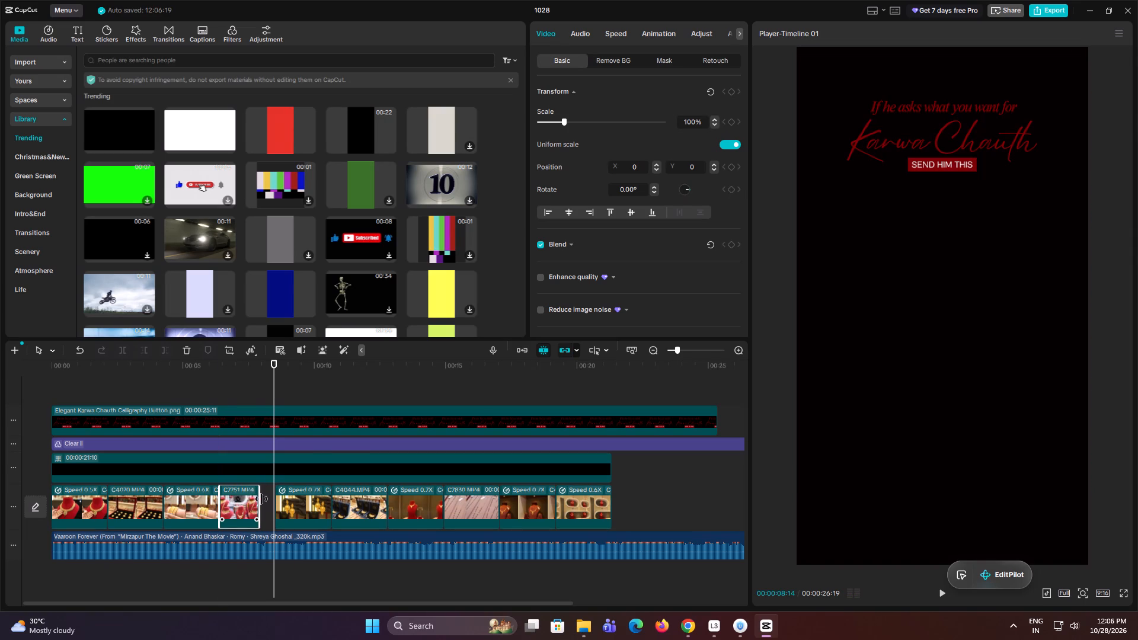
{"action": "left_click_drag", "start_coordinate": [262, 497], "coordinate": [295, 498]}
{"action": "key", "text": "space"}
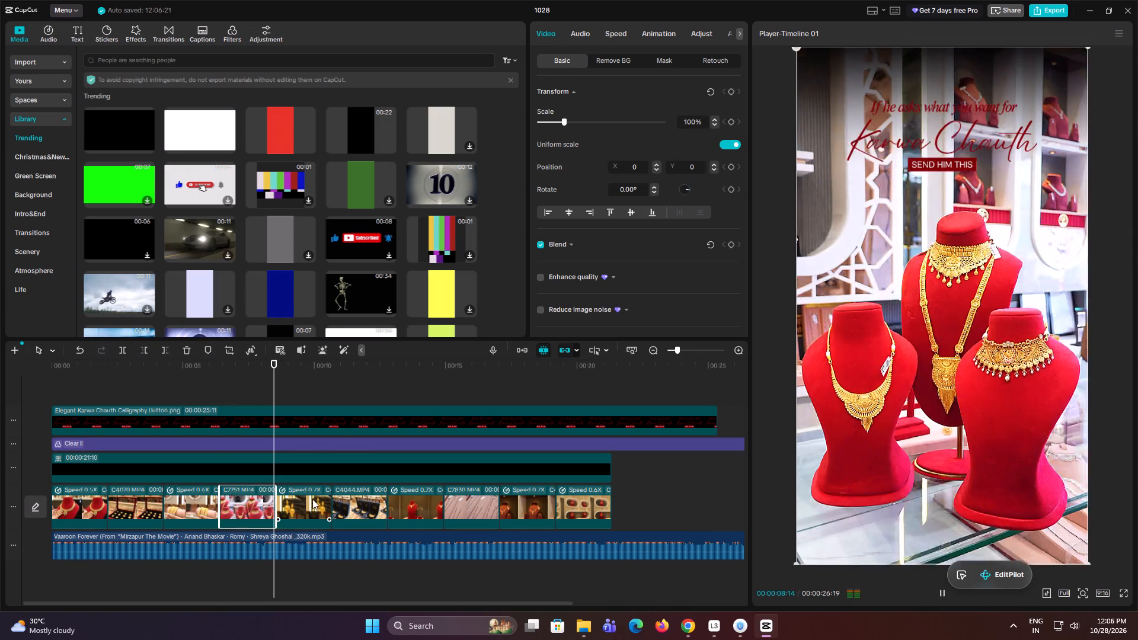
{"action": "key", "text": "space"}
{"action": "key", "text": "space"}
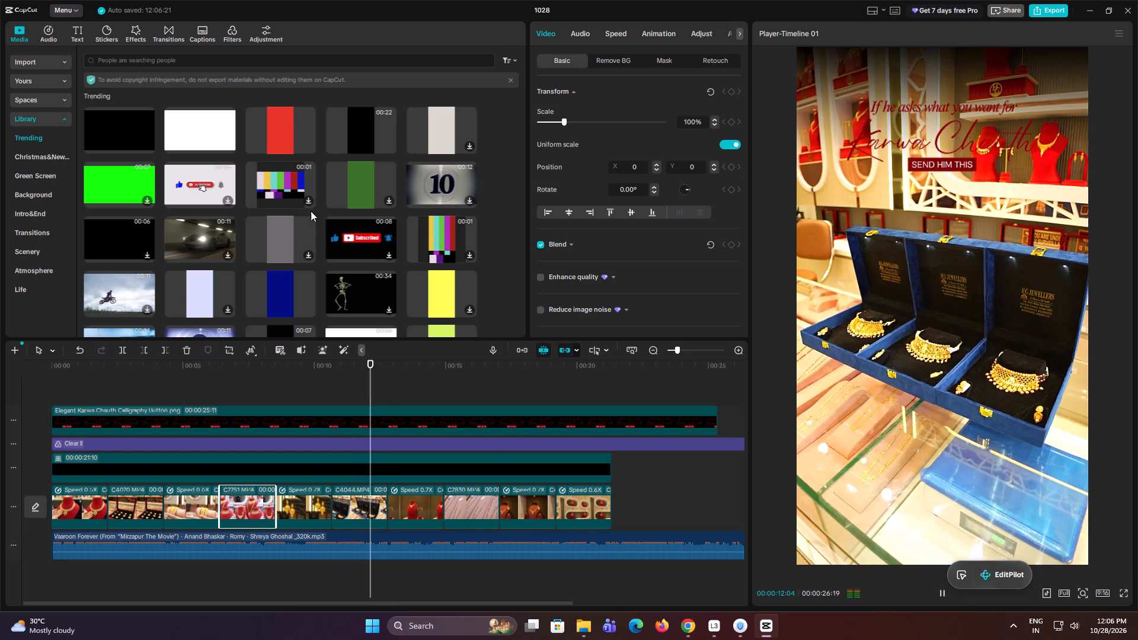
{"action": "key", "text": "space"}
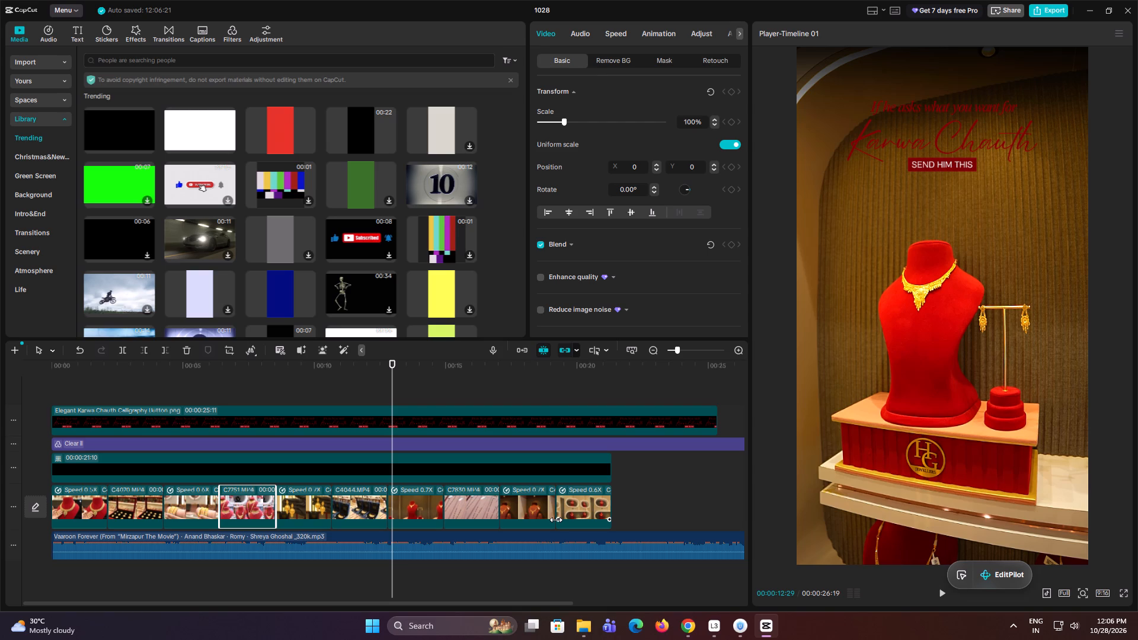
{"action": "key", "text": "space"}
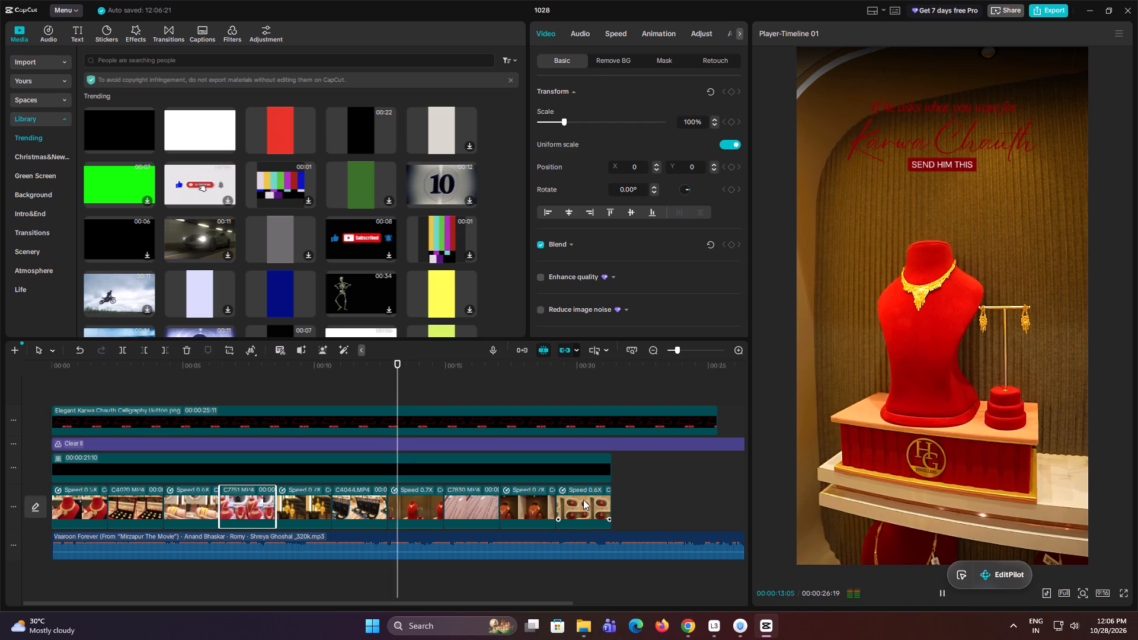
{"action": "key", "text": "space"}
Preview imported footage, including C4071, C7785, C4012 and C4094, for shots to use in the sequence.
{"action": "left_click", "coordinate": [36, 64]}
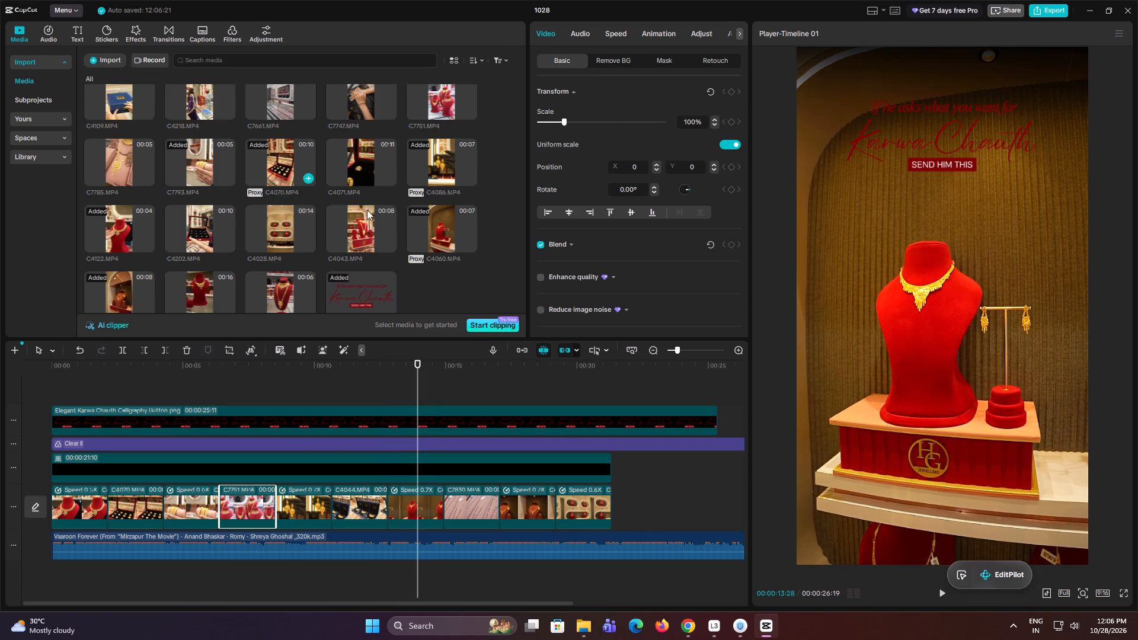
{"action": "left_click", "coordinate": [367, 175]}
{"action": "left_click", "coordinate": [360, 108]}
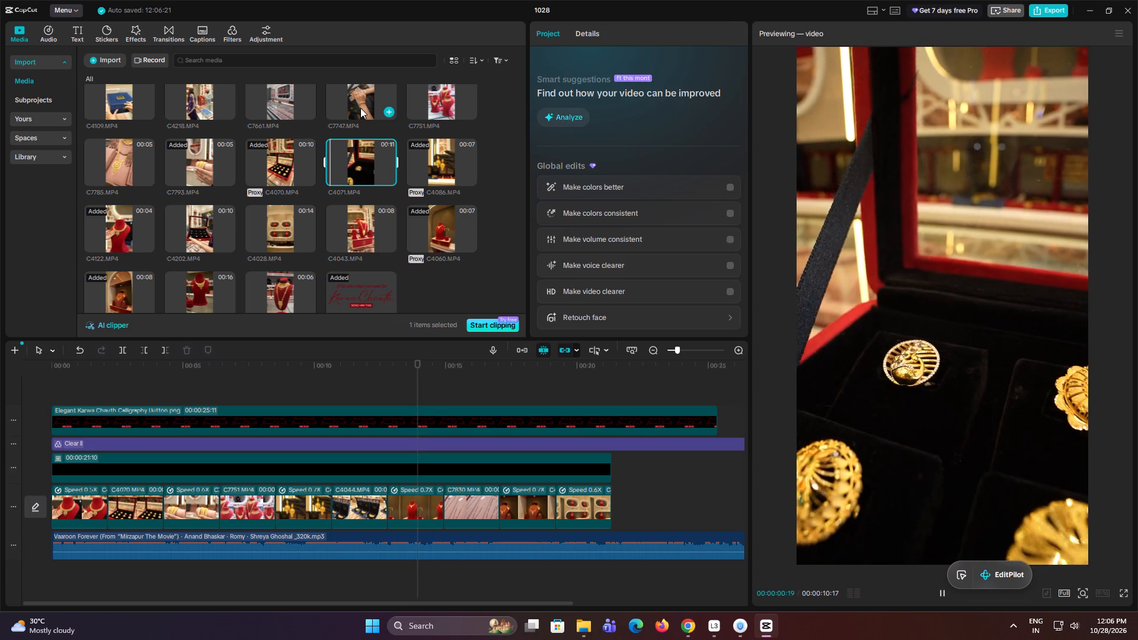
{"action": "left_click", "coordinate": [124, 163]}
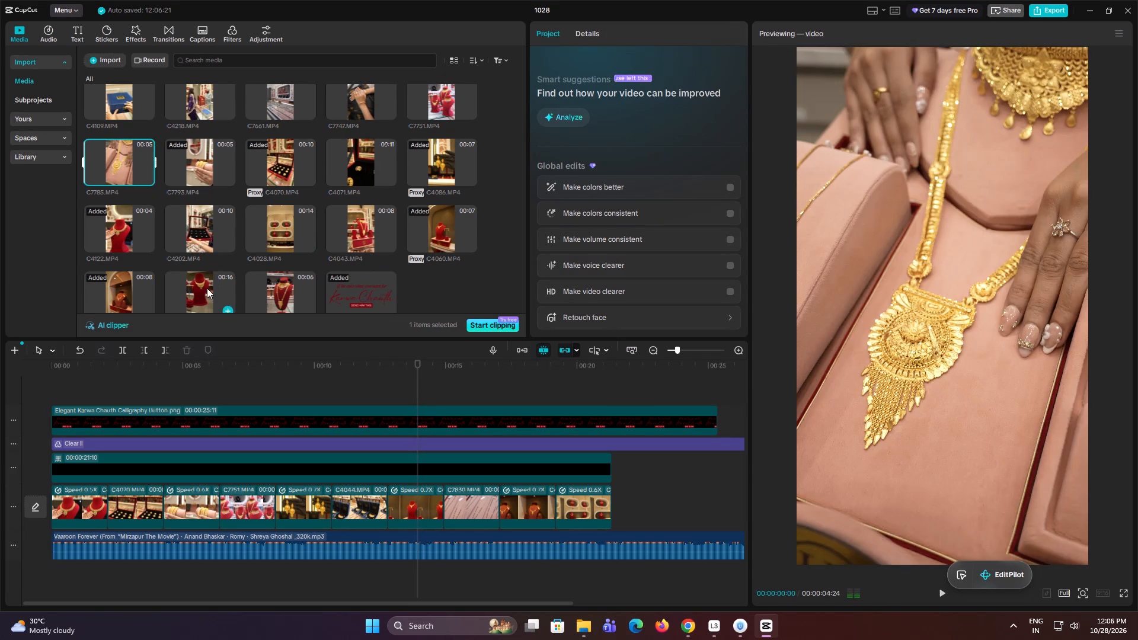
{"action": "left_click", "coordinate": [207, 288]}
{"action": "scroll", "coordinate": [321, 250], "scroll_direction": "up", "scroll_amount": 4}
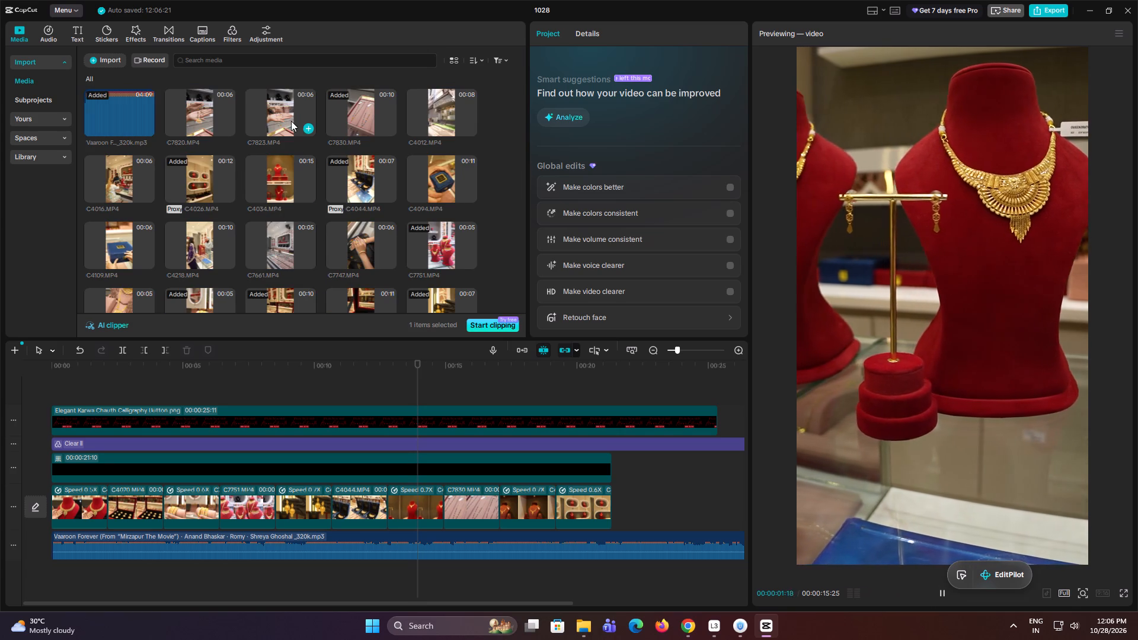
{"action": "left_click", "coordinate": [450, 116]}
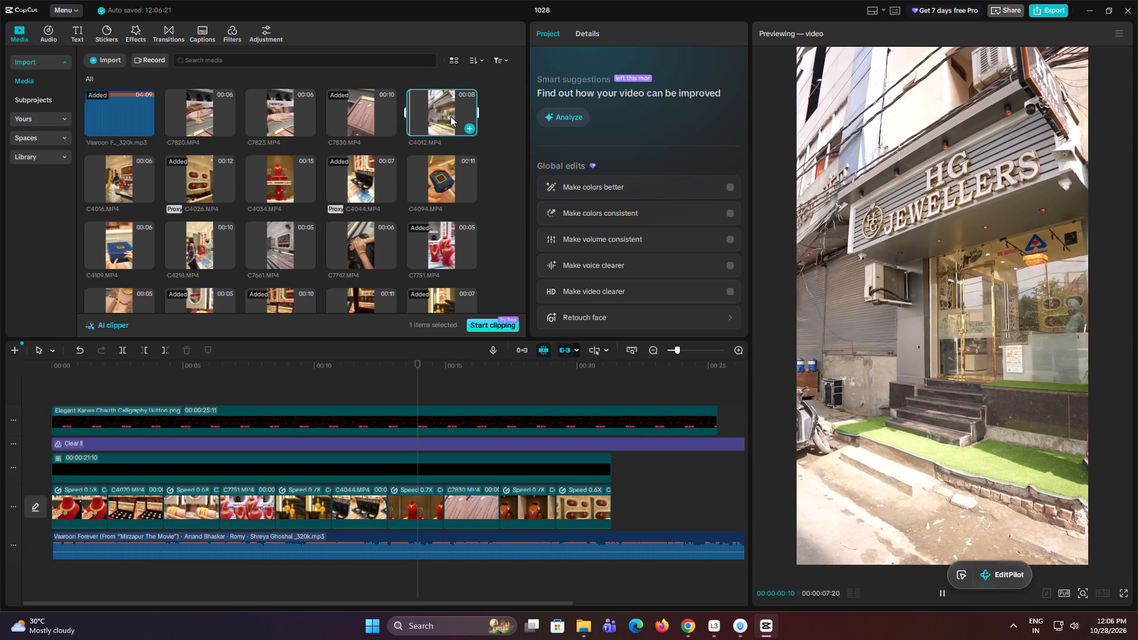
{"action": "left_click", "coordinate": [448, 179]}
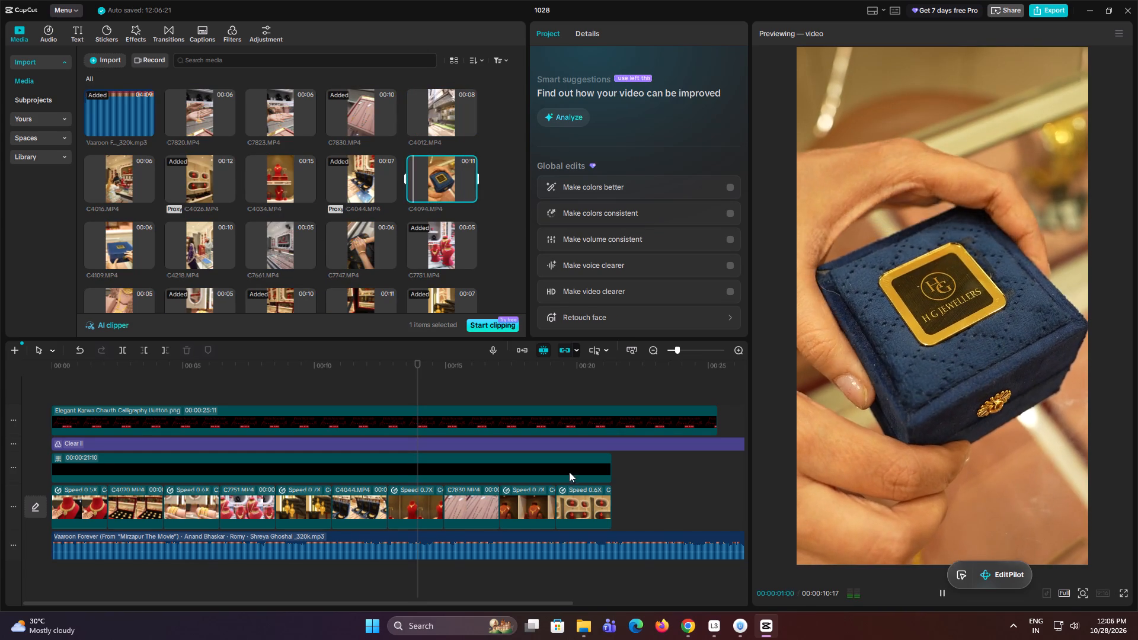
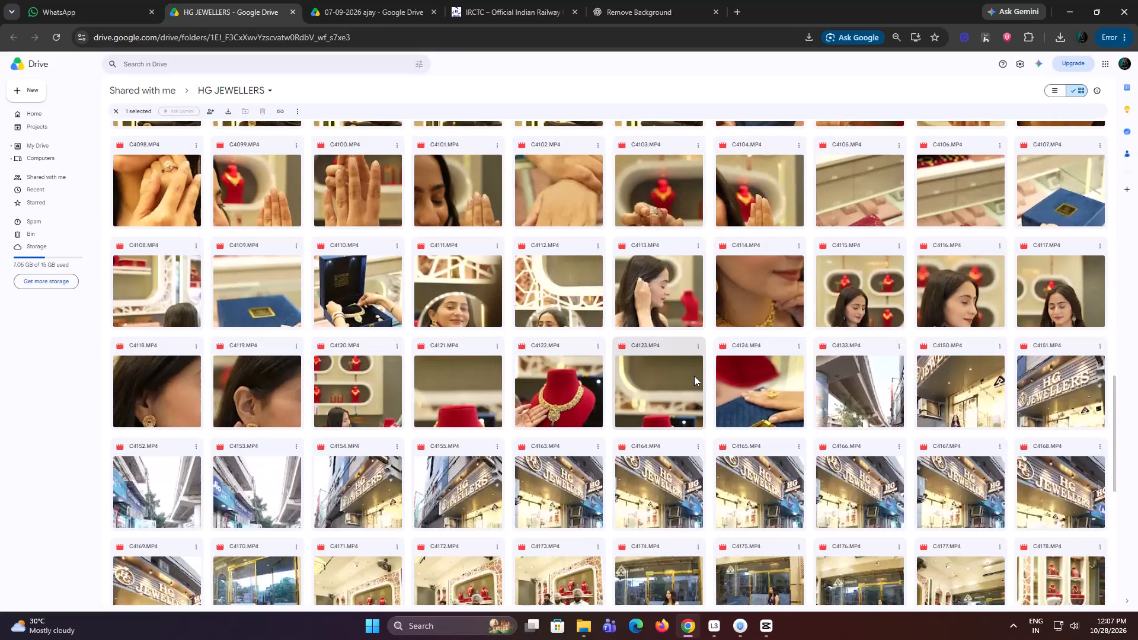
Browse the shared HG JEWELLERS Drive folder through to its last files for additional jewellery footage.
{"action": "scroll", "coordinate": [422, 367], "scroll_direction": "up", "scroll_amount": 11}
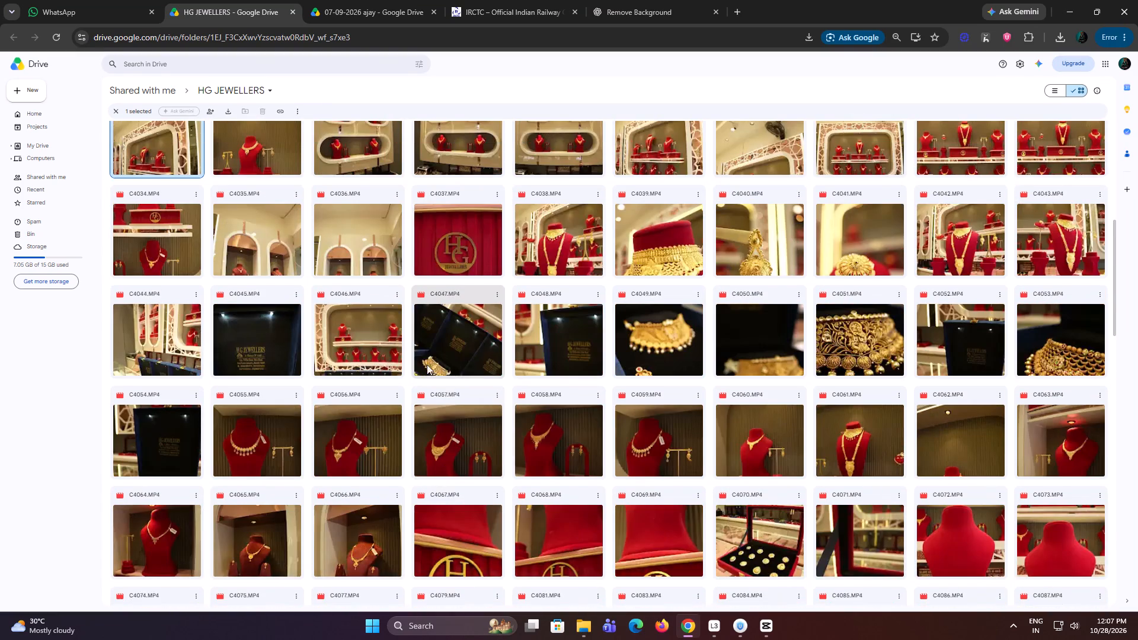
{"action": "scroll", "coordinate": [682, 300], "scroll_direction": "up", "scroll_amount": 4}
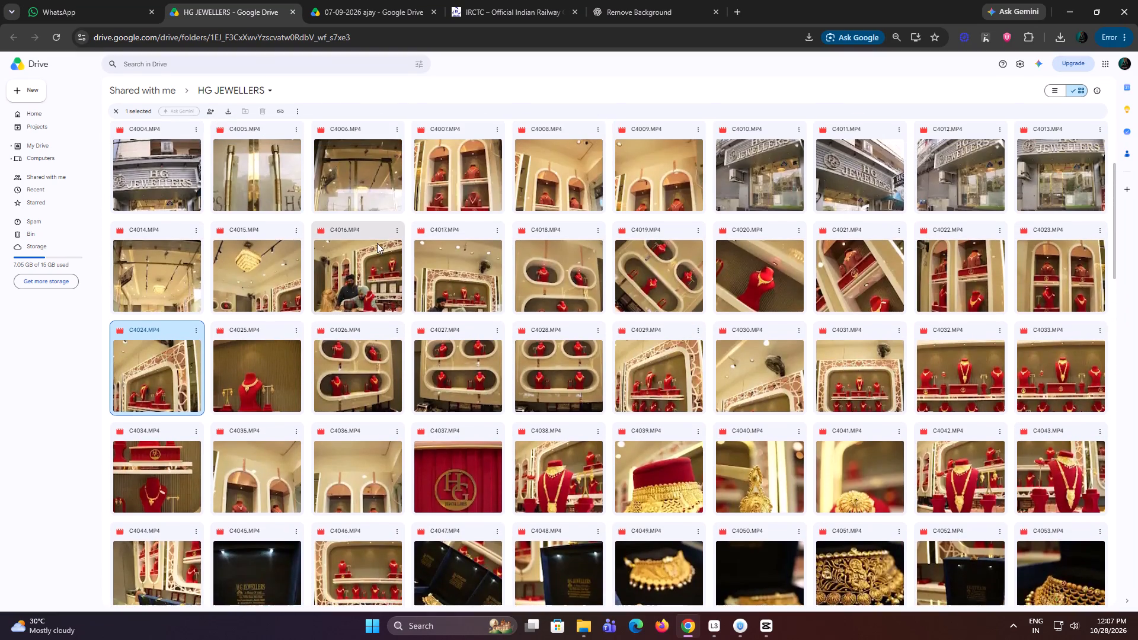
{"action": "scroll", "coordinate": [377, 243], "scroll_direction": "up", "scroll_amount": 2}
{"action": "scroll", "coordinate": [803, 361], "scroll_direction": "down", "scroll_amount": 3}
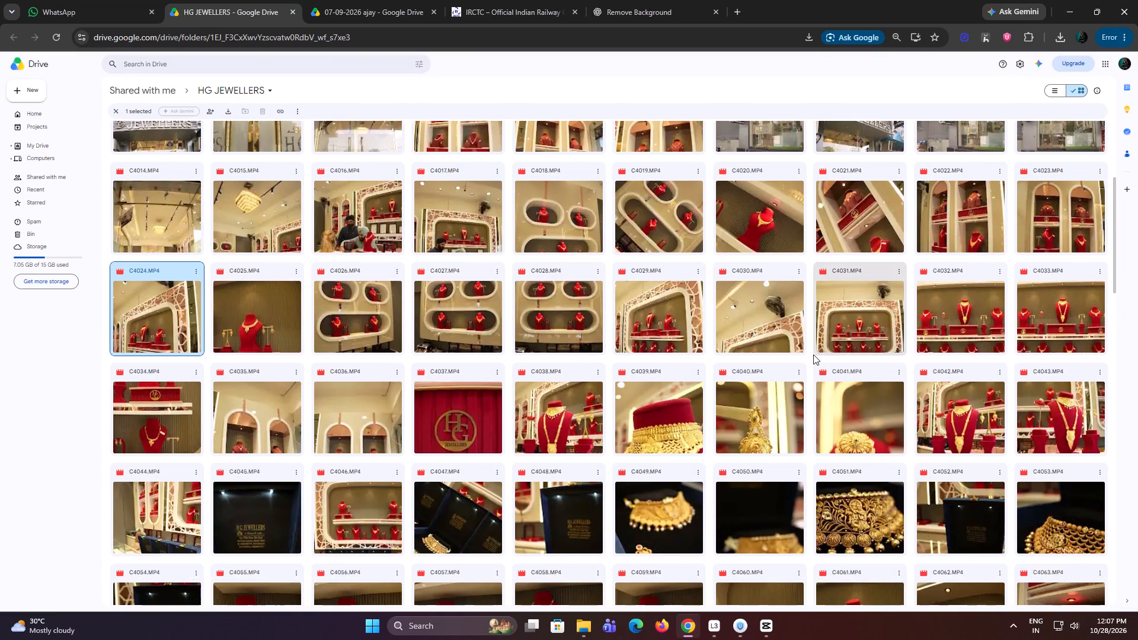
{"action": "scroll", "coordinate": [947, 370], "scroll_direction": "down", "scroll_amount": 5}
{"action": "scroll", "coordinate": [993, 285], "scroll_direction": "down", "scroll_amount": 8}
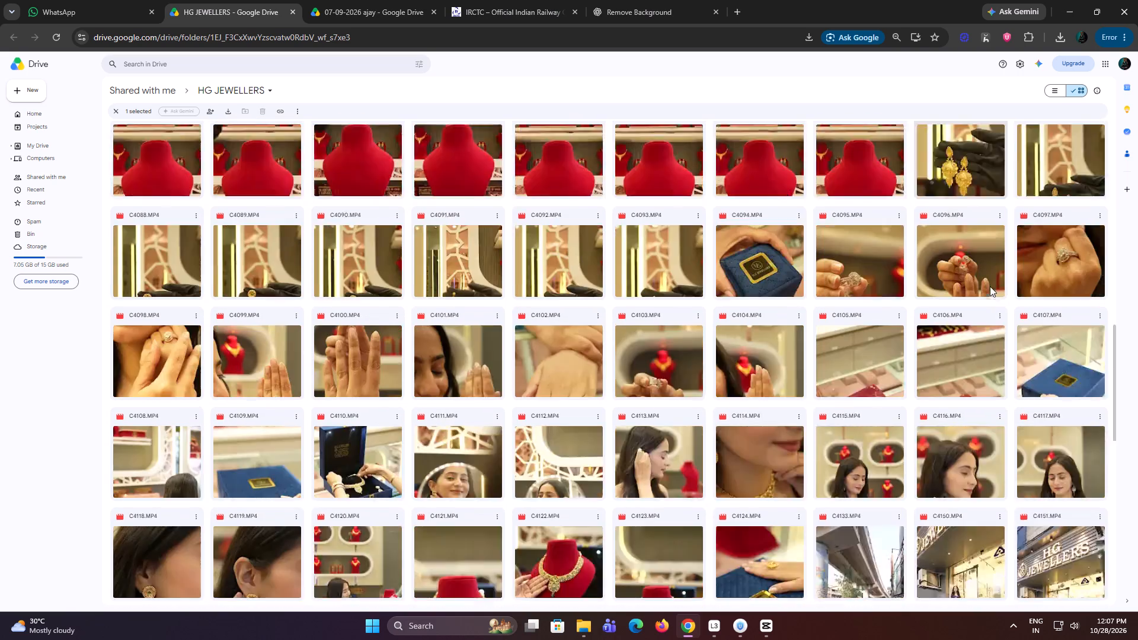
{"action": "scroll", "coordinate": [947, 320], "scroll_direction": "down", "scroll_amount": 6}
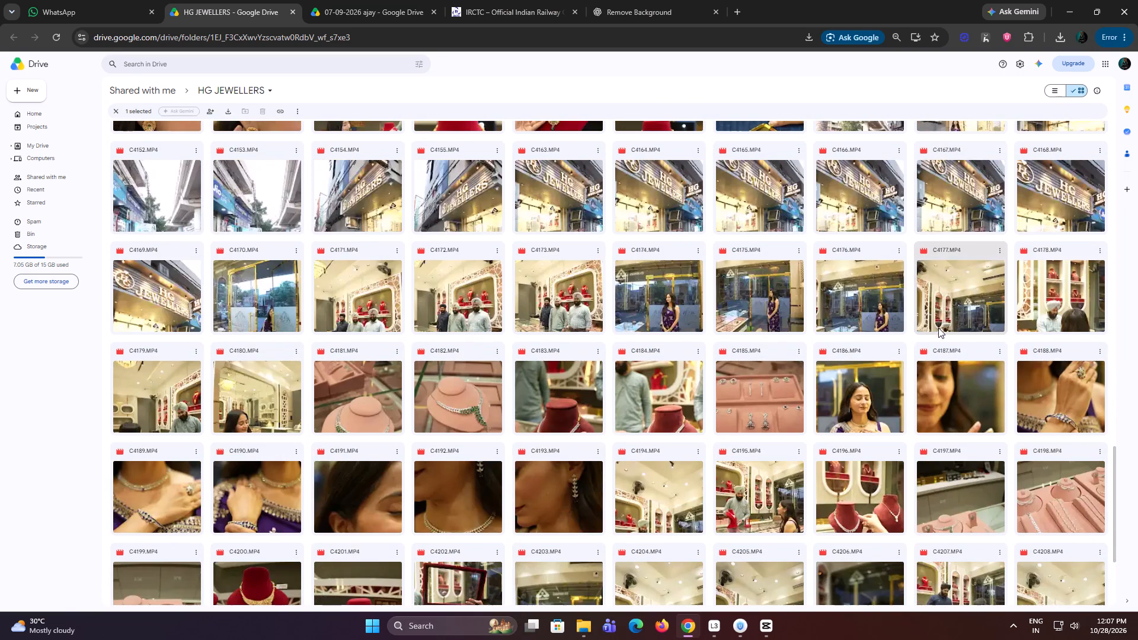
{"action": "scroll", "coordinate": [510, 377], "scroll_direction": "down", "scroll_amount": 1}
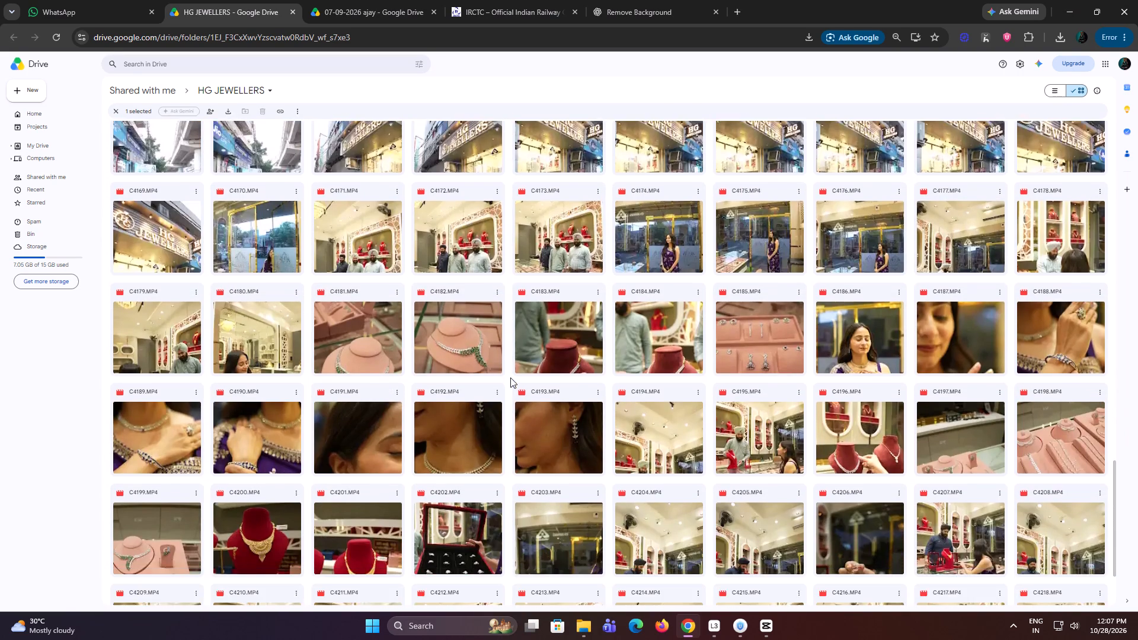
{"action": "scroll", "coordinate": [510, 377], "scroll_direction": "down", "scroll_amount": 2}
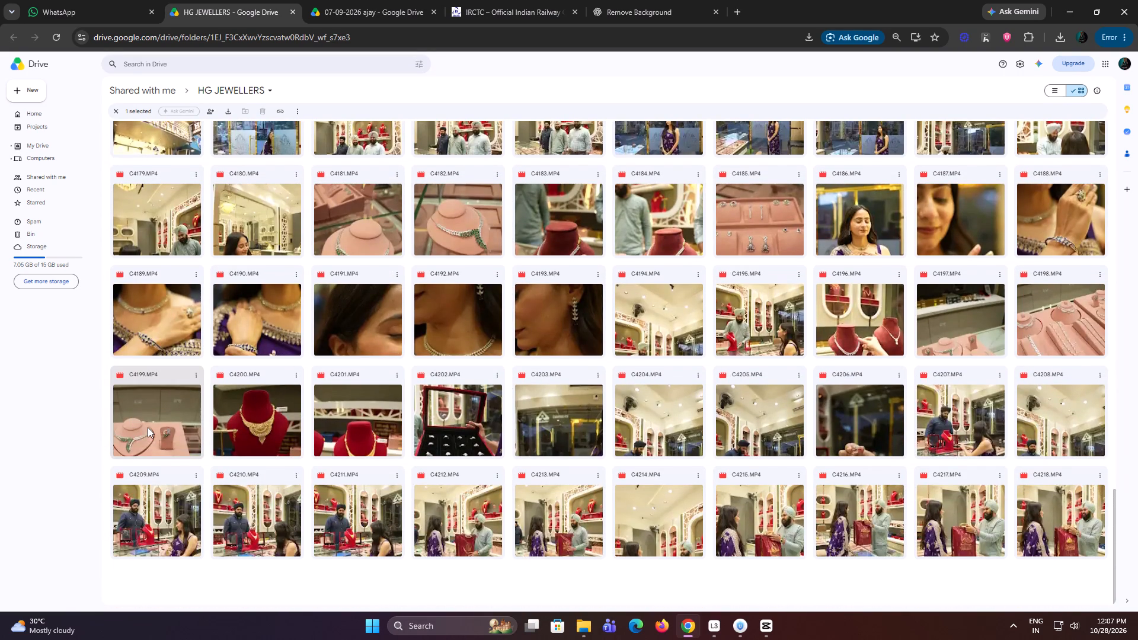
Preview the tray footage C4198.MP4 and download it into the hg project folder.
{"action": "double_click", "coordinate": [1060, 341]}
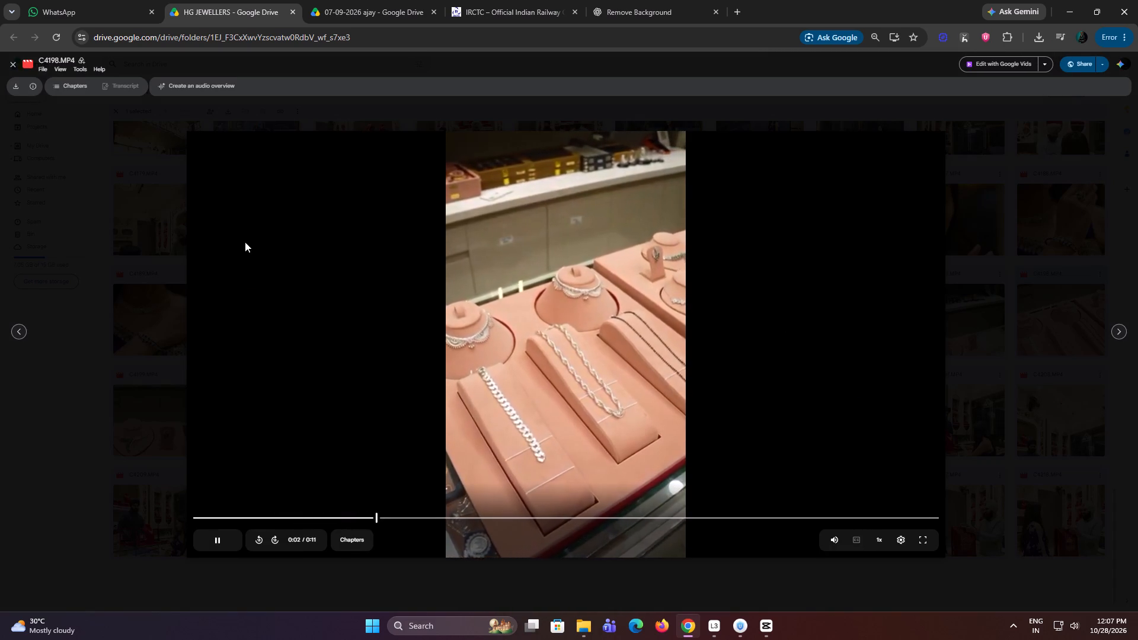
{"action": "left_click", "coordinate": [19, 89]}
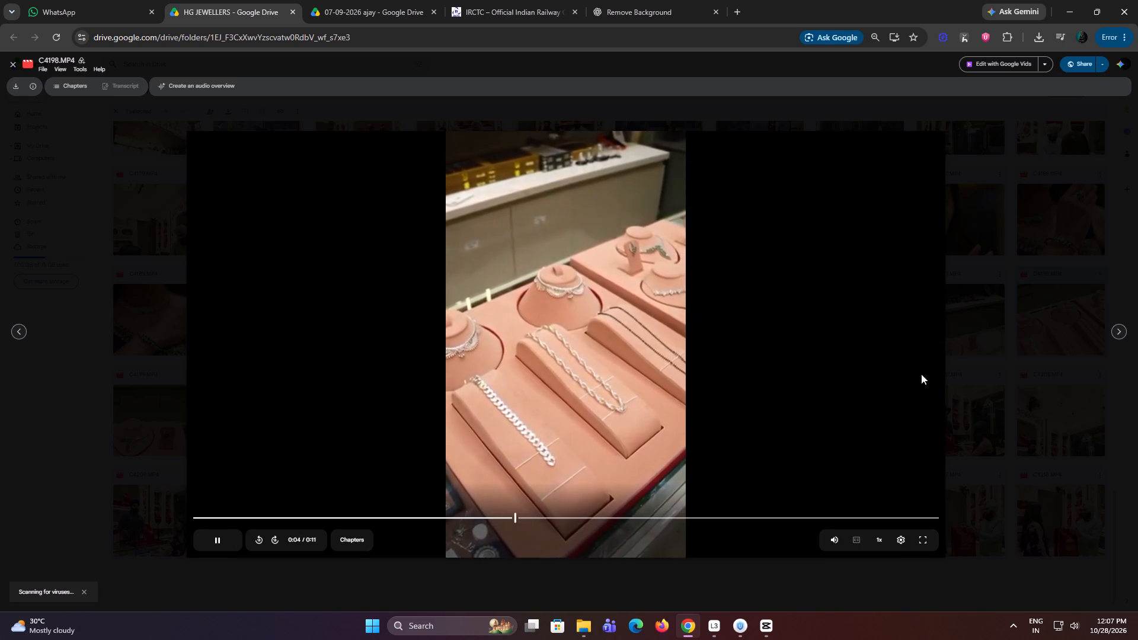
{"action": "left_click", "coordinate": [632, 354]}
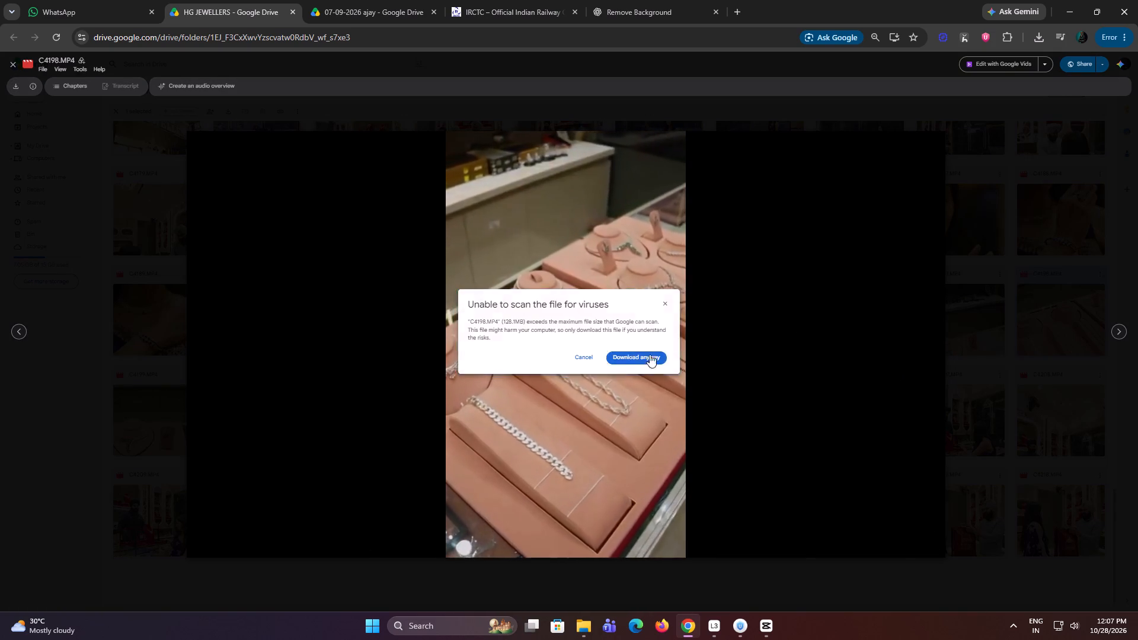
{"action": "left_click", "coordinate": [983, 369]}
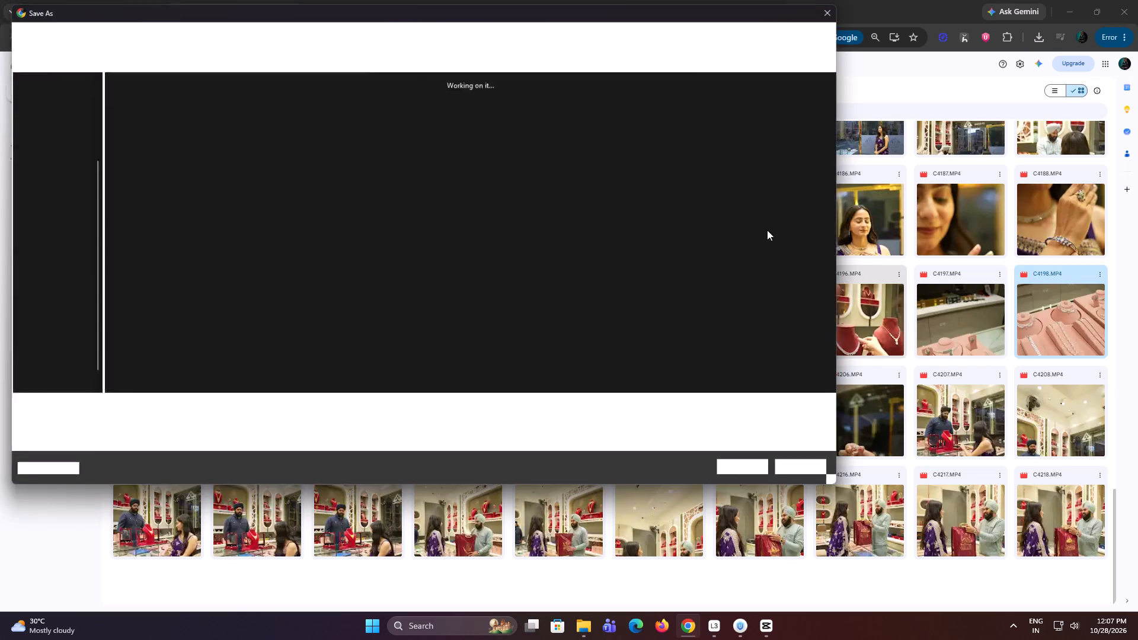
{"action": "left_click", "coordinate": [753, 470]}
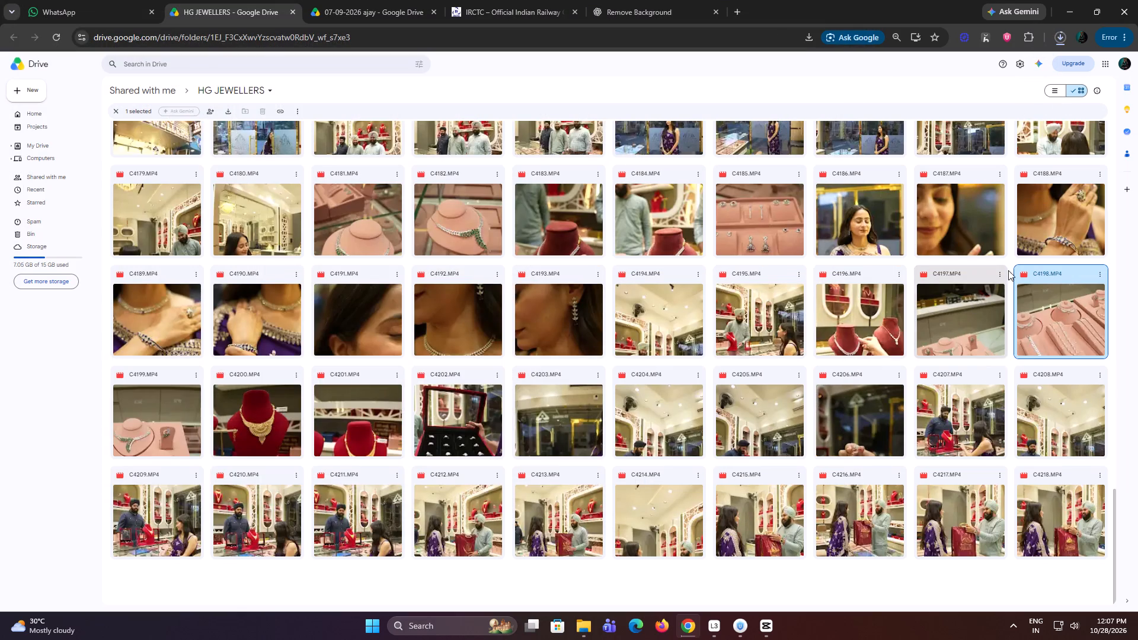
Download C4197.MP4 into the same hg folder and check the progress of both downloads.
{"action": "left_click", "coordinate": [996, 276]}
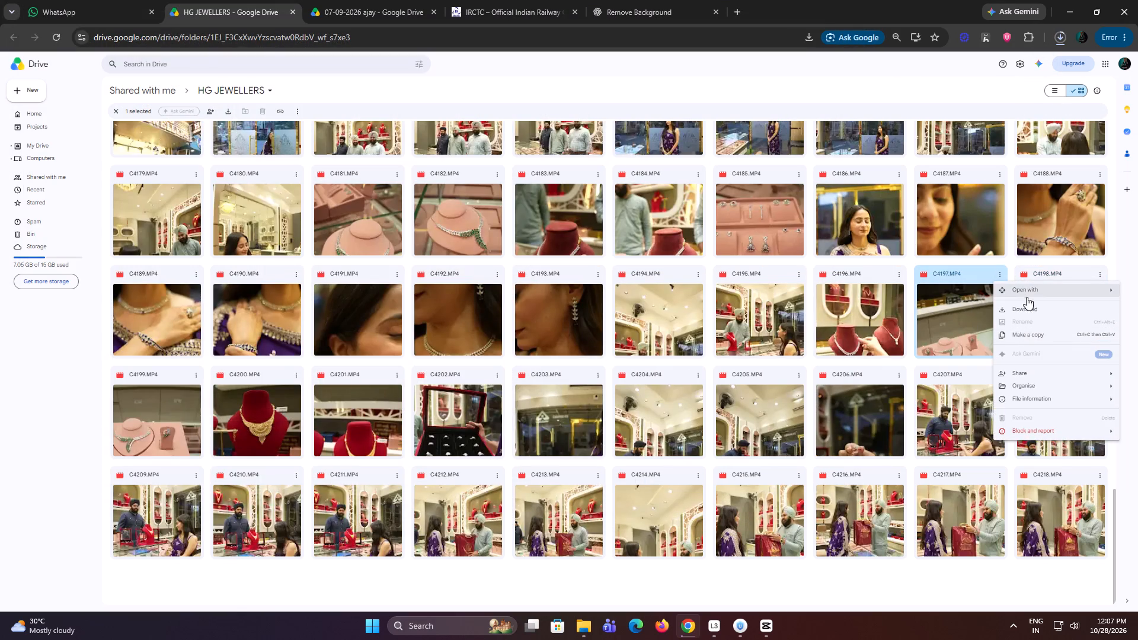
{"action": "left_click", "coordinate": [1022, 308]}
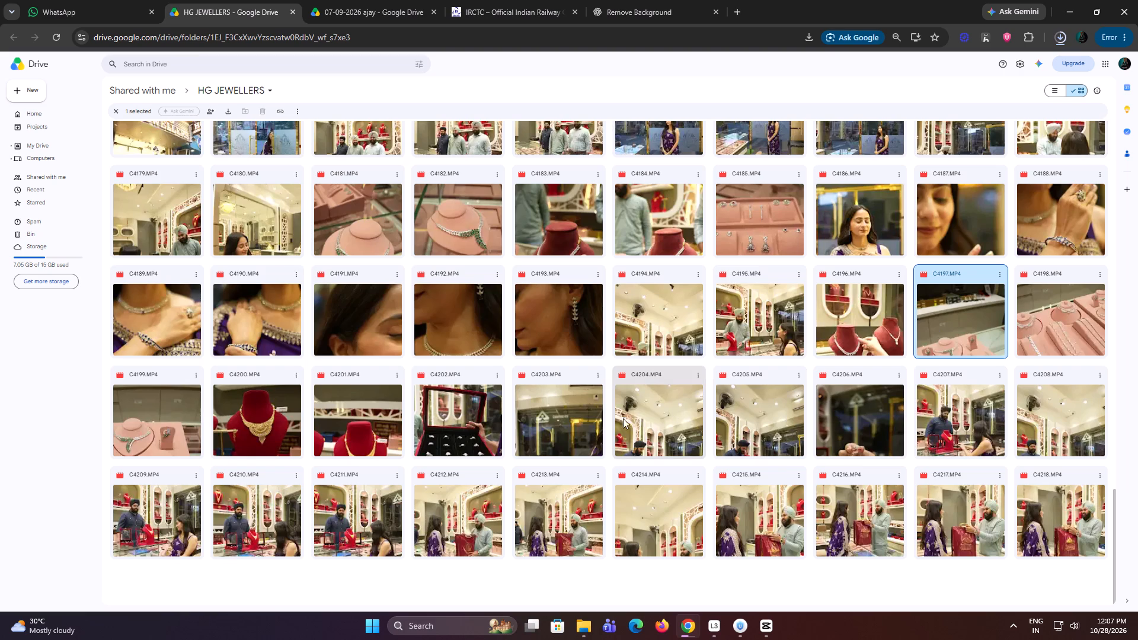
{"action": "left_click", "coordinate": [1059, 39]}
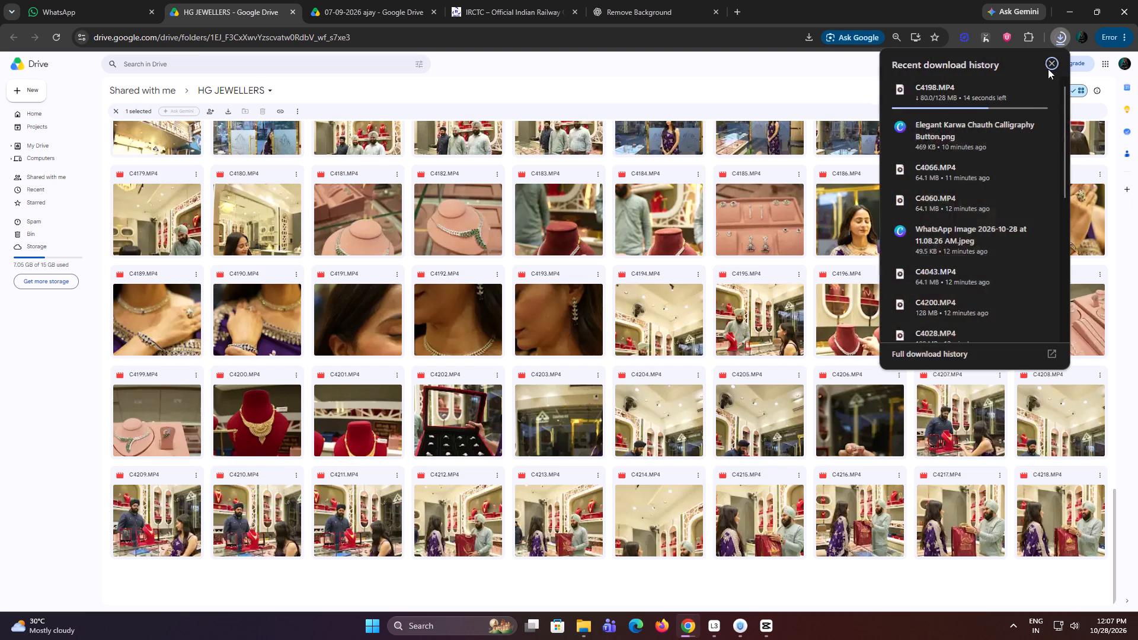
{"action": "left_click", "coordinate": [759, 471]}
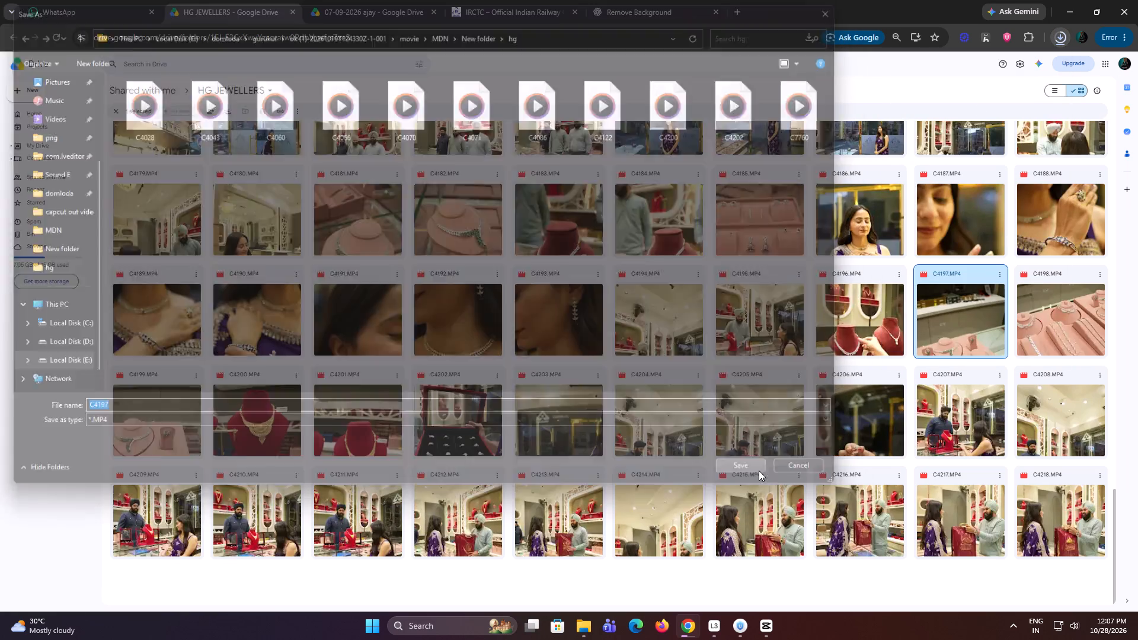
{"action": "left_click", "coordinate": [1063, 40]}
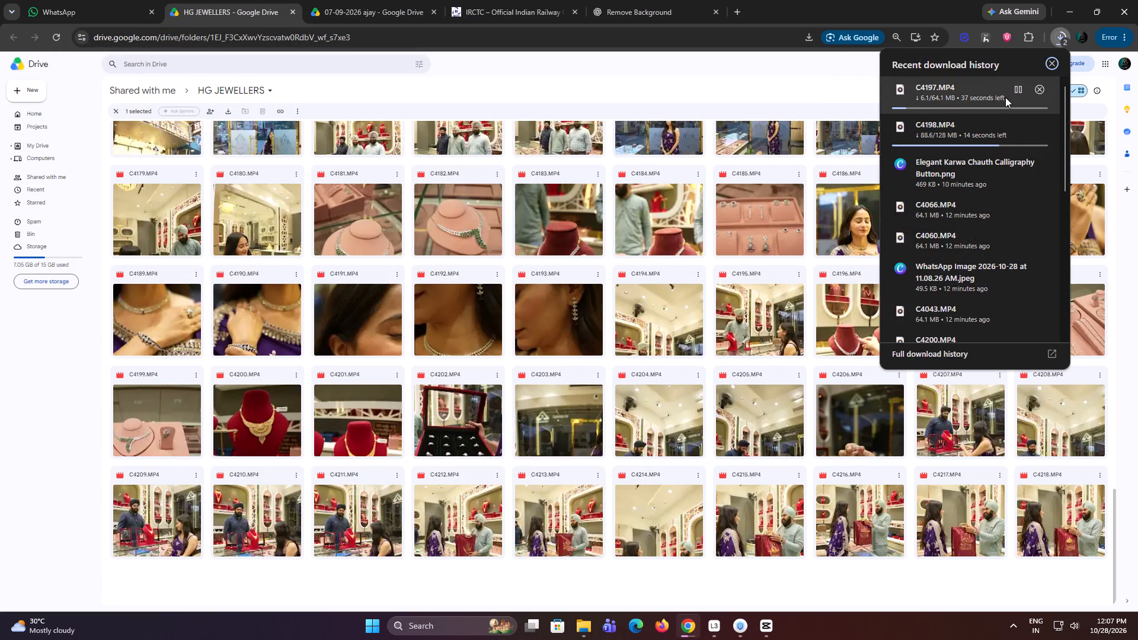
Switch to CapCut and play the sequence from its last clip past the end of the footage.
{"action": "left_click", "coordinate": [764, 639]}
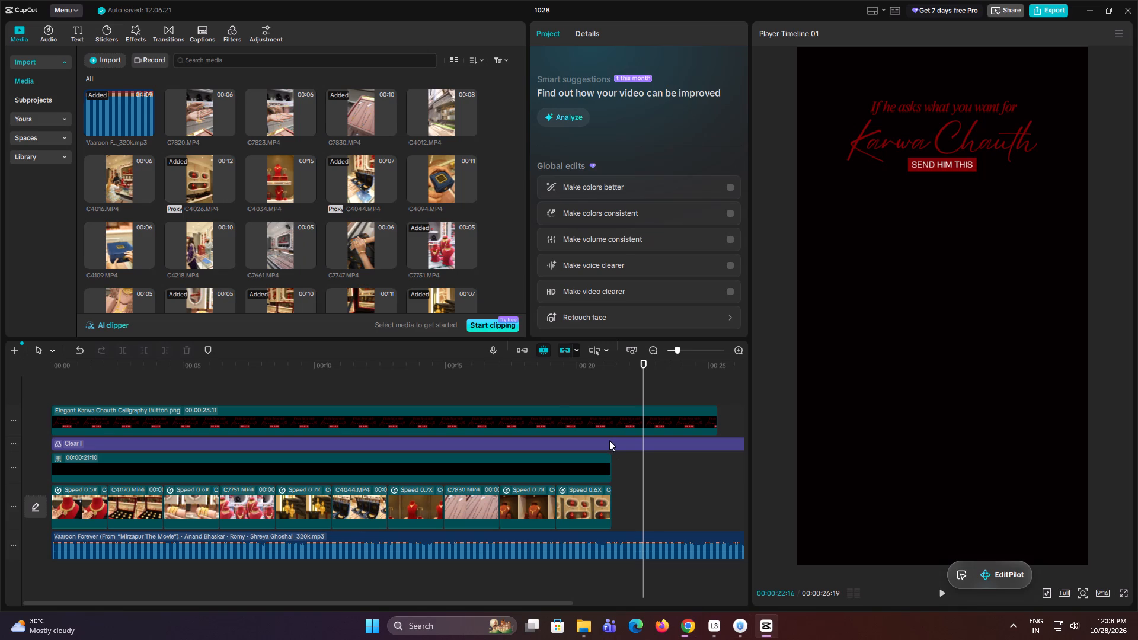
{"action": "left_click", "coordinate": [554, 388]}
{"action": "key", "text": "space"}
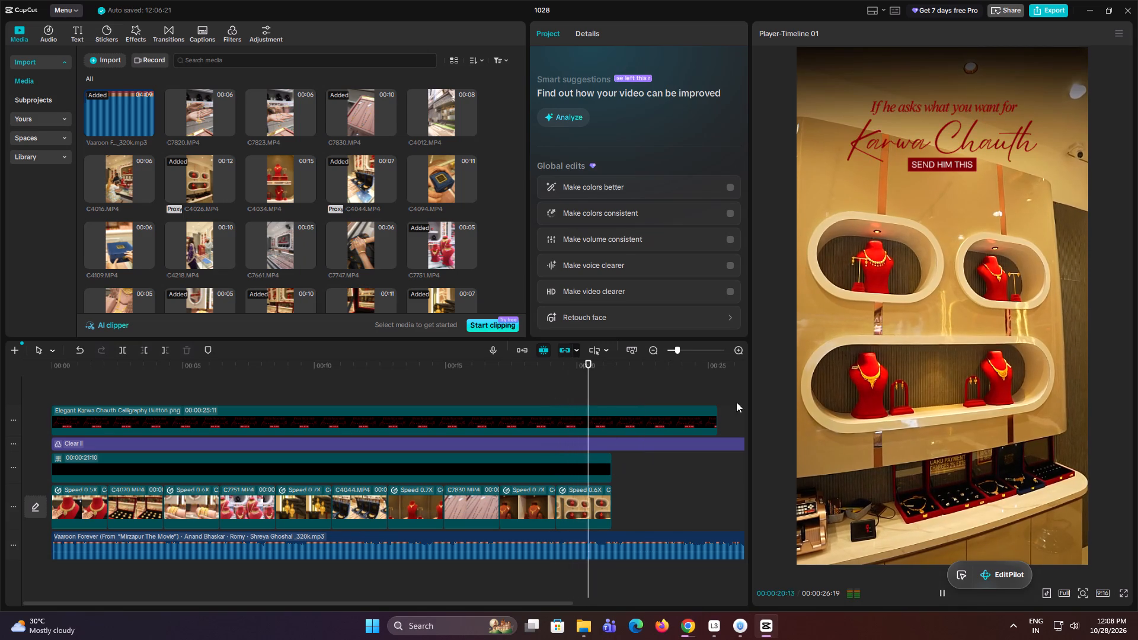
{"action": "left_click_drag", "start_coordinate": [680, 349], "coordinate": [675, 350]}
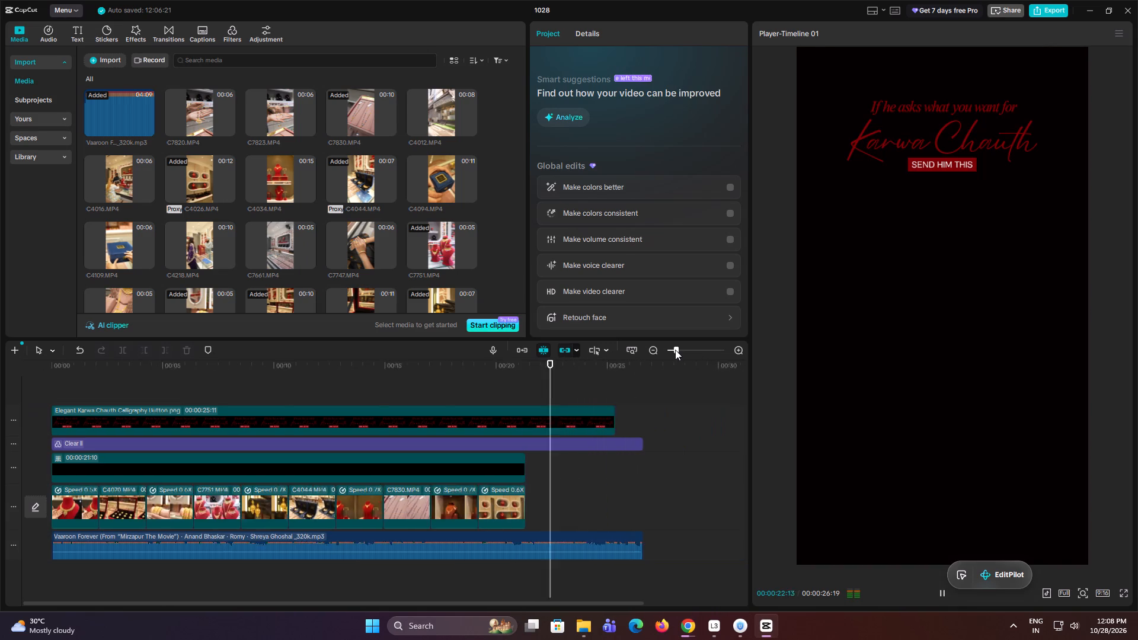
{"action": "left_click_drag", "start_coordinate": [675, 350], "coordinate": [673, 350]}
{"action": "key", "text": "space"}
Import all six brand images, including the HG logo and contact-number graphics, from the HG folder in freelines work on drive E.
{"action": "left_click", "coordinate": [92, 58]}
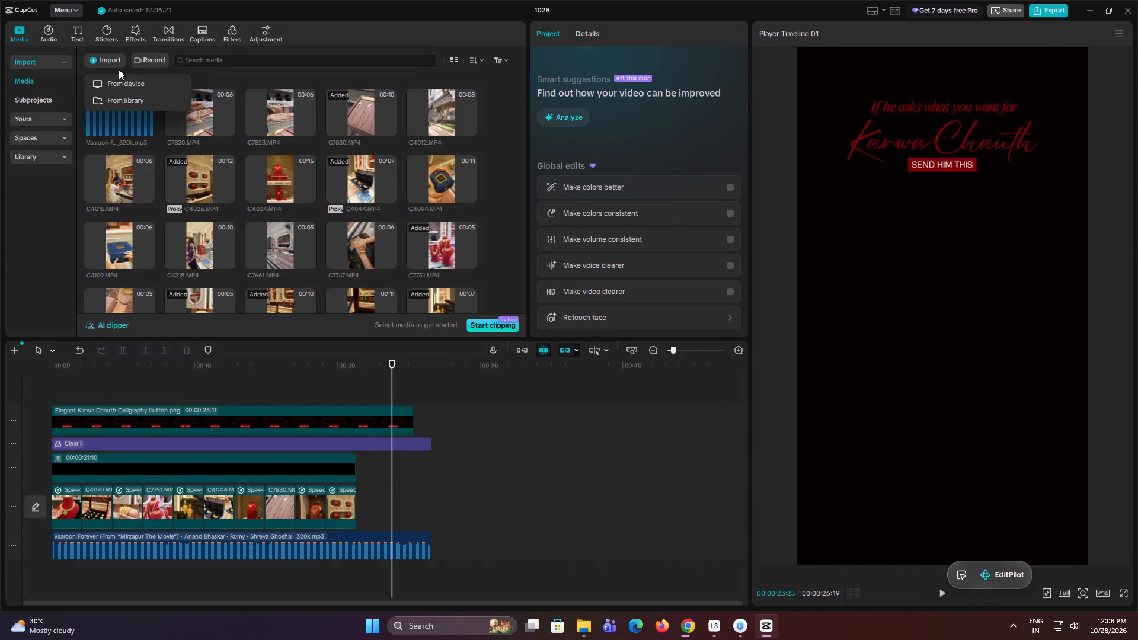
{"action": "left_click", "coordinate": [121, 82]}
{"action": "left_click", "coordinate": [39, 353]}
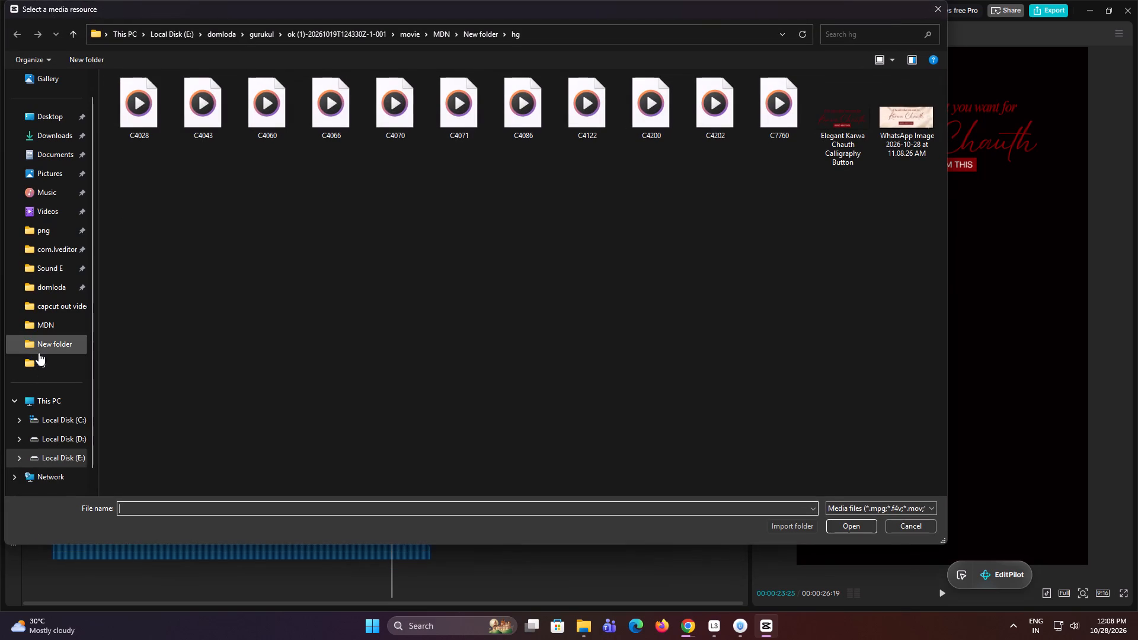
{"action": "left_click", "coordinate": [43, 359]}
{"action": "left_click", "coordinate": [69, 448]}
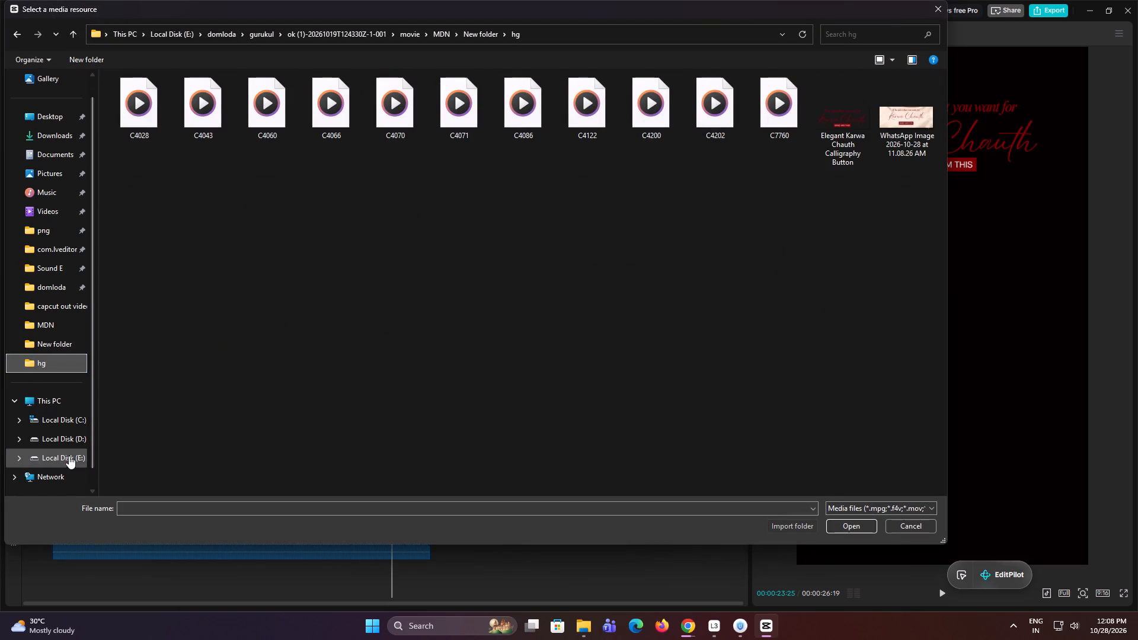
{"action": "left_click", "coordinate": [70, 456]}
{"action": "double_click", "coordinate": [890, 114]}
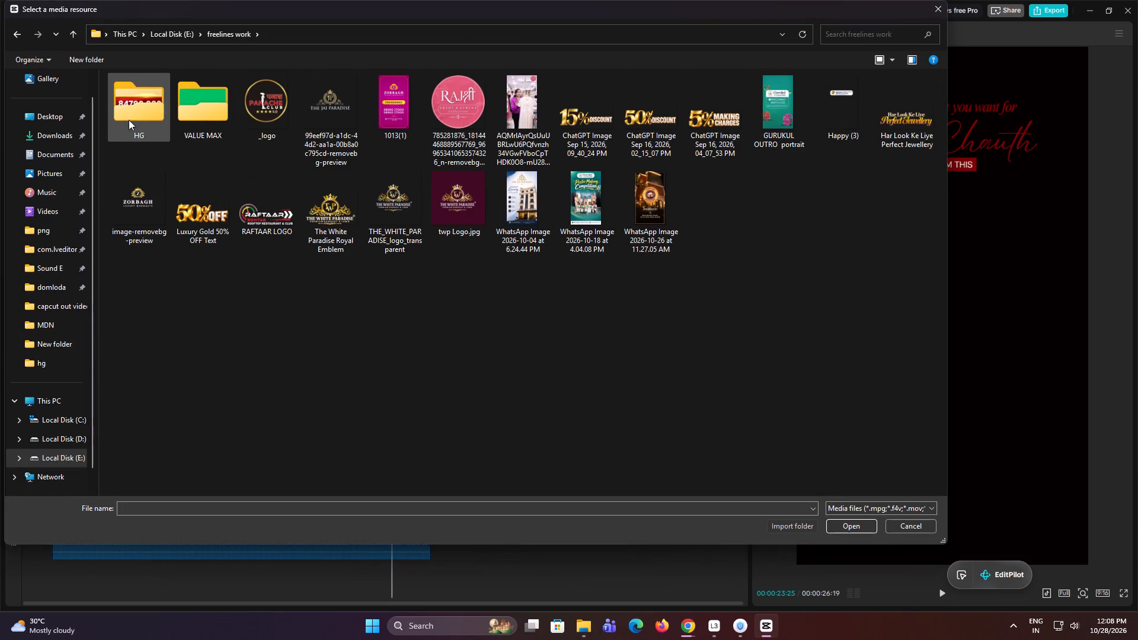
{"action": "double_click", "coordinate": [127, 118]}
{"action": "left_click_drag", "start_coordinate": [674, 156], "coordinate": [126, 114]}
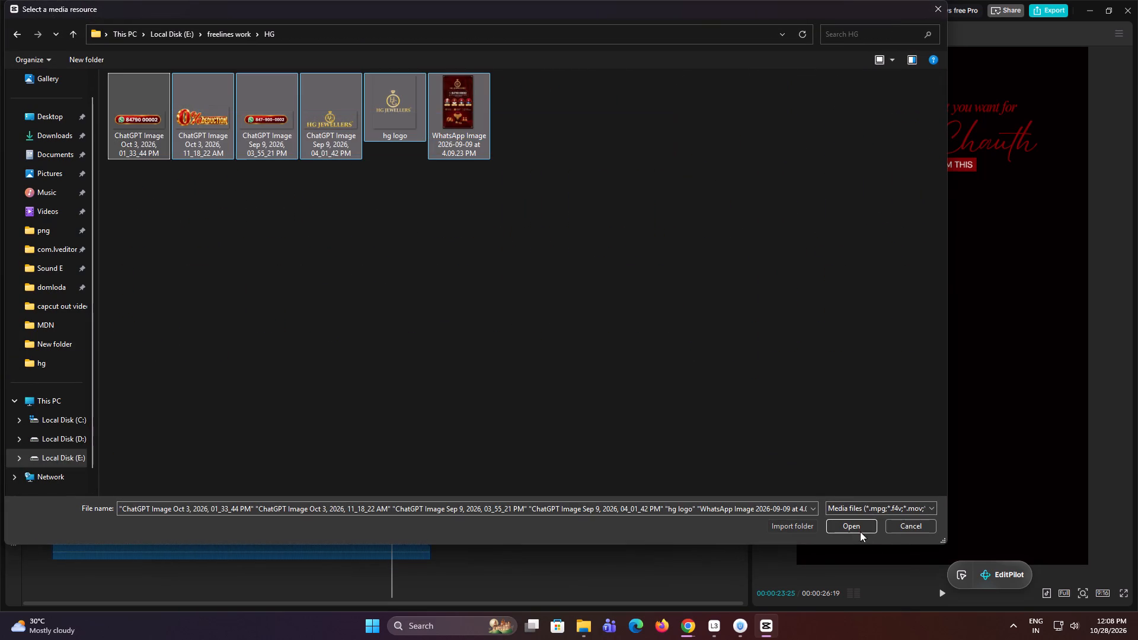
{"action": "left_click", "coordinate": [861, 533]}
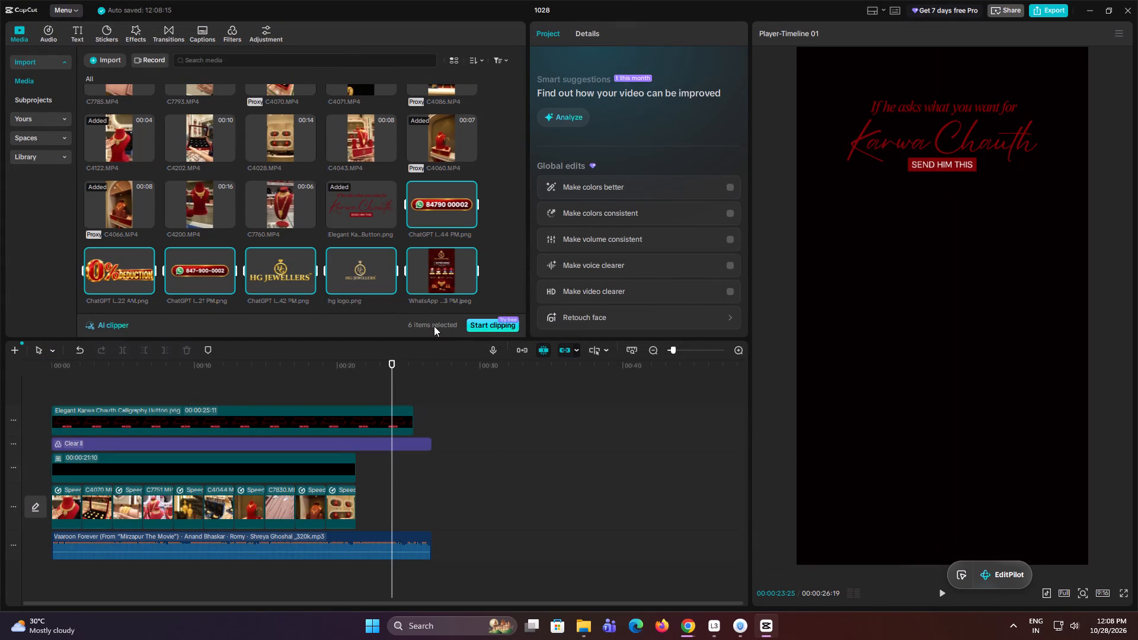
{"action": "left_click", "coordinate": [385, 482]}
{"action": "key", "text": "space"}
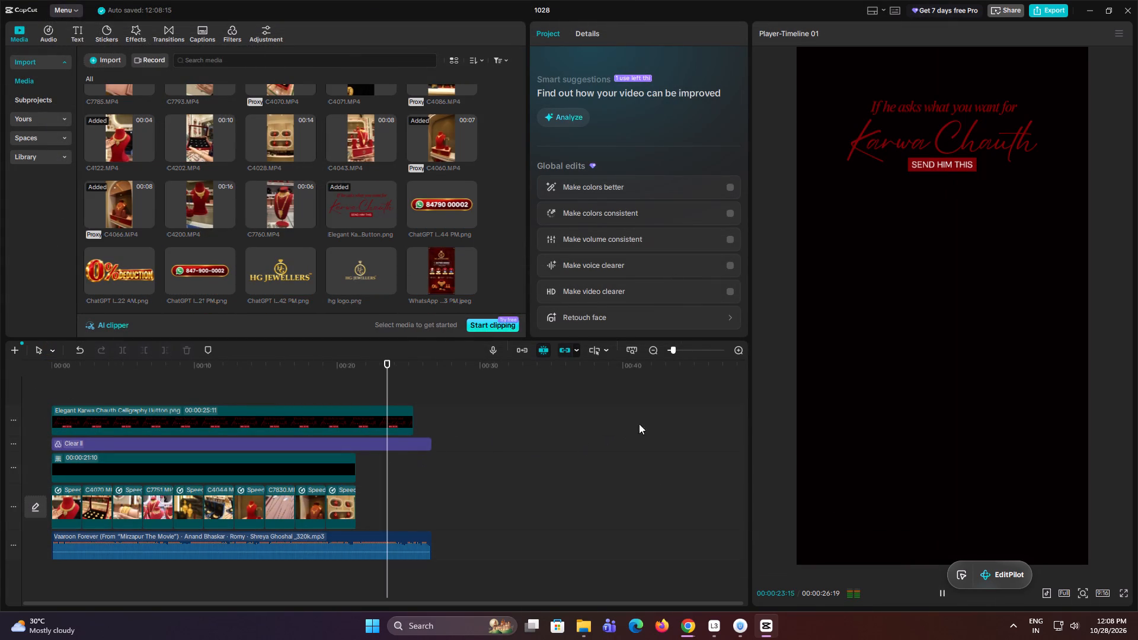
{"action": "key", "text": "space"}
Open the download location of C4198 from Chrome and add the clip to the CapCut project media.
{"action": "left_click", "coordinate": [686, 631]}
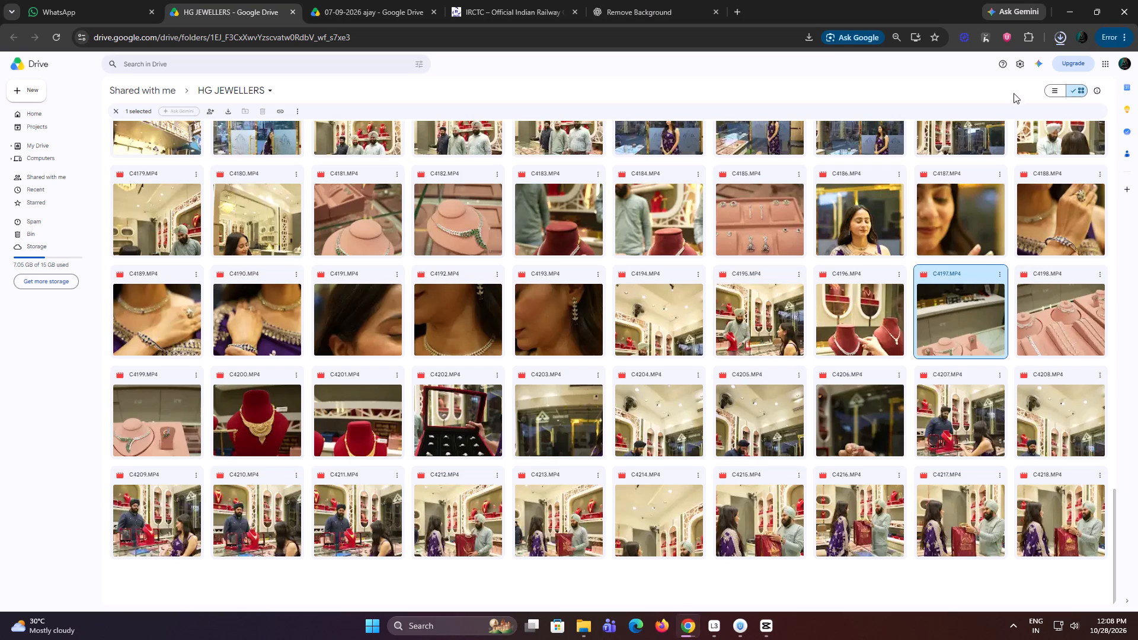
{"action": "left_click", "coordinate": [1057, 38]}
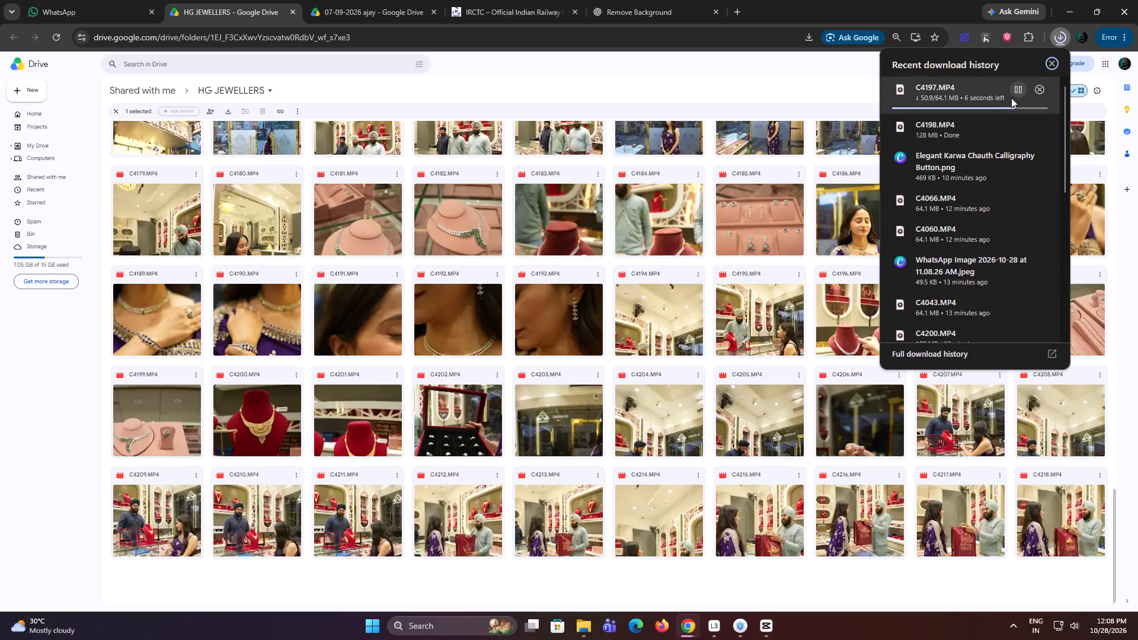
{"action": "left_click", "coordinate": [1013, 123]}
{"action": "left_click_drag", "start_coordinate": [240, 229], "coordinate": [740, 588]}
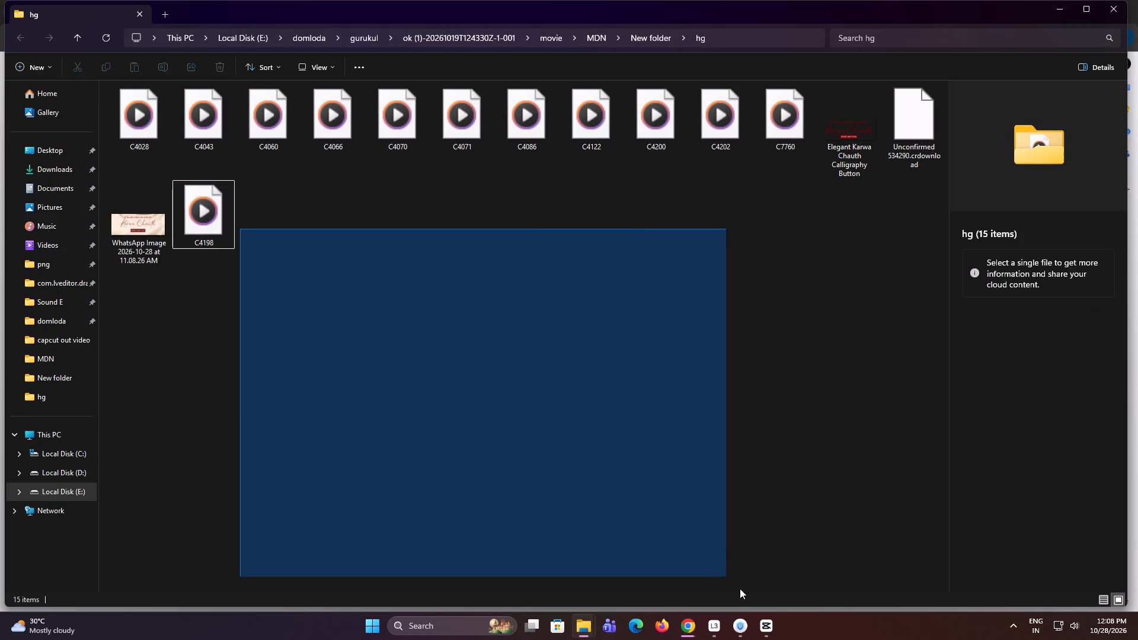
{"action": "left_click_drag", "start_coordinate": [740, 588], "coordinate": [810, 605]}
{"action": "left_click_drag", "start_coordinate": [217, 225], "coordinate": [771, 628]}
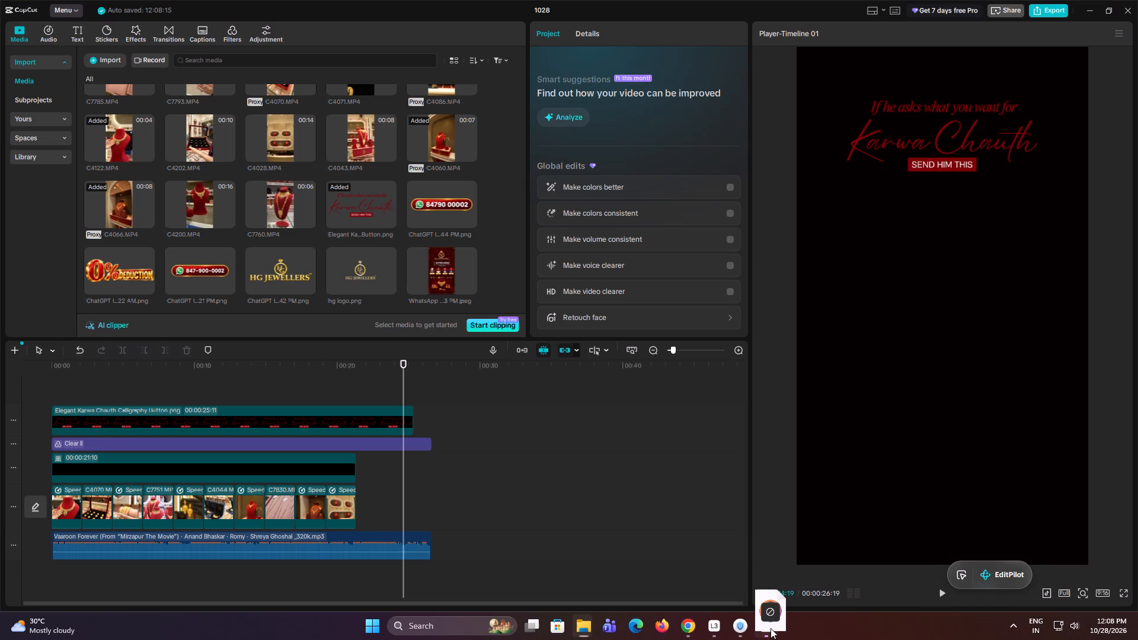
{"action": "left_click_drag", "start_coordinate": [771, 628], "coordinate": [317, 268]}
Return to Chrome, open the location of downloaded C4197, and add the clip to the CapCut project media.
{"action": "left_click", "coordinate": [688, 626]}
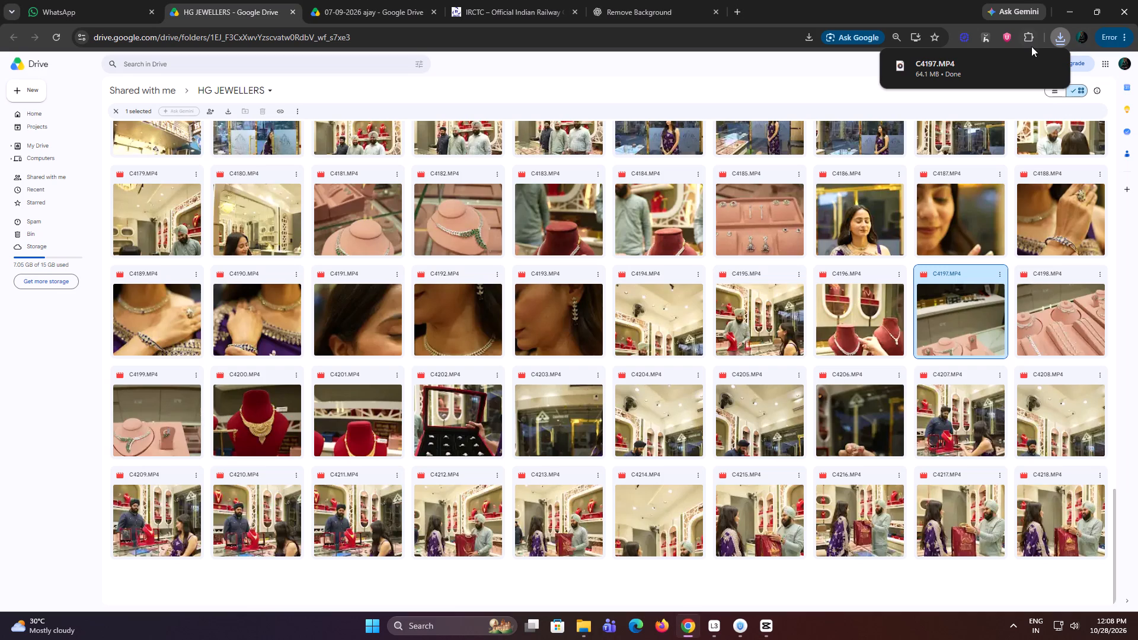
{"action": "left_click", "coordinate": [1025, 68]}
{"action": "left_click_drag", "start_coordinate": [224, 221], "coordinate": [795, 600]}
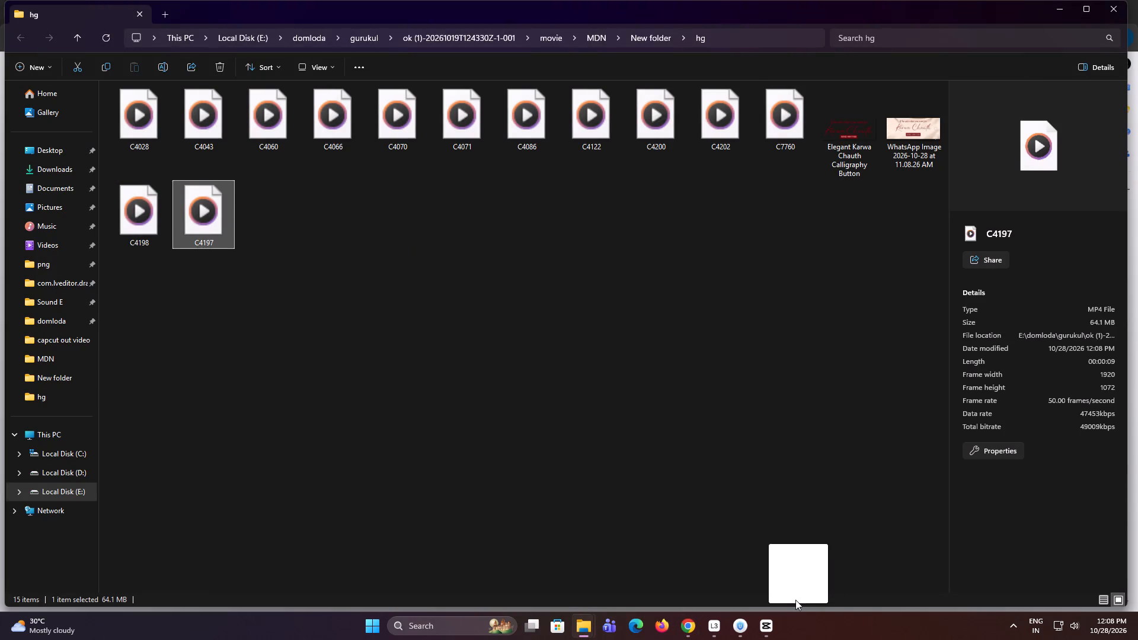
{"action": "left_click_drag", "start_coordinate": [795, 600], "coordinate": [232, 297]}
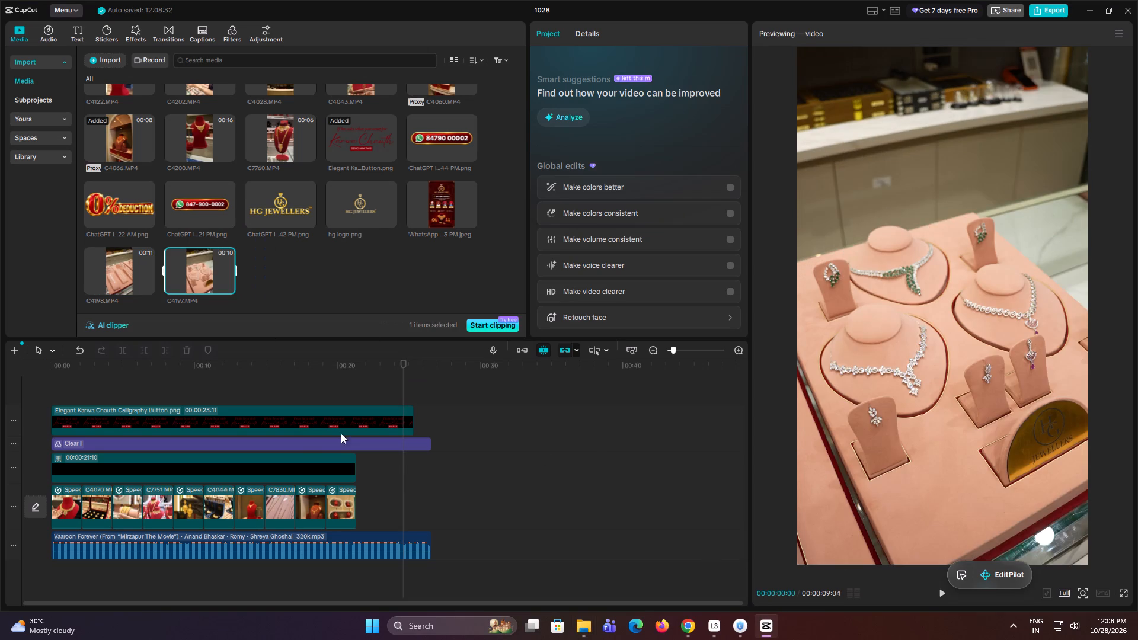
Play the sequence, and move the last two slowed clips together later on the main track to open a gap after C7830.
{"action": "left_click", "coordinate": [322, 393]}
{"action": "left_click", "coordinate": [272, 385]}
{"action": "left_click_drag", "start_coordinate": [267, 386], "coordinate": [257, 389]}
{"action": "key", "text": "space"}
{"action": "key", "text": "space"}
{"action": "left_click_drag", "start_coordinate": [670, 351], "coordinate": [677, 353]}
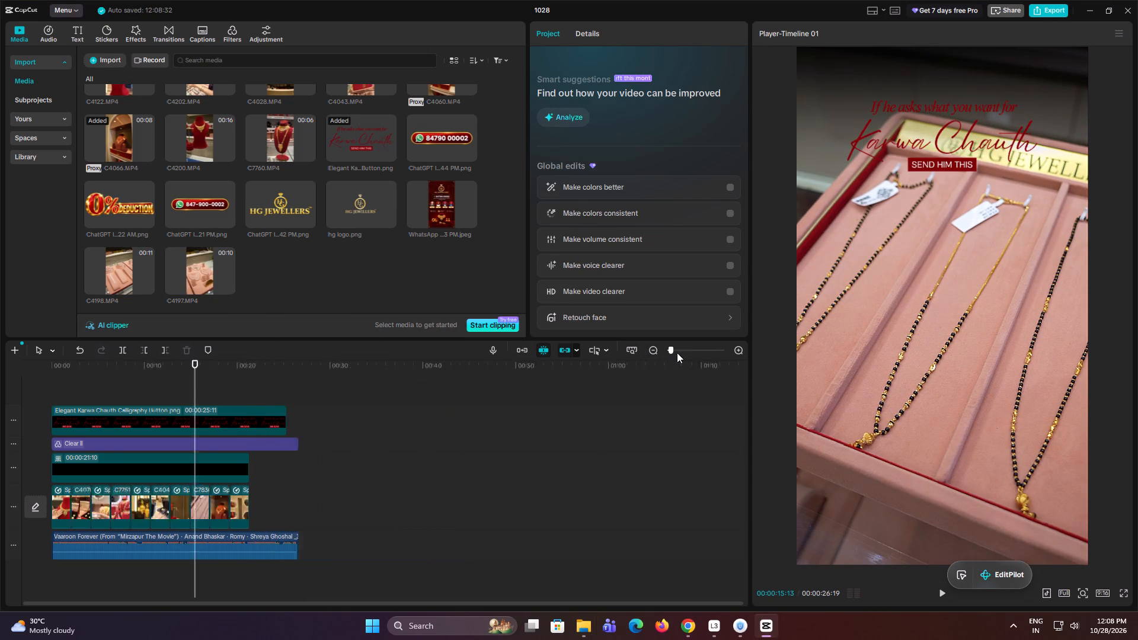
{"action": "left_click_drag", "start_coordinate": [677, 353], "coordinate": [679, 353]}
{"action": "key", "text": "space"}
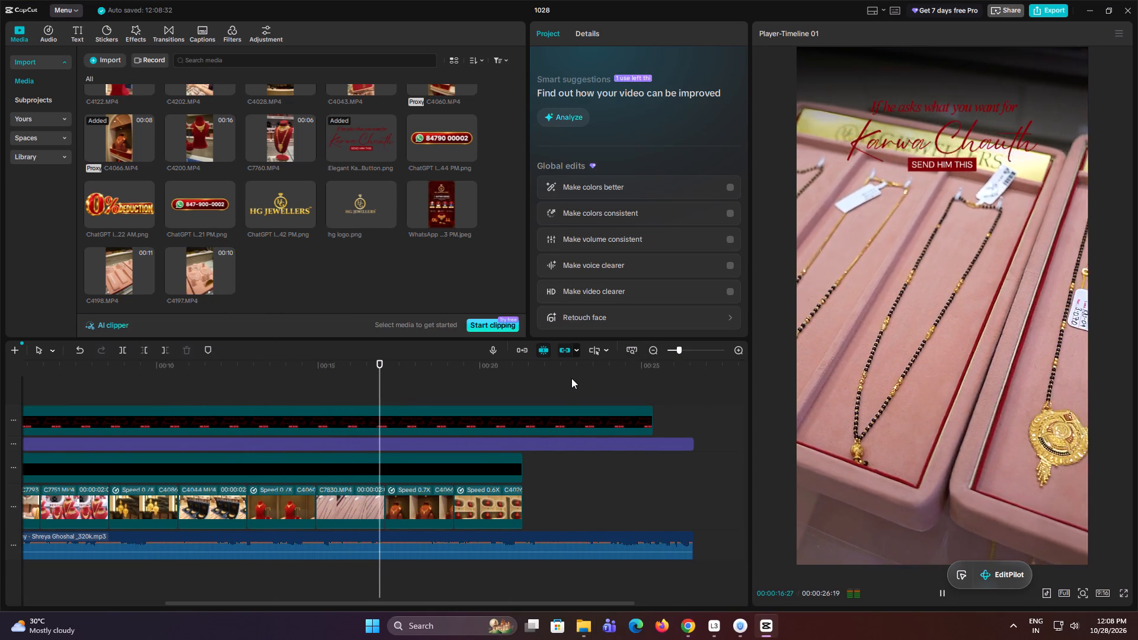
{"action": "key", "text": "space"}
{"action": "left_click_drag", "start_coordinate": [574, 509], "coordinate": [528, 517]}
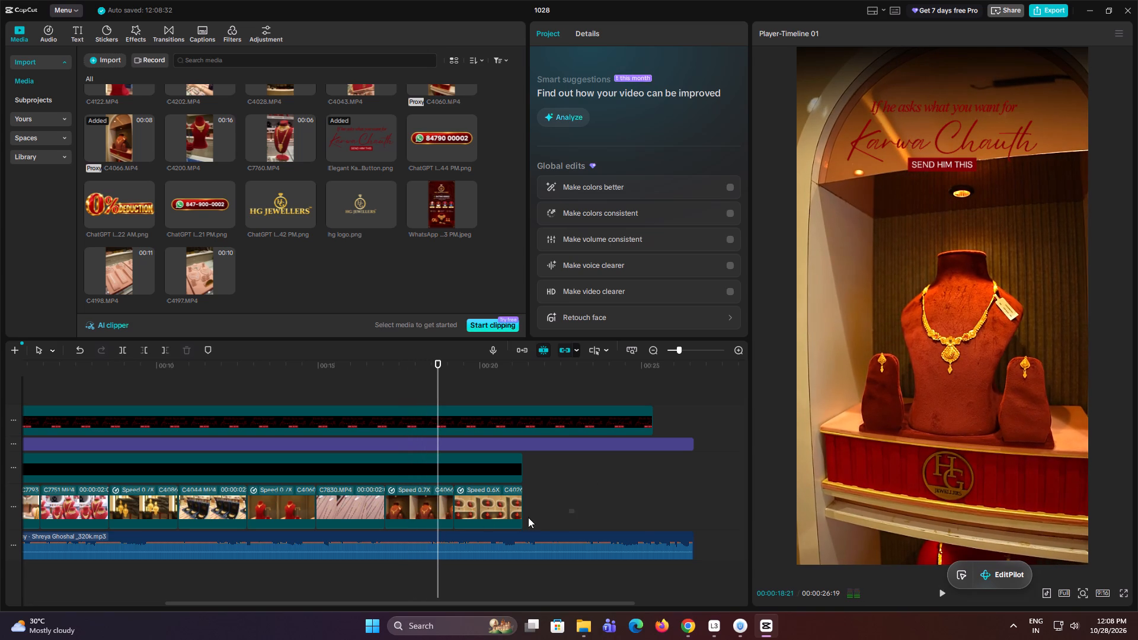
{"action": "left_click_drag", "start_coordinate": [528, 517], "coordinate": [425, 517]}
{"action": "left_click_drag", "start_coordinate": [417, 513], "coordinate": [588, 530]}
{"action": "left_click_drag", "start_coordinate": [585, 507], "coordinate": [588, 557]}
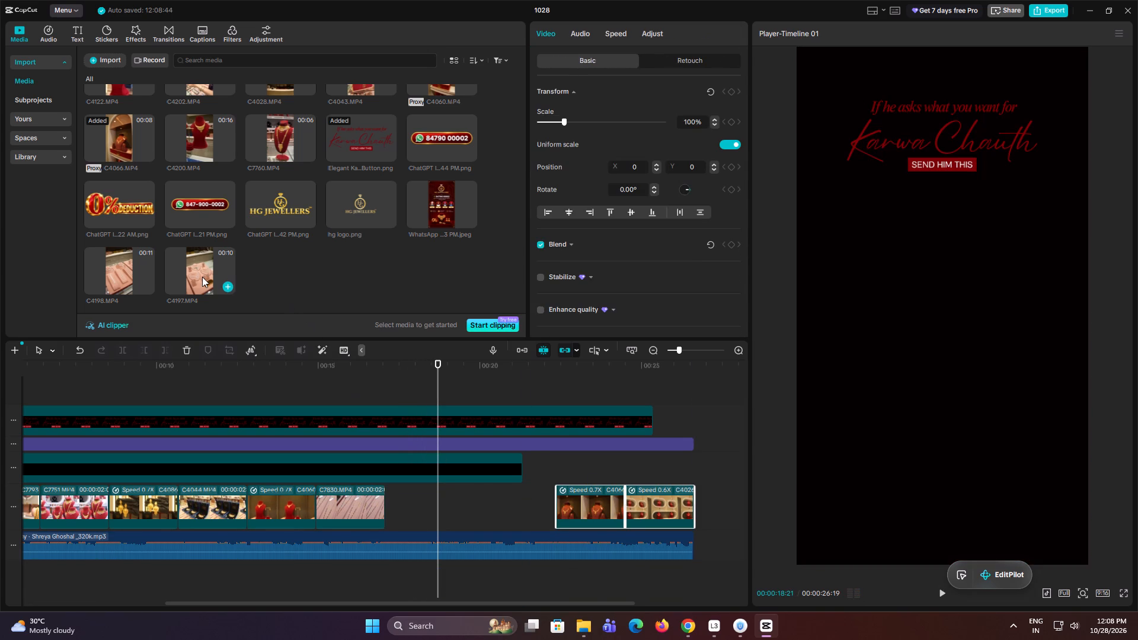
Preview C4197 and C4198, and place C4198 on a layer above the main track, starting level with C7830.
{"action": "left_click", "coordinate": [202, 277]}
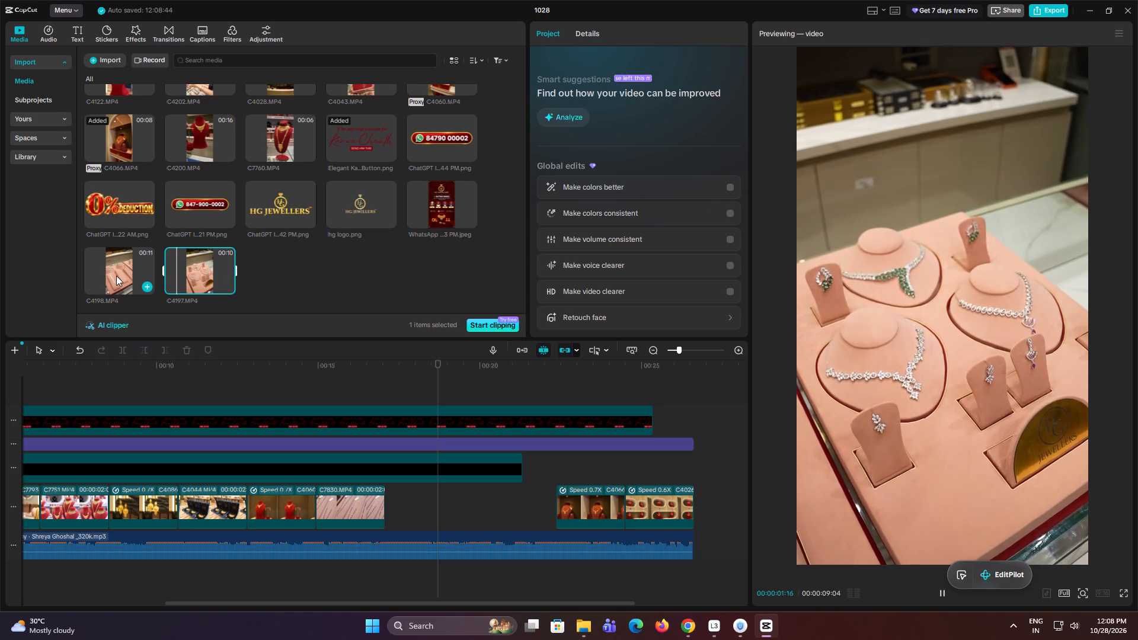
{"action": "left_click", "coordinate": [116, 276]}
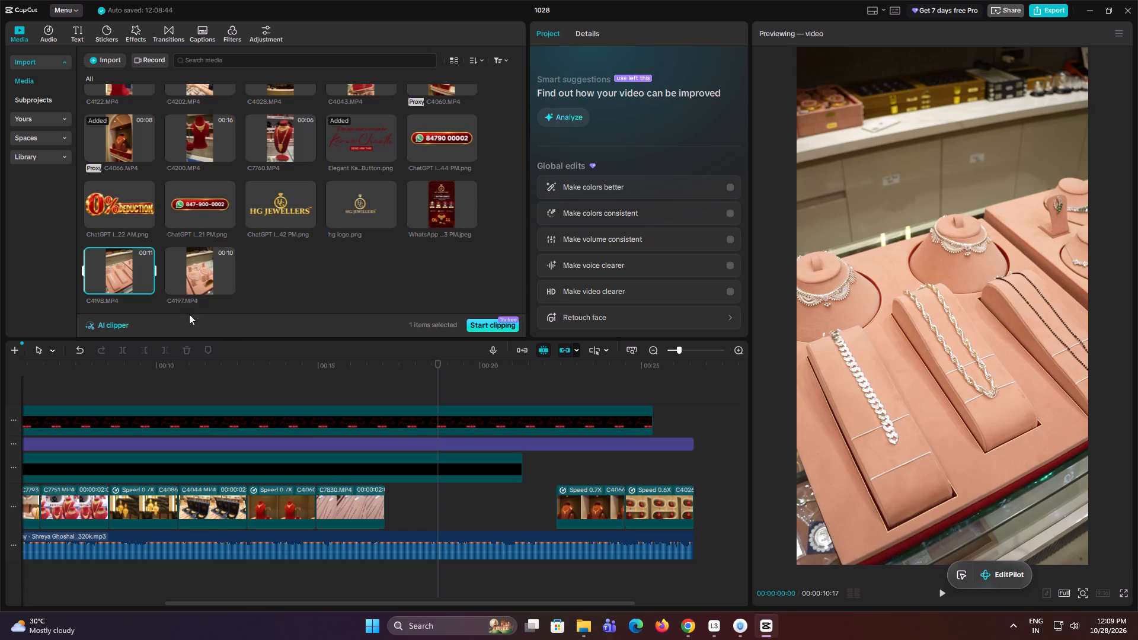
{"action": "left_click_drag", "start_coordinate": [117, 257], "coordinate": [319, 488]}
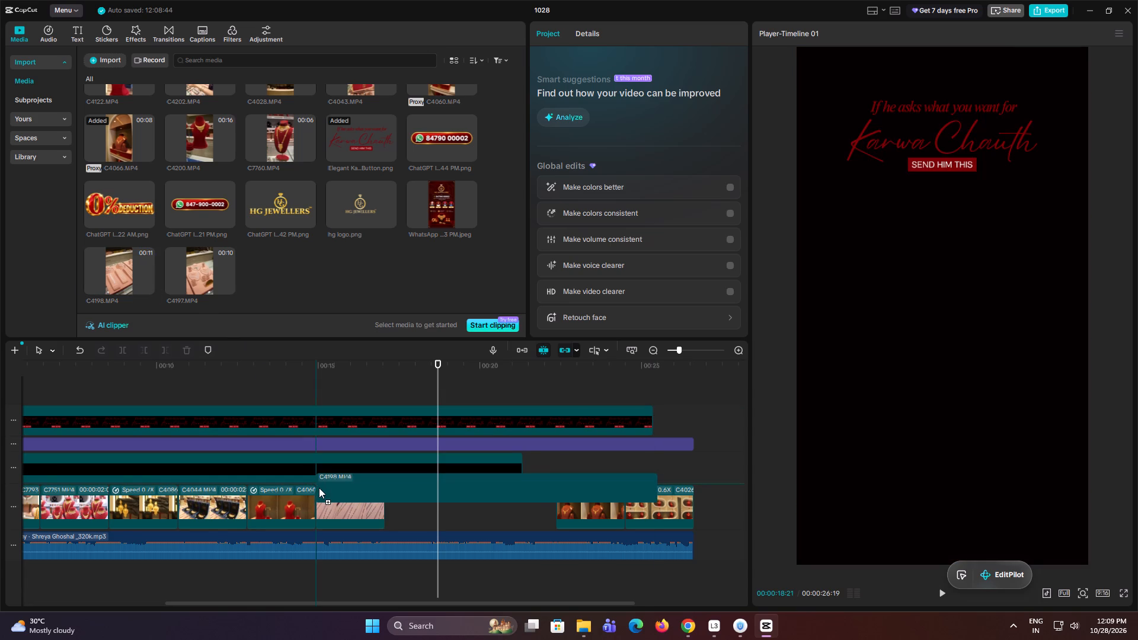
{"action": "left_click_drag", "start_coordinate": [319, 488], "coordinate": [318, 488]}
Play through C4198 on the timeline and trim off its opening up to the end of C7830, at about 17:02.
{"action": "left_click", "coordinate": [324, 387]}
{"action": "key", "text": "space"}
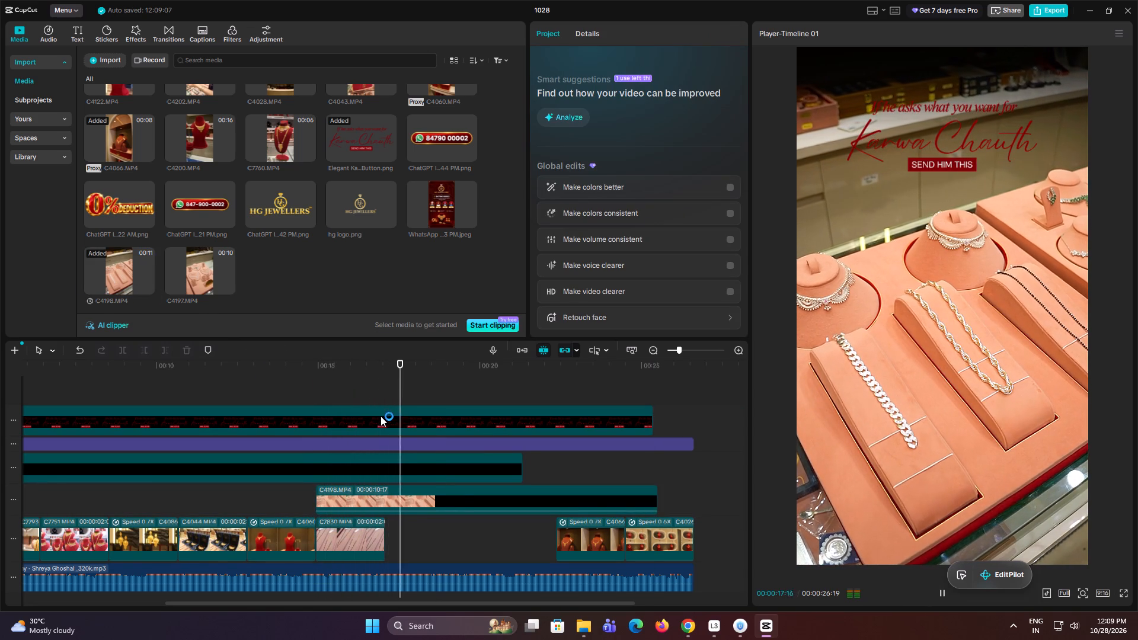
{"action": "key", "text": "space"}
{"action": "left_click", "coordinate": [407, 381]}
{"action": "left_click_drag", "start_coordinate": [407, 381], "coordinate": [533, 409]}
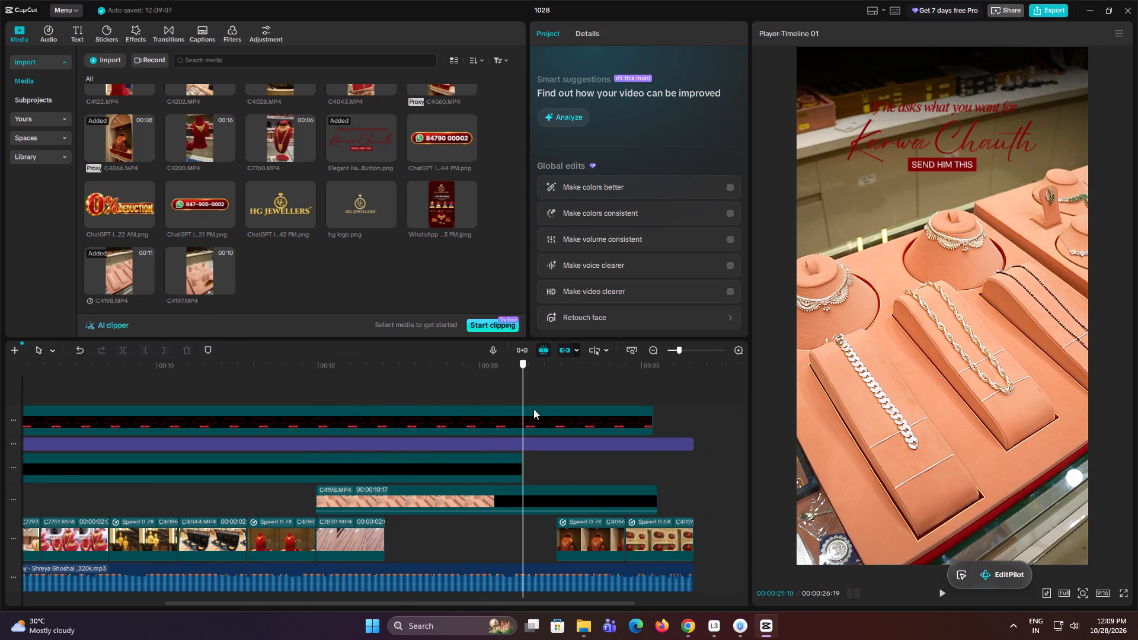
{"action": "left_click_drag", "start_coordinate": [533, 409], "coordinate": [451, 429]}
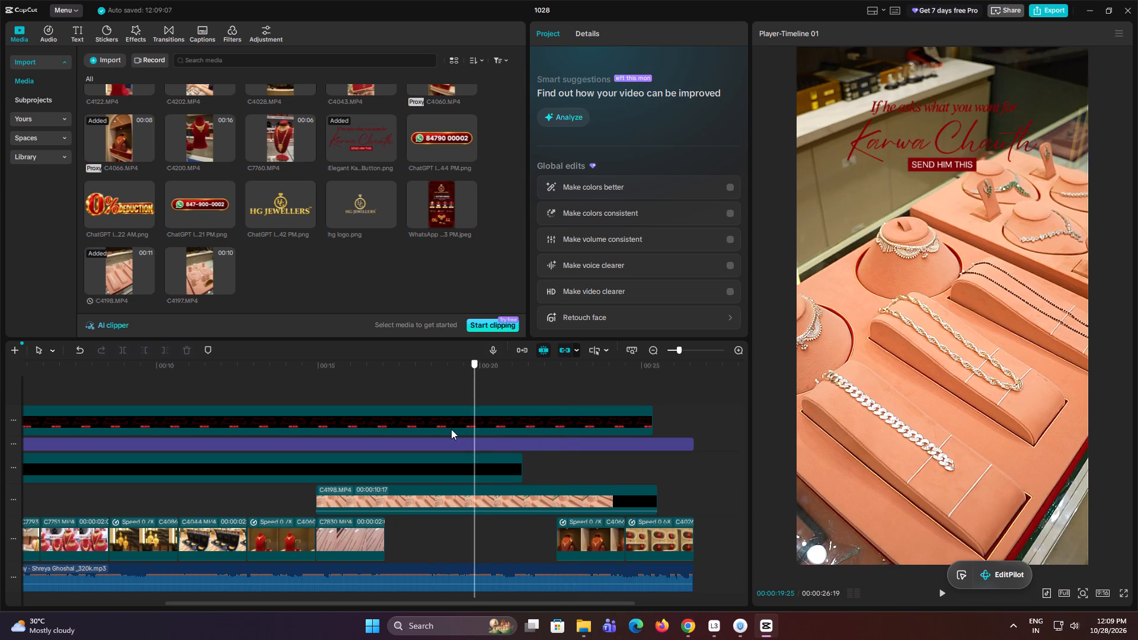
{"action": "left_click_drag", "start_coordinate": [451, 429], "coordinate": [381, 431]}
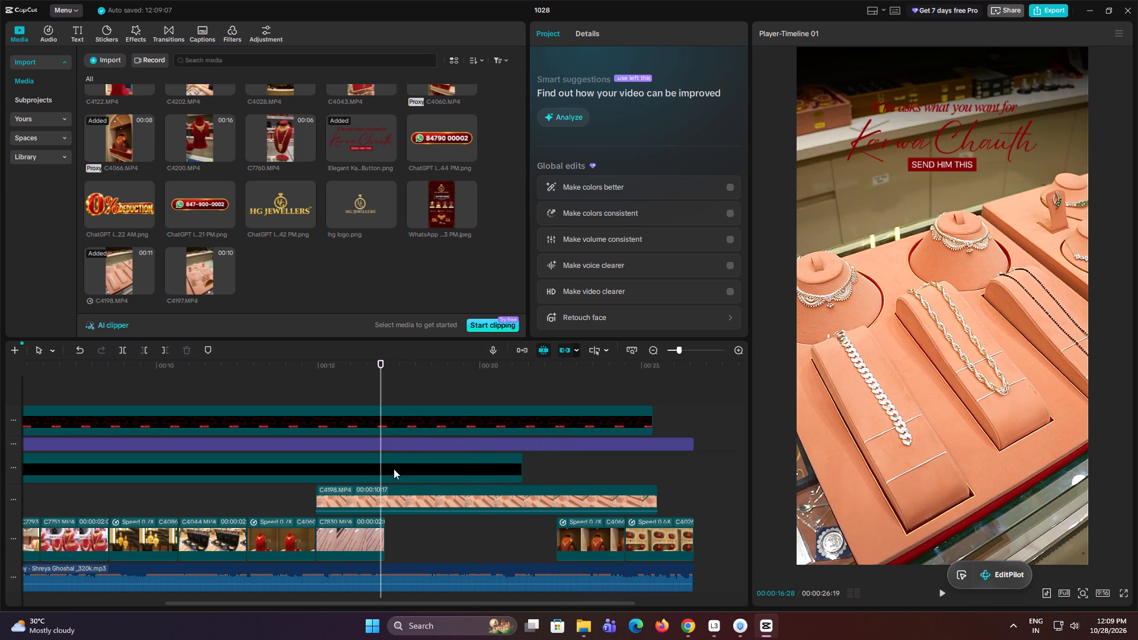
{"action": "left_click", "coordinate": [399, 498]}
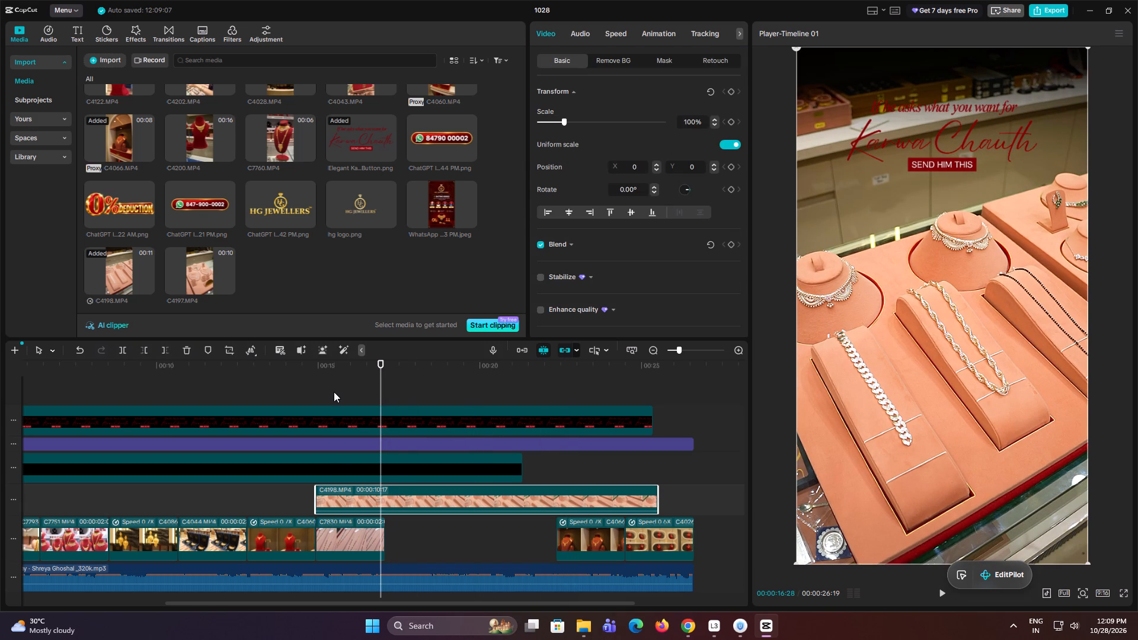
{"action": "left_click", "coordinate": [334, 383]}
{"action": "left_click_drag", "start_coordinate": [333, 383], "coordinate": [318, 395]}
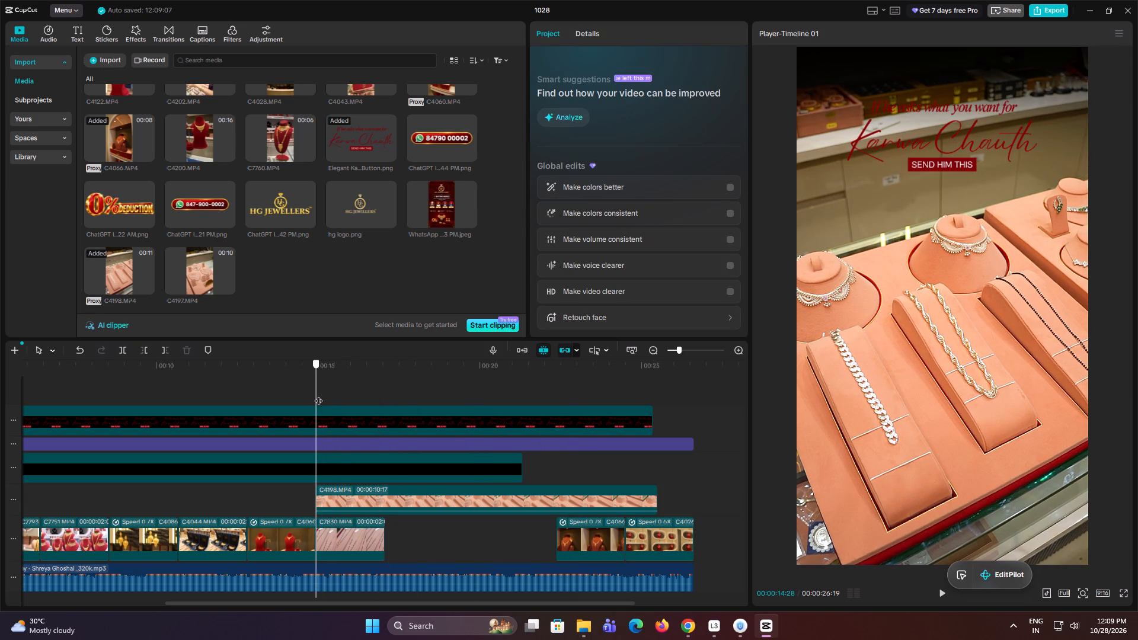
{"action": "left_click", "coordinate": [335, 501]}
{"action": "key", "text": "q"}
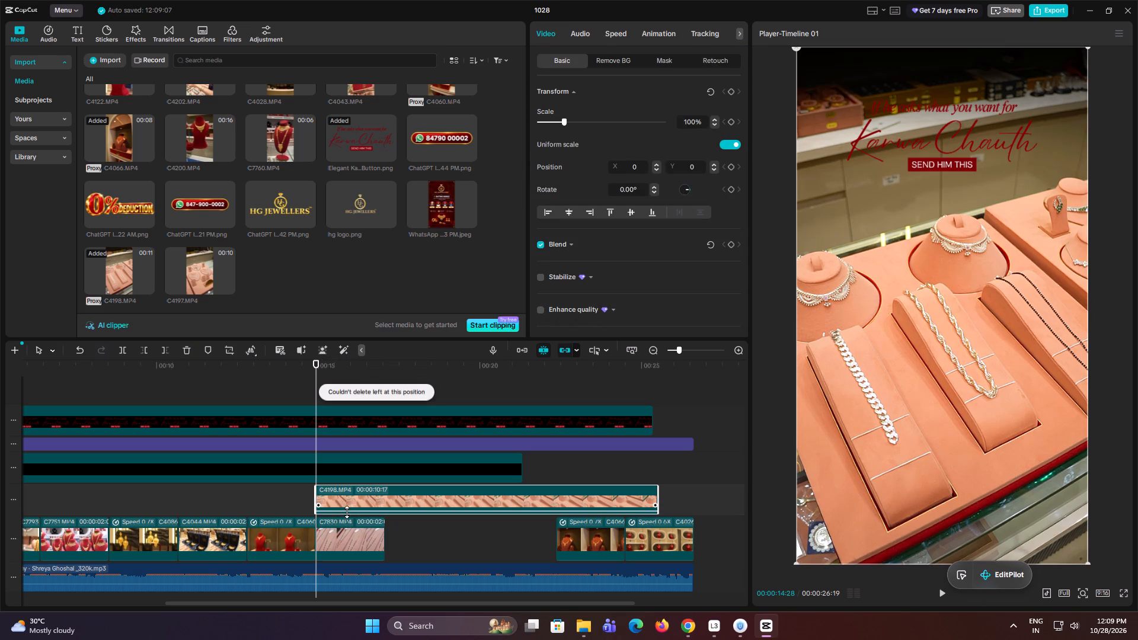
{"action": "left_click_drag", "start_coordinate": [348, 511], "coordinate": [353, 533]}
{"action": "key", "text": "space"}
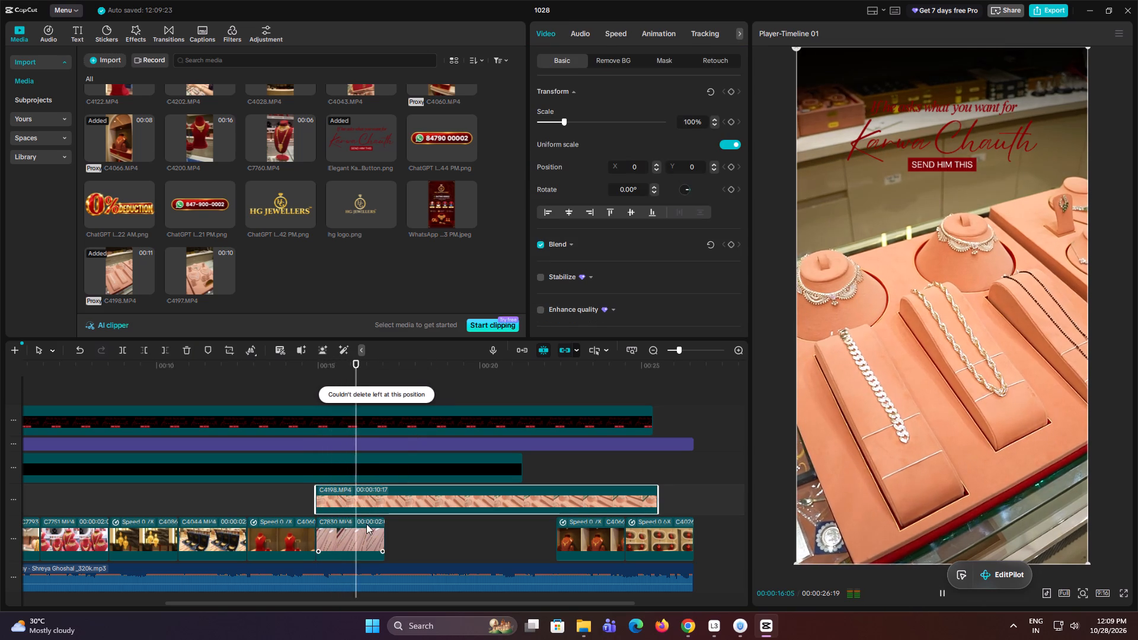
{"action": "key", "text": "space"}
{"action": "key", "text": "q"}
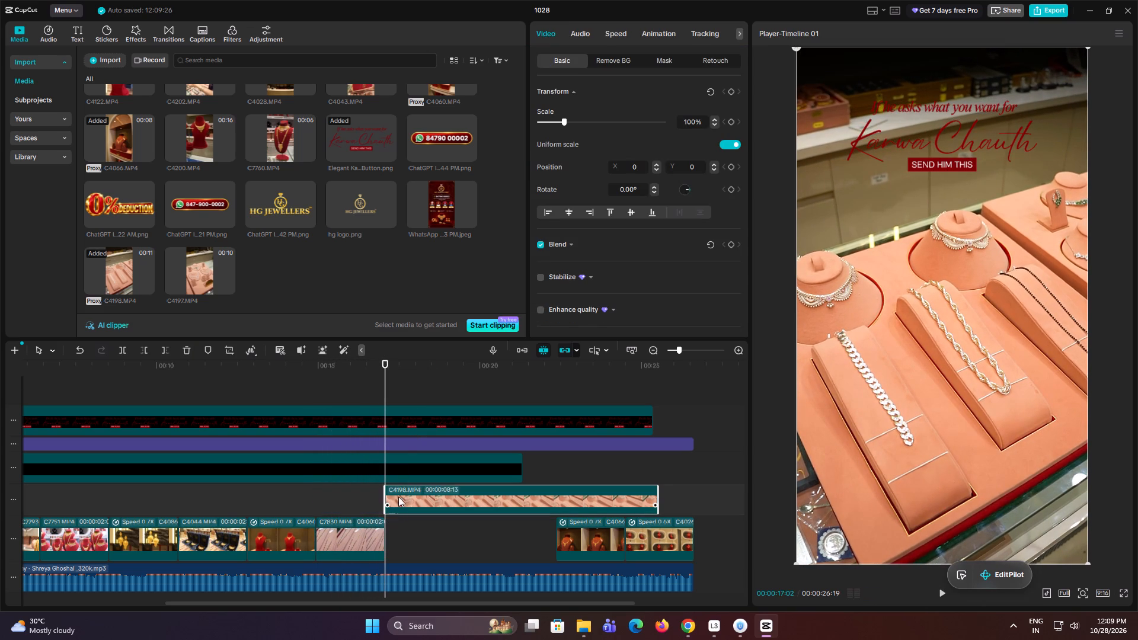
Align C4198 with C7830, cut its end to match C7830's length, place it directly after C7830 on the main track, and play it.
{"action": "left_click_drag", "start_coordinate": [399, 494], "coordinate": [331, 503]}
{"action": "key", "text": "w"}
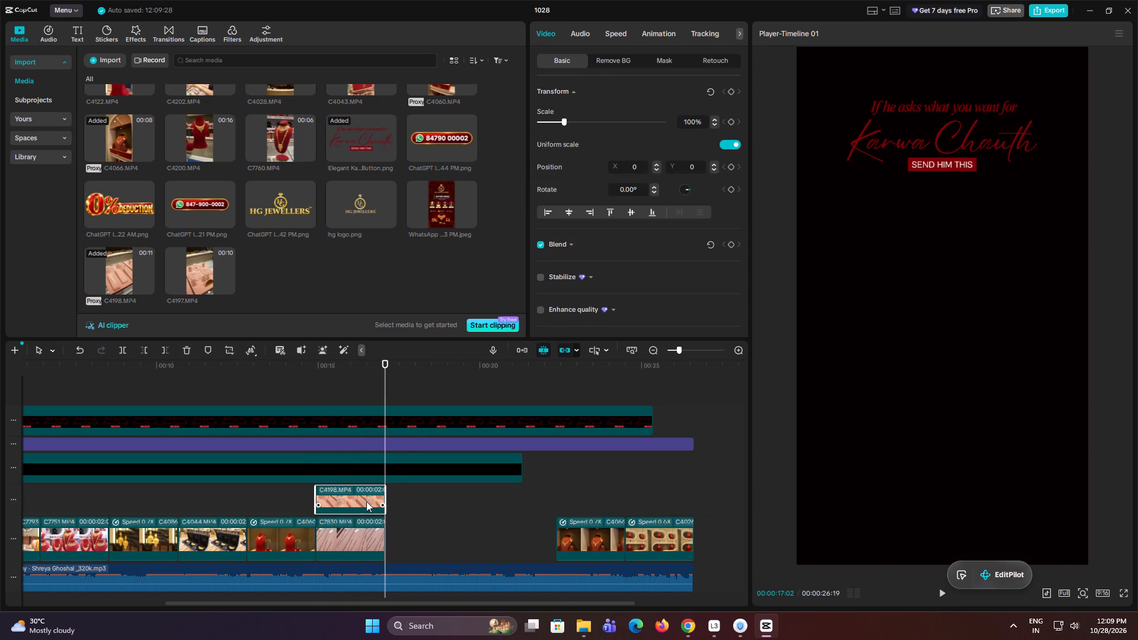
{"action": "left_click_drag", "start_coordinate": [357, 501], "coordinate": [424, 541]}
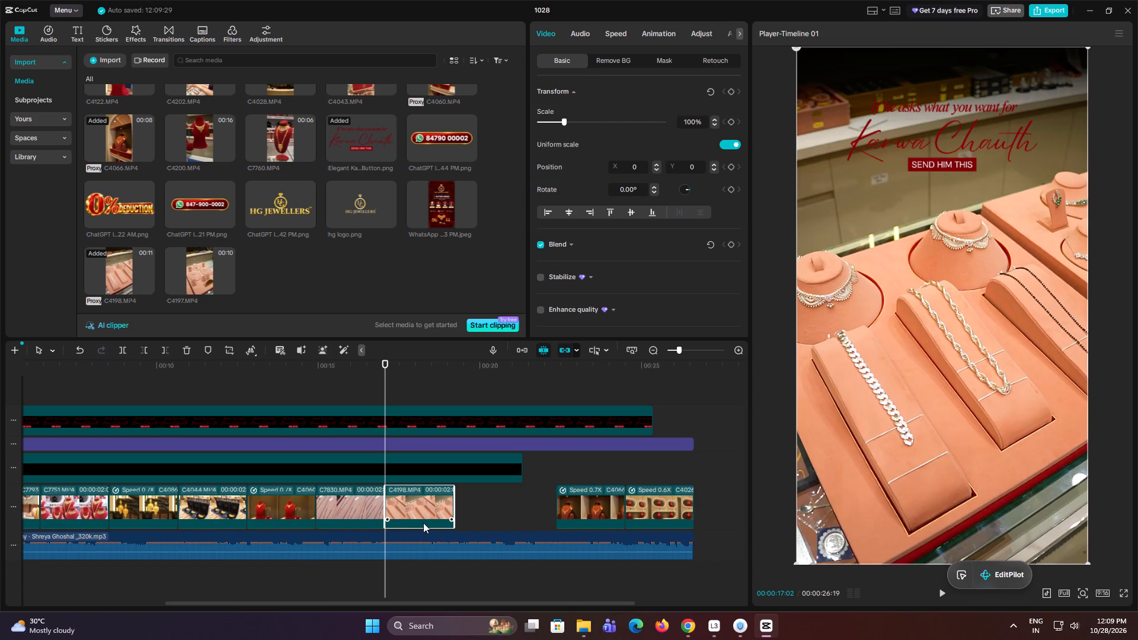
{"action": "key", "text": "space"}
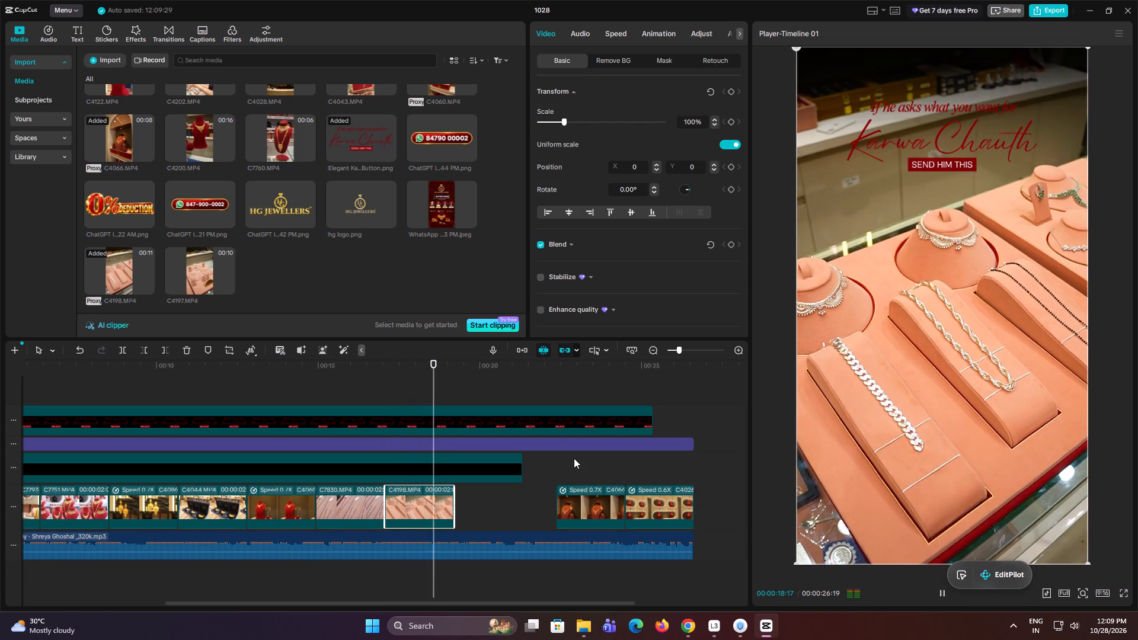
{"action": "key", "text": "space"}
Place C4197 above C4198, trim its opening to leave 7:06 of footage, and realign its start with C4198's.
{"action": "left_click_drag", "start_coordinate": [207, 271], "coordinate": [381, 487]}
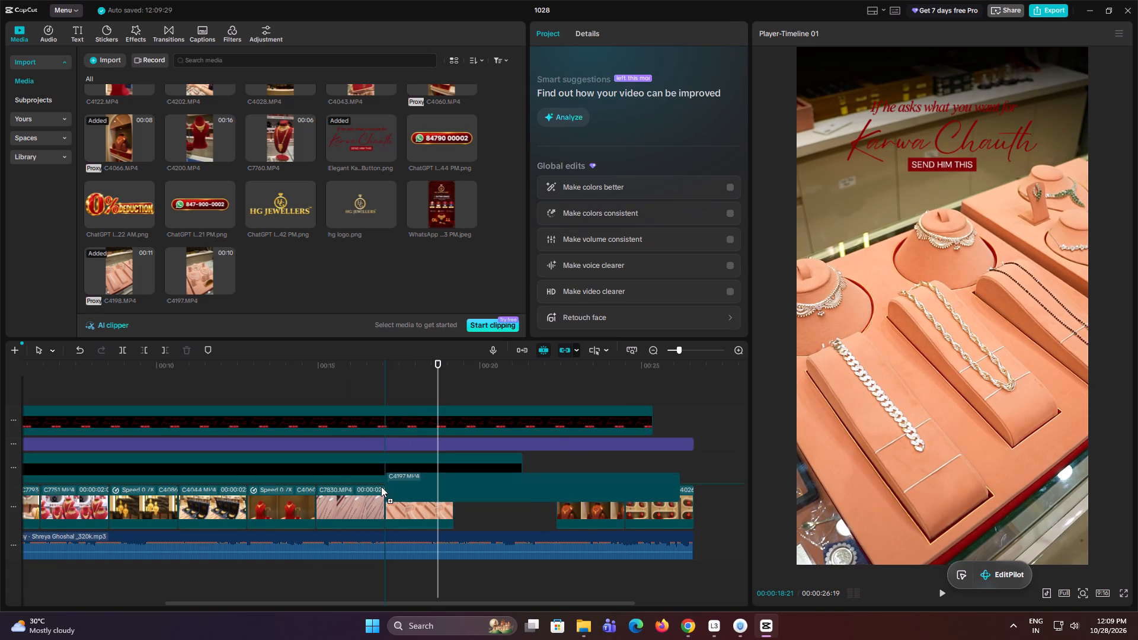
{"action": "left_click_drag", "start_coordinate": [381, 487], "coordinate": [380, 487]}
{"action": "left_click", "coordinate": [390, 388]}
{"action": "left_click_drag", "start_coordinate": [390, 388], "coordinate": [384, 392]}
{"action": "left_click", "coordinate": [400, 506]}
{"action": "key", "text": "q"}
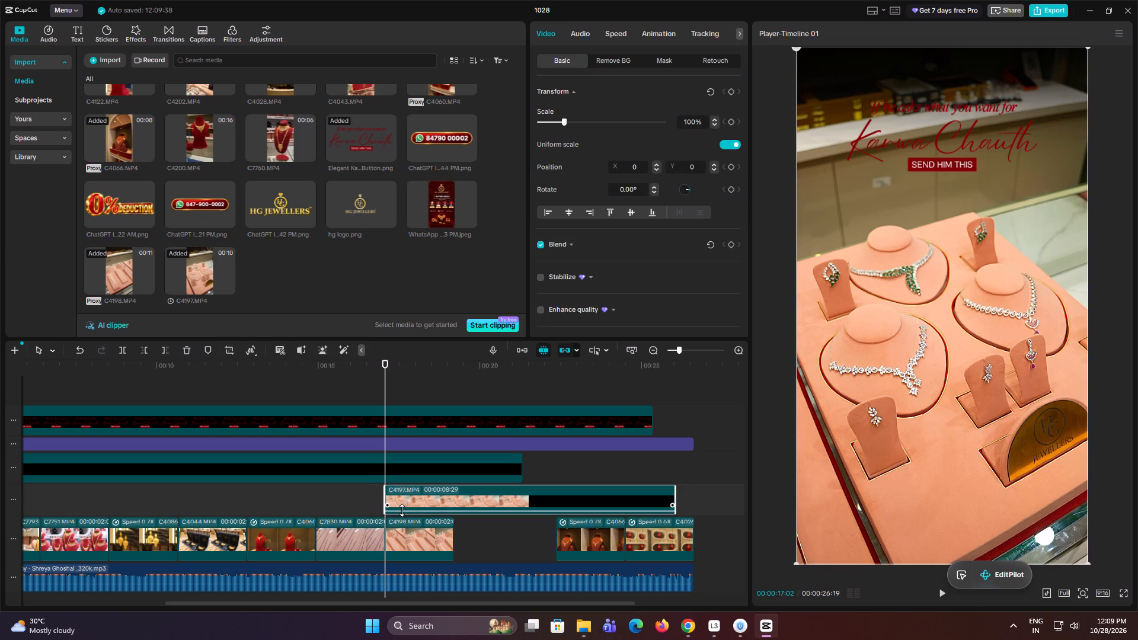
{"action": "left_click_drag", "start_coordinate": [402, 510], "coordinate": [404, 526]}
{"action": "key", "text": "space"}
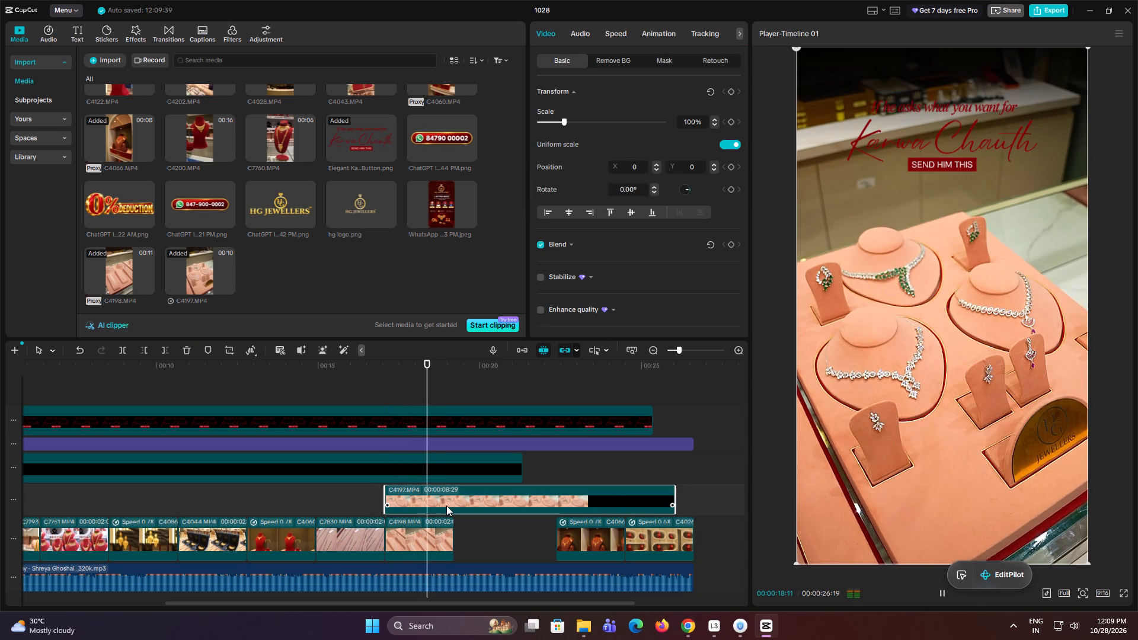
{"action": "key", "text": "space"}
{"action": "key", "text": "q"}
{"action": "left_click_drag", "start_coordinate": [461, 498], "coordinate": [400, 503]}
Play C4197, cut its end to match the end of C4198, and move it into the main-track gap after C4198.
{"action": "key", "text": "space"}
{"action": "key", "text": "space"}
{"action": "left_click", "coordinate": [381, 375]}
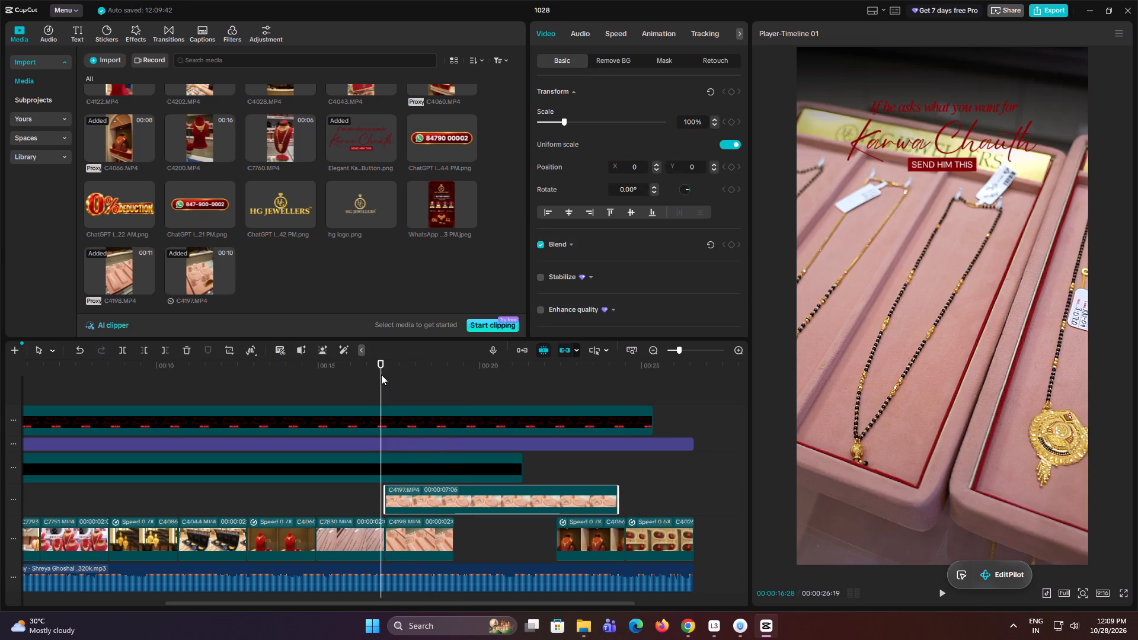
{"action": "key", "text": "space"}
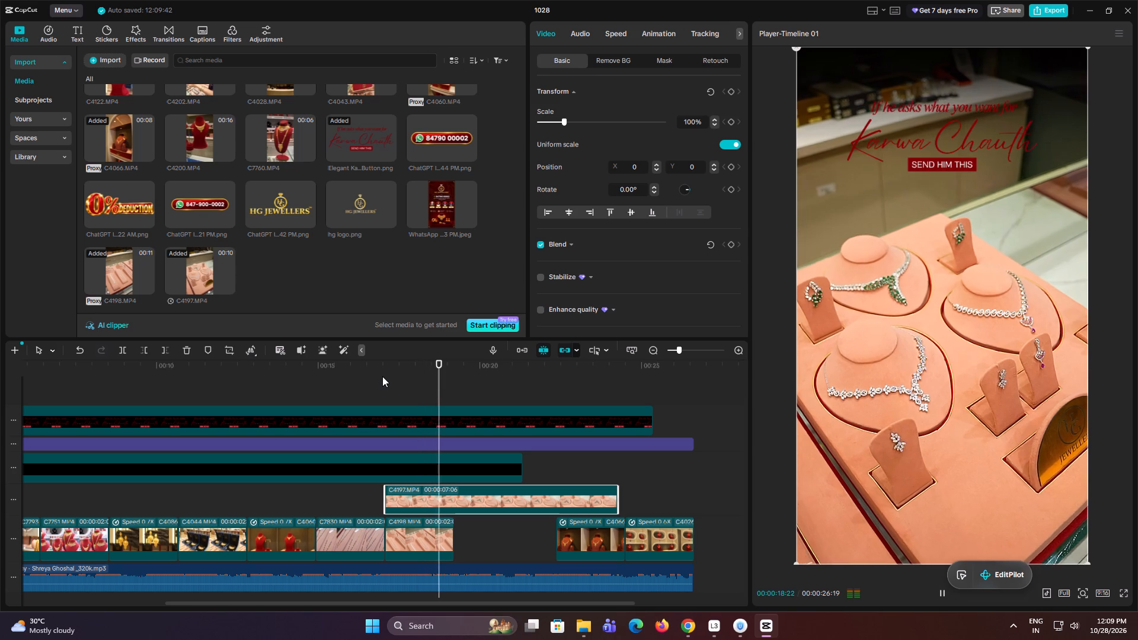
{"action": "key", "text": "space"}
{"action": "left_click", "coordinate": [455, 383]}
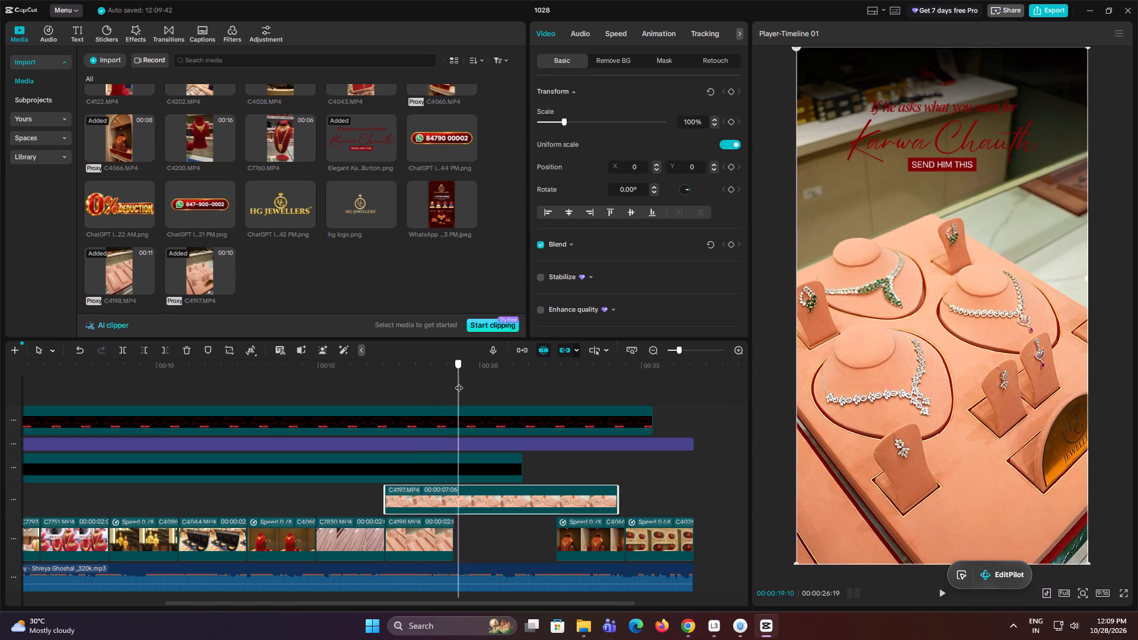
{"action": "key", "text": "w"}
{"action": "left_click_drag", "start_coordinate": [427, 498], "coordinate": [513, 522]}
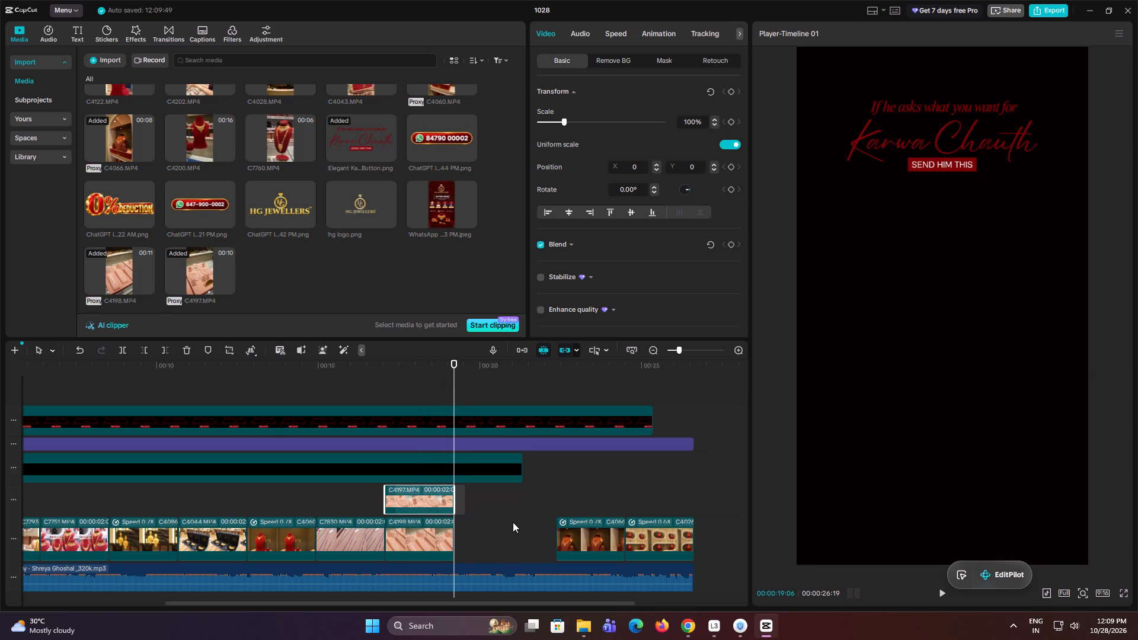
{"action": "left_click_drag", "start_coordinate": [513, 522], "coordinate": [508, 524]}
{"action": "left_click", "coordinate": [494, 510]}
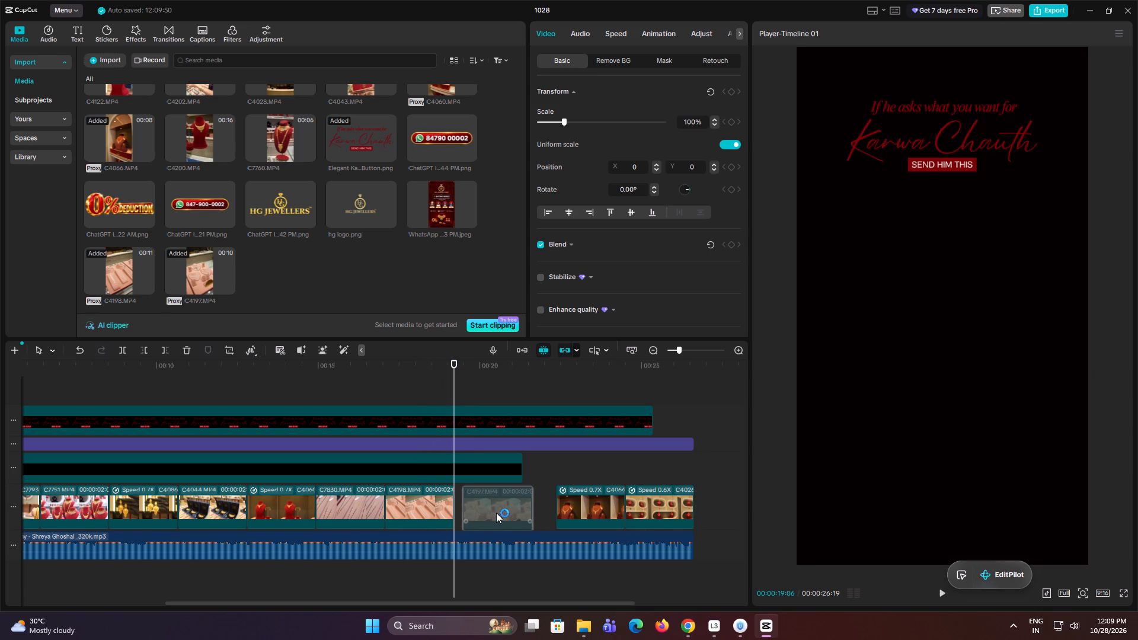
Reorder the main track after C4044 as C4198, the 0.7X red necklace clip, C7830 and C4197, with no gaps between them.
{"action": "left_click", "coordinate": [358, 501]}
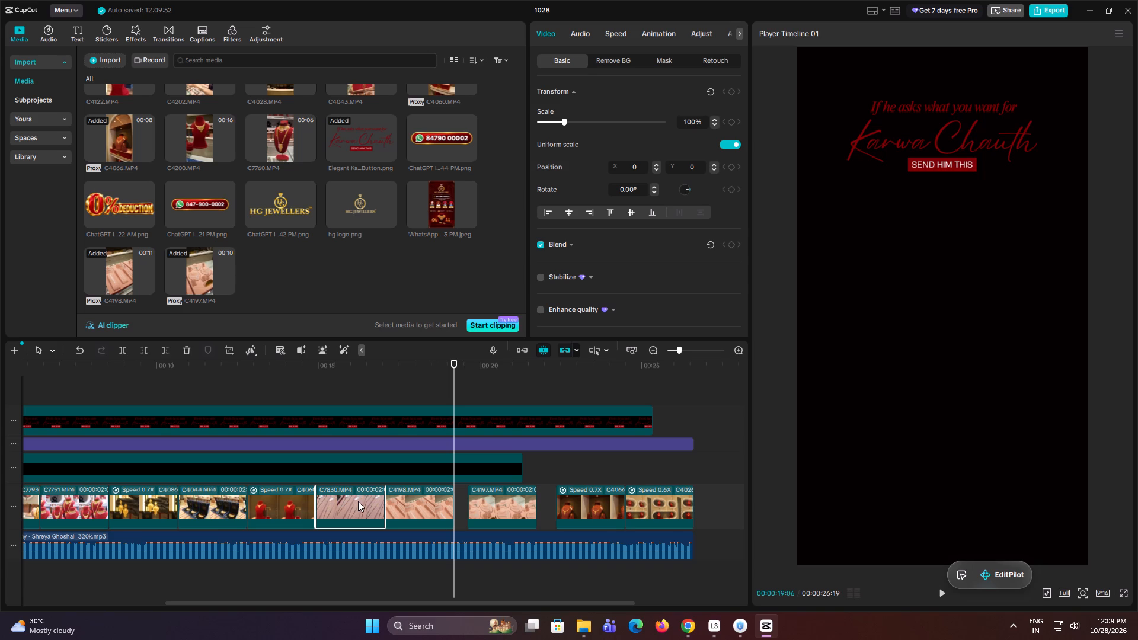
{"action": "left_click_drag", "start_coordinate": [360, 503], "coordinate": [278, 495]}
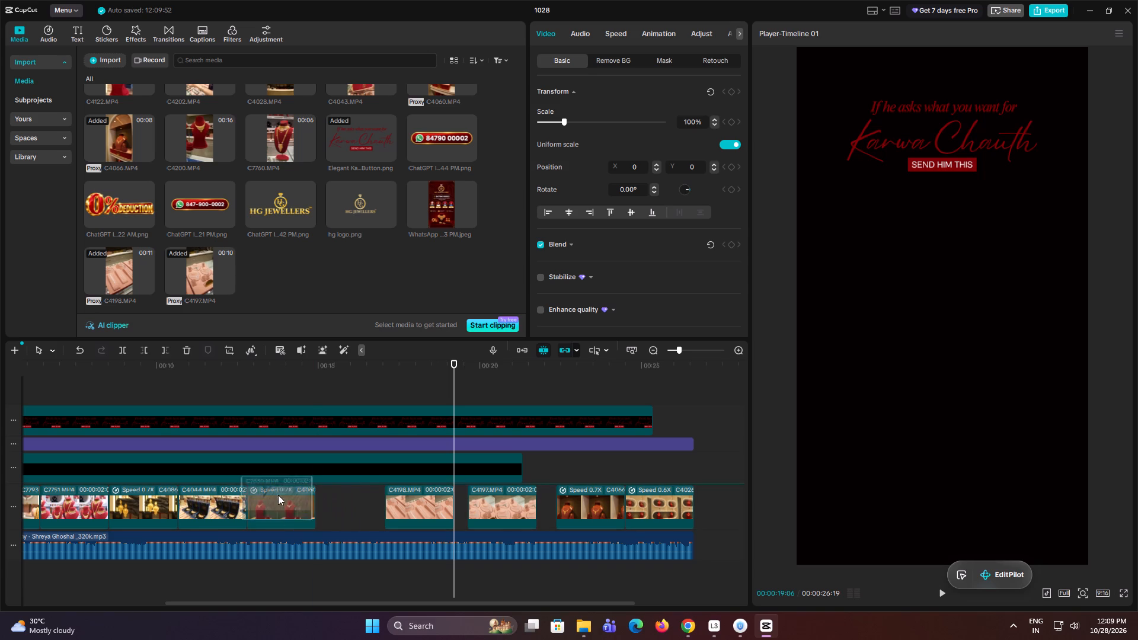
{"action": "left_click_drag", "start_coordinate": [278, 495], "coordinate": [220, 395]}
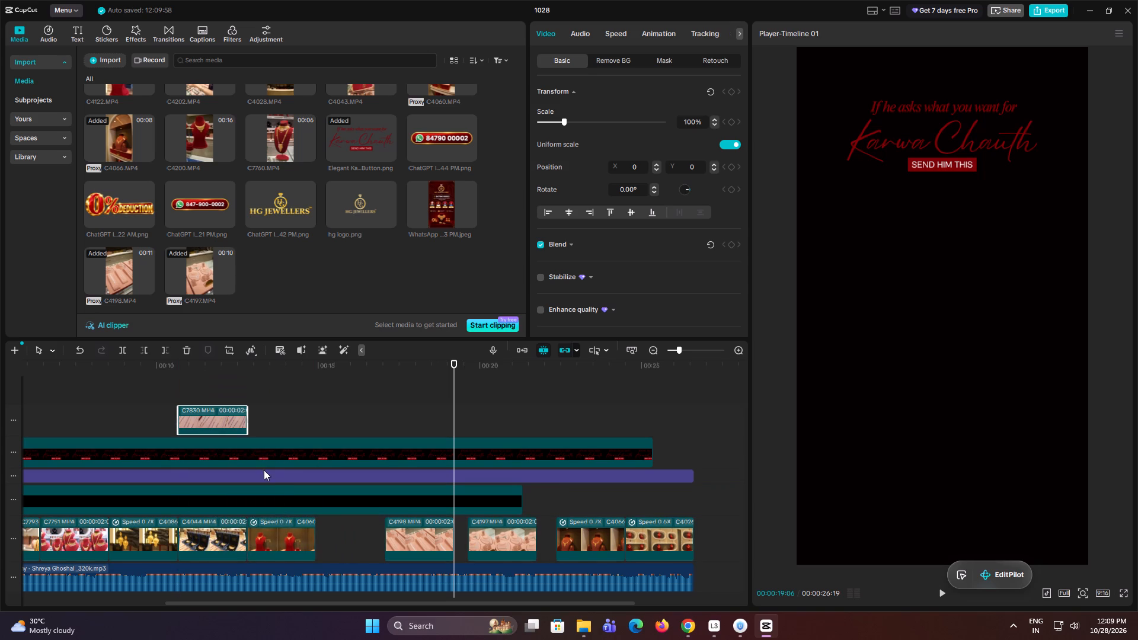
{"action": "left_click_drag", "start_coordinate": [289, 527], "coordinate": [357, 533]}
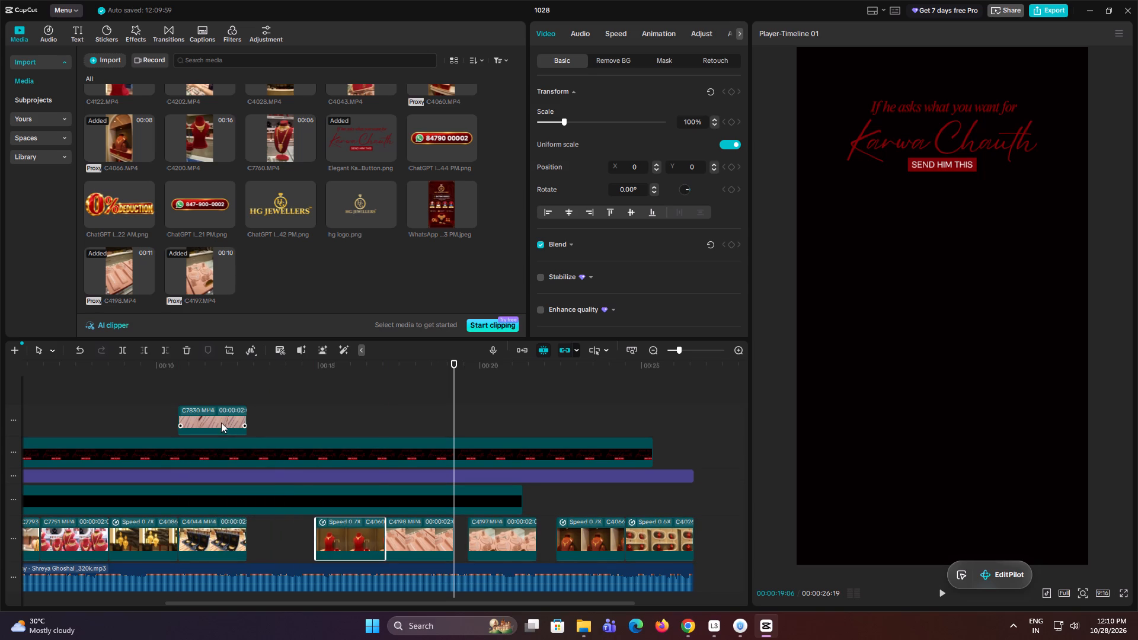
{"action": "left_click_drag", "start_coordinate": [430, 531], "coordinate": [295, 531]}
{"action": "left_click_drag", "start_coordinate": [219, 418], "coordinate": [419, 517]}
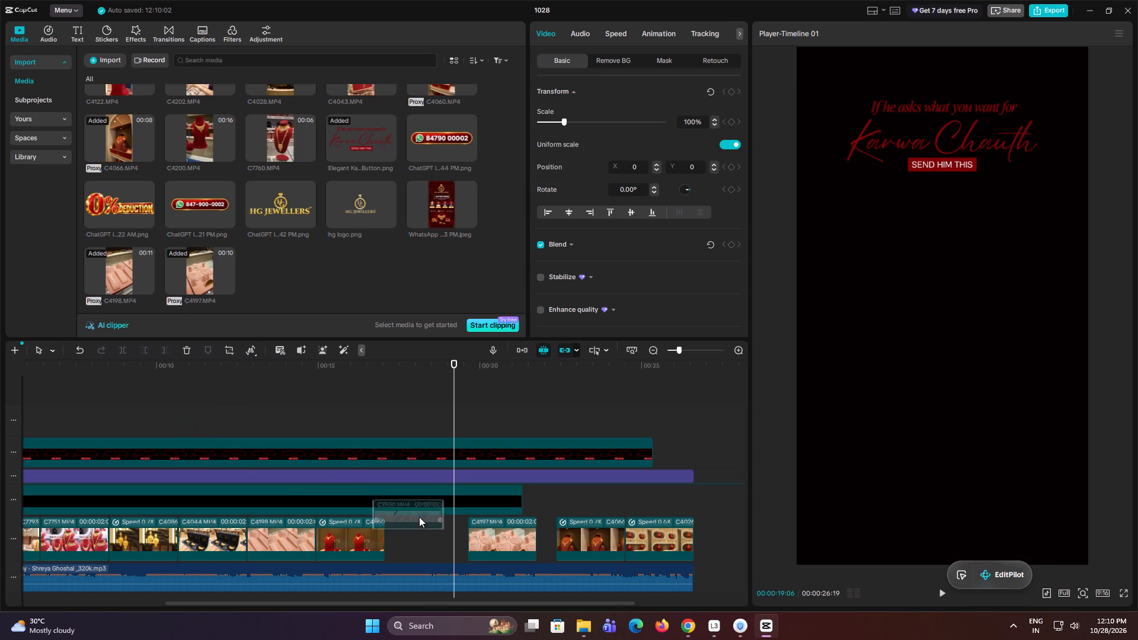
{"action": "left_click_drag", "start_coordinate": [419, 517], "coordinate": [428, 535]}
{"action": "left_click_drag", "start_coordinate": [494, 513], "coordinate": [482, 516]}
Play the reordered section, and move the last two slowed clips back to sit directly after C4197.
{"action": "left_click", "coordinate": [236, 392]}
{"action": "key", "text": "space"}
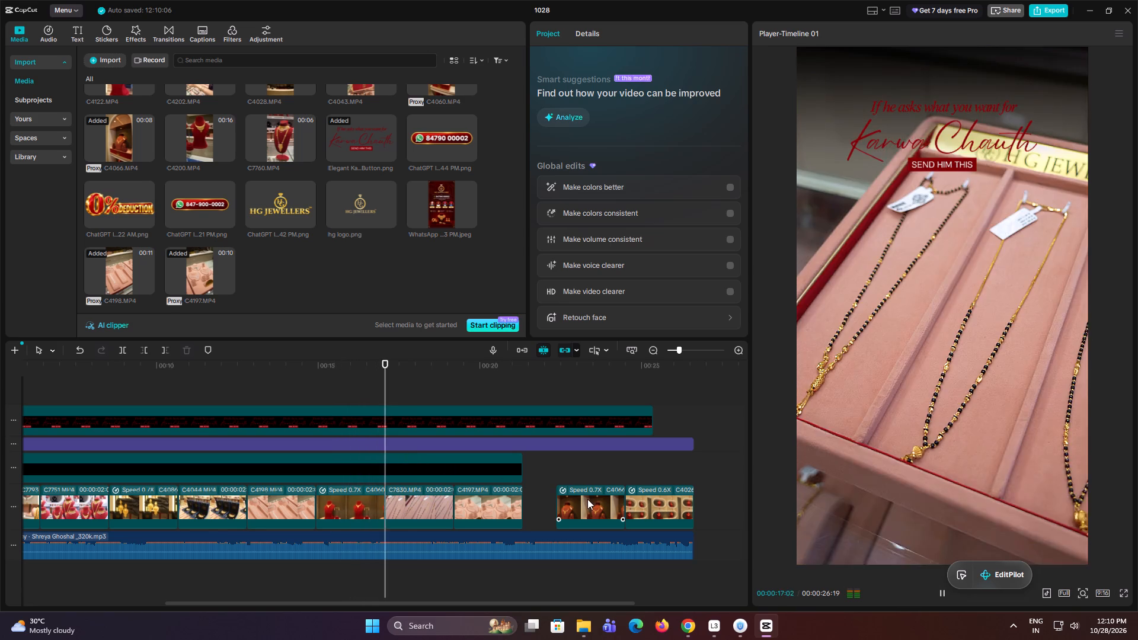
{"action": "left_click_drag", "start_coordinate": [600, 471], "coordinate": [668, 513]}
{"action": "left_click_drag", "start_coordinate": [668, 513], "coordinate": [637, 519]}
{"action": "key", "text": "space"}
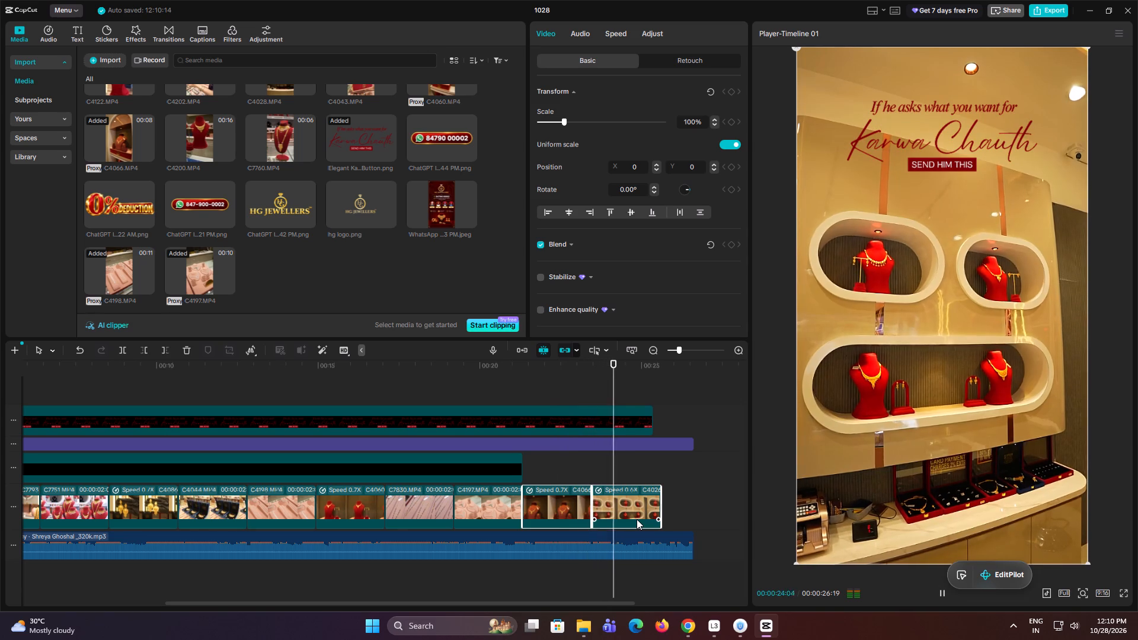
{"action": "key", "text": "space"}
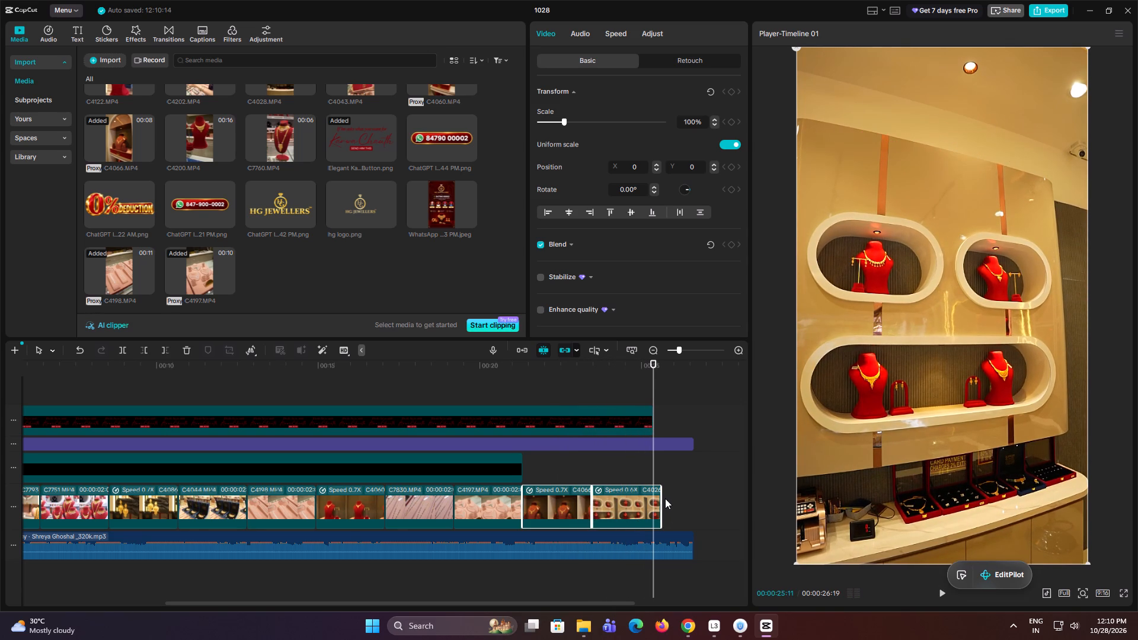
Append the WhatsApp HG Jewellers contact card after the last main-track clip, and extend the Clear II filter to the card's end.
{"action": "key", "text": "space"}
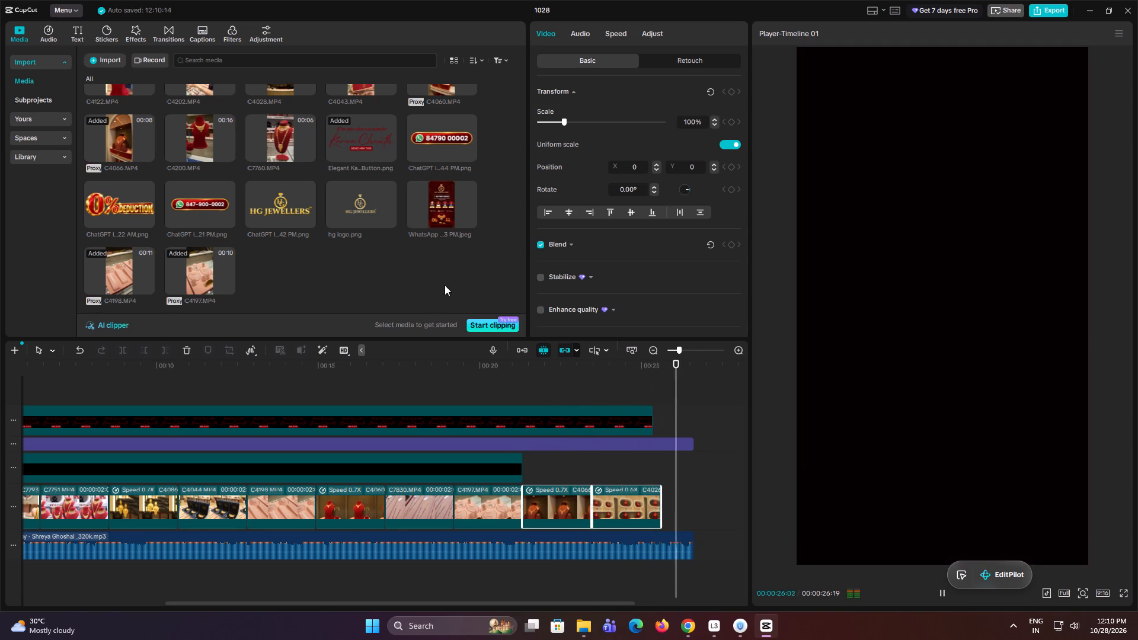
{"action": "left_click_drag", "start_coordinate": [443, 206], "coordinate": [584, 511]}
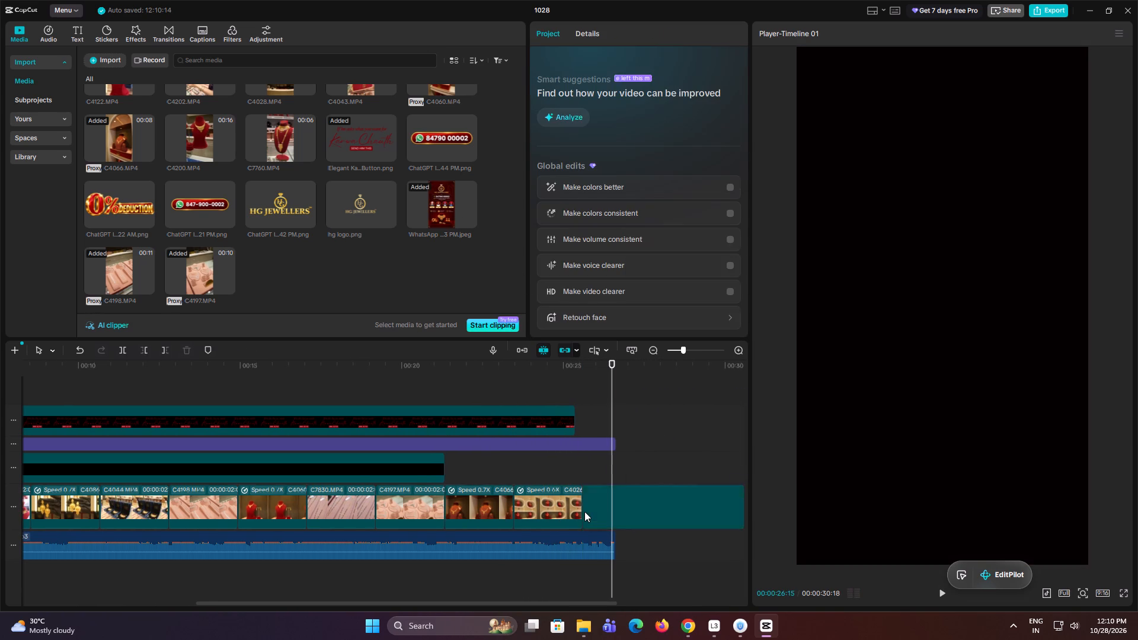
{"action": "left_click_drag", "start_coordinate": [615, 443], "coordinate": [739, 468]}
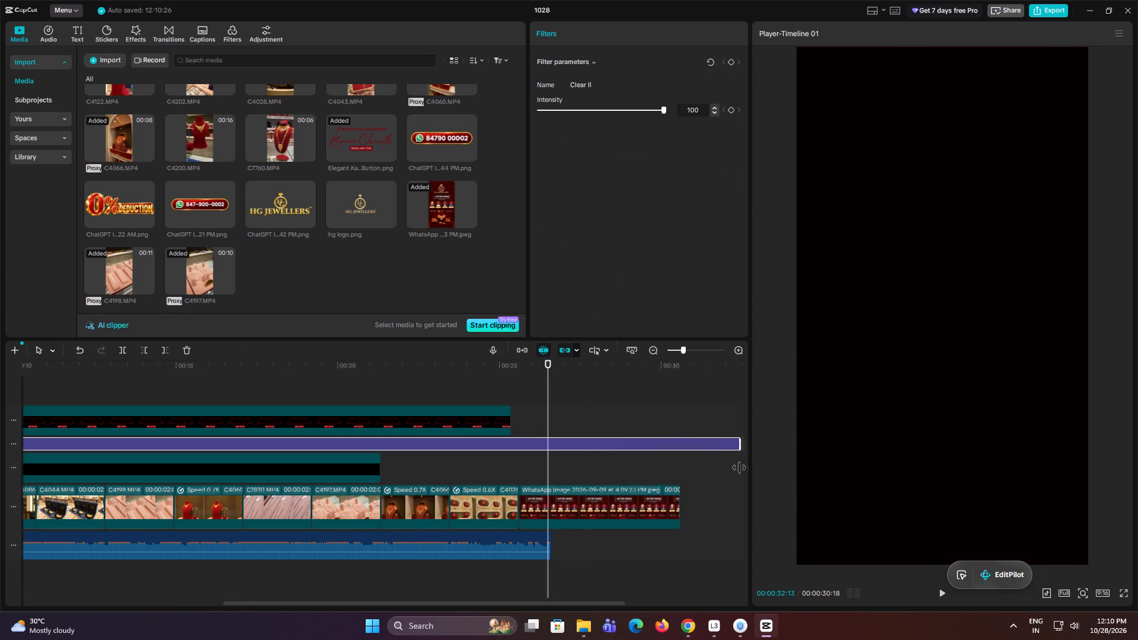
{"action": "left_click_drag", "start_coordinate": [739, 468], "coordinate": [616, 488]}
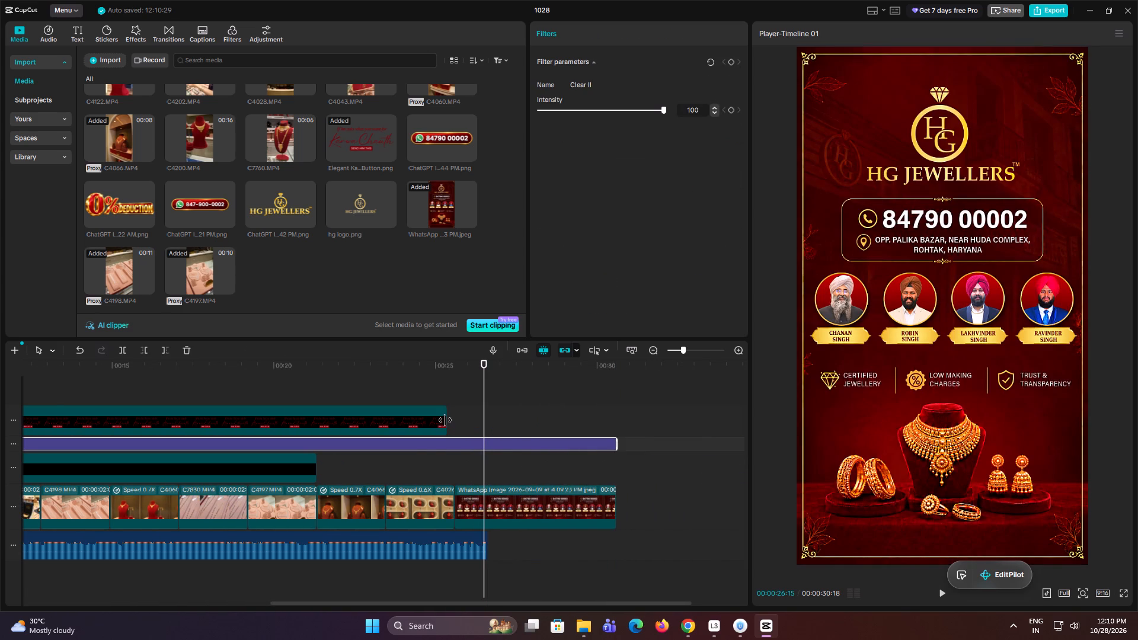
Extend the Karwa Chauth calligraphy and the dark overlay beneath the filter to end where the contact card starts.
{"action": "left_click_drag", "start_coordinate": [446, 418], "coordinate": [449, 428]}
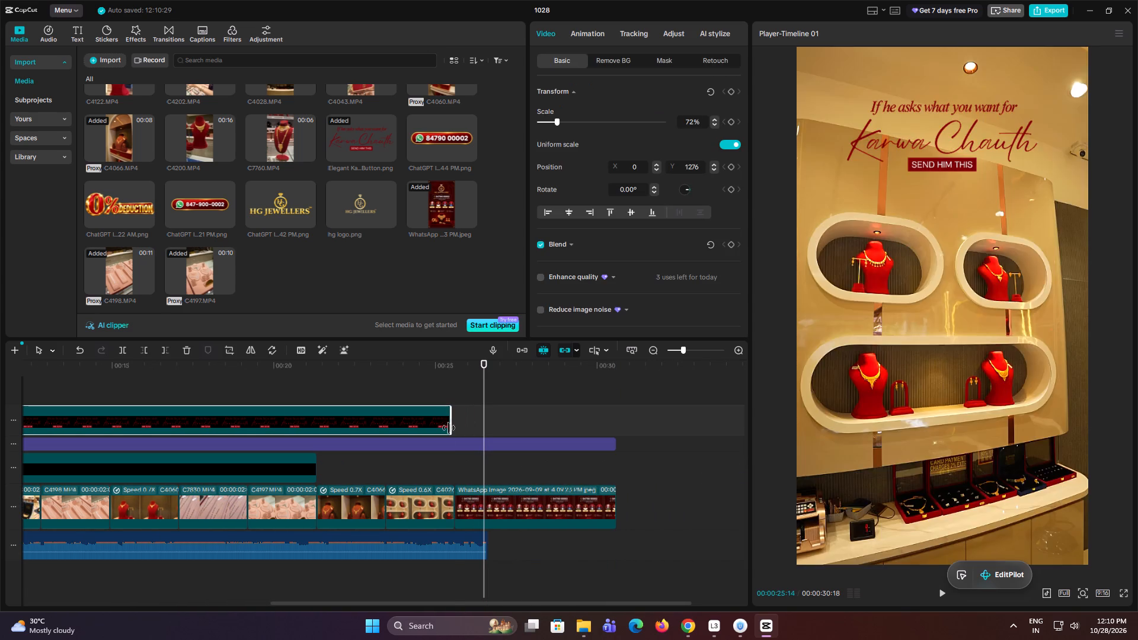
{"action": "left_click_drag", "start_coordinate": [449, 428], "coordinate": [453, 428]}
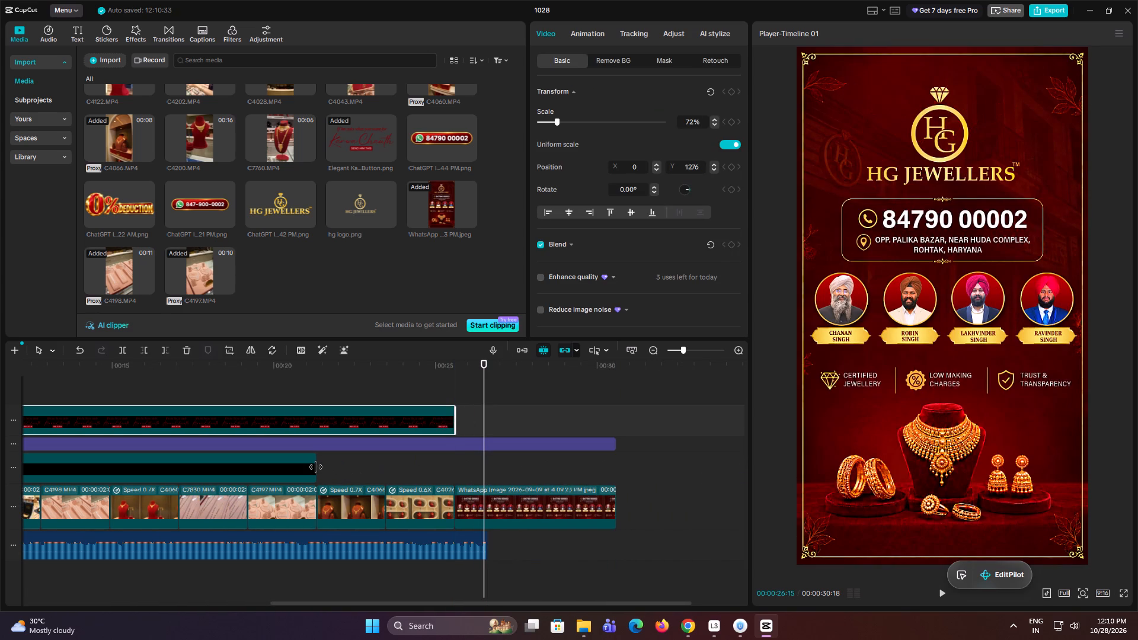
{"action": "left_click_drag", "start_coordinate": [315, 467], "coordinate": [450, 486]}
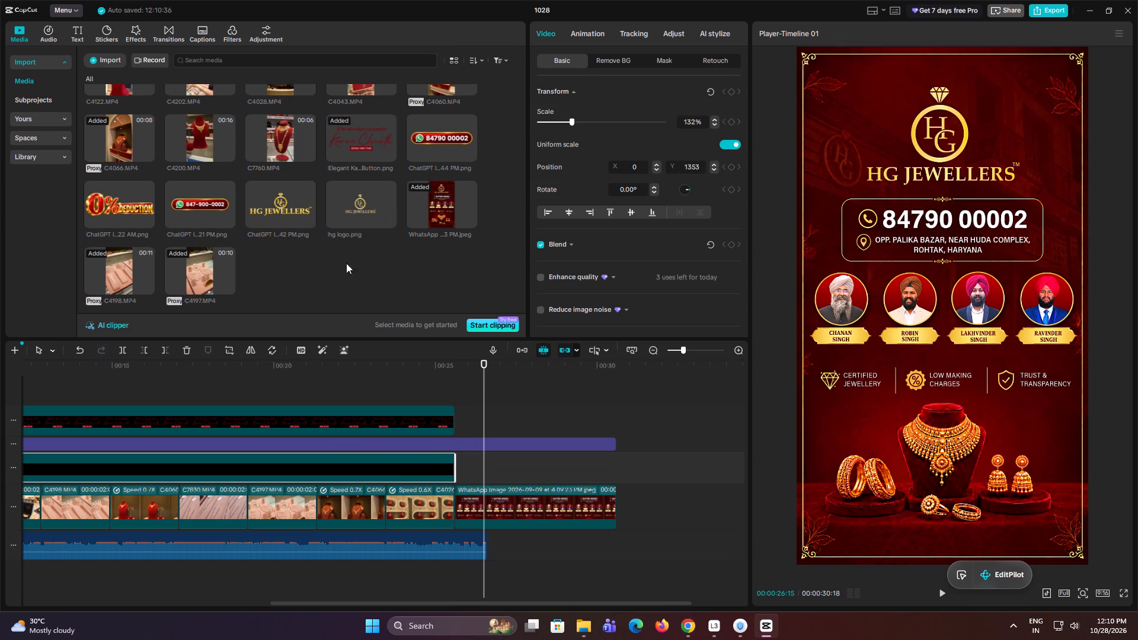
Add hg logo.png on a new track above the calligraphy, scale it to 28%, and place it in the video frame's upper-right corner.
{"action": "left_click_drag", "start_coordinate": [354, 207], "coordinate": [98, 391]}
{"action": "left_click", "coordinate": [154, 388]}
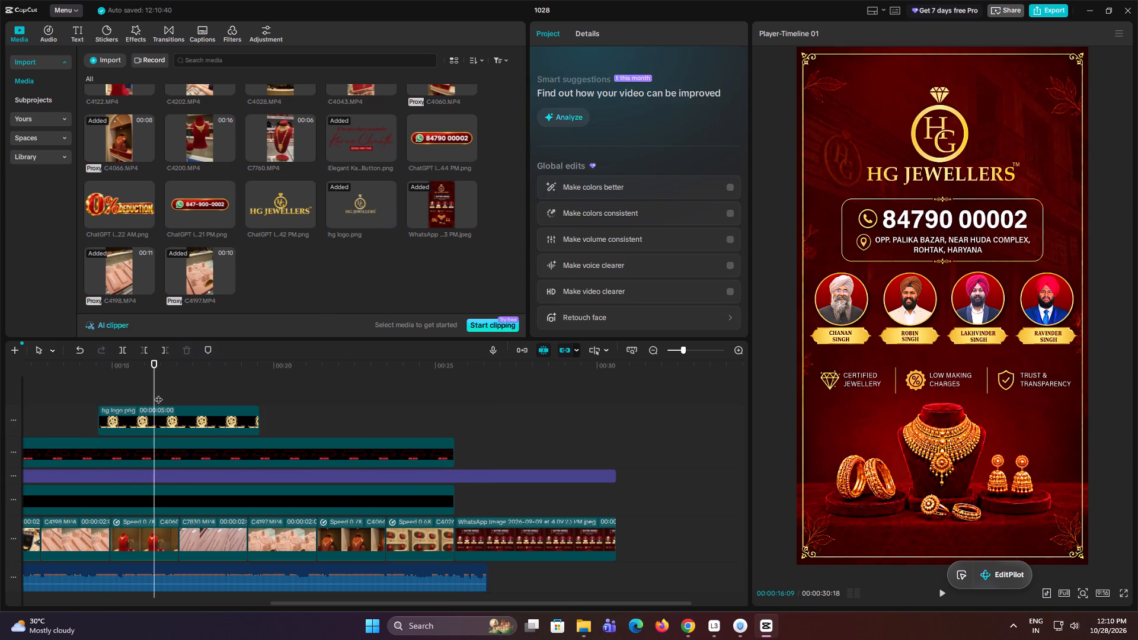
{"action": "left_click", "coordinate": [164, 414]}
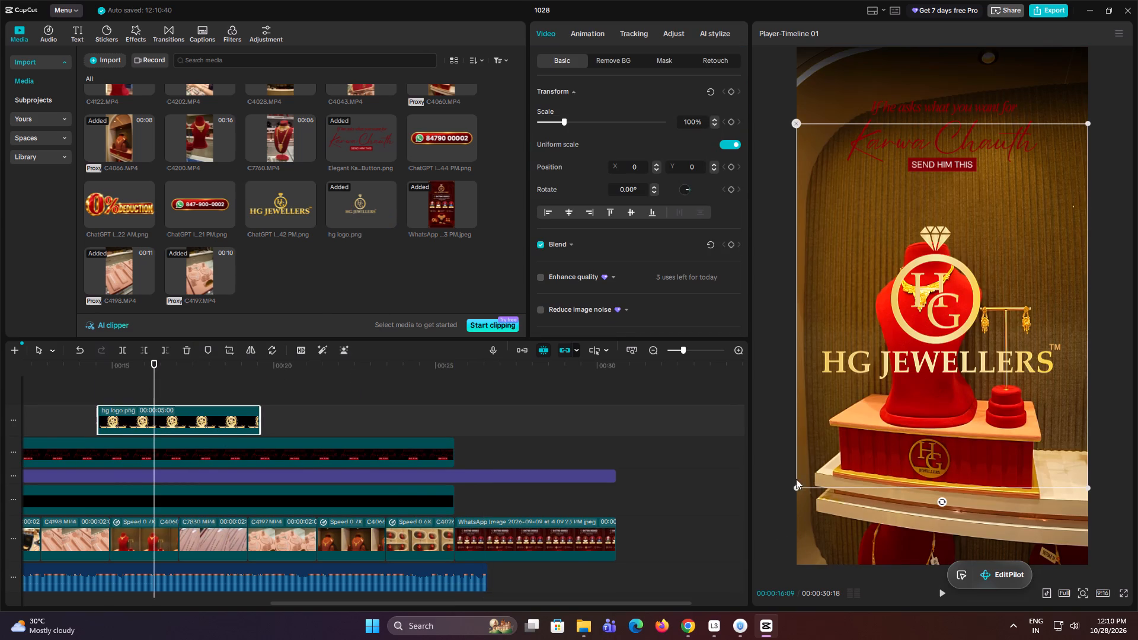
{"action": "left_click_drag", "start_coordinate": [794, 488], "coordinate": [965, 319]}
{"action": "left_click_drag", "start_coordinate": [960, 330], "coordinate": [1066, 95]}
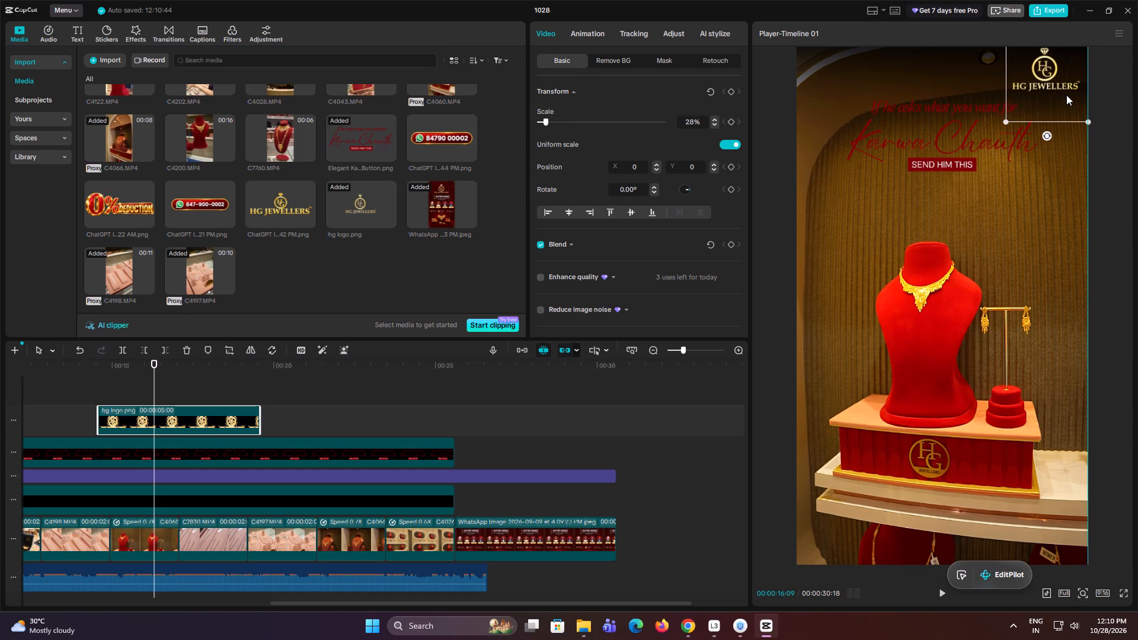
{"action": "left_click_drag", "start_coordinate": [1066, 95], "coordinate": [1066, 100]}
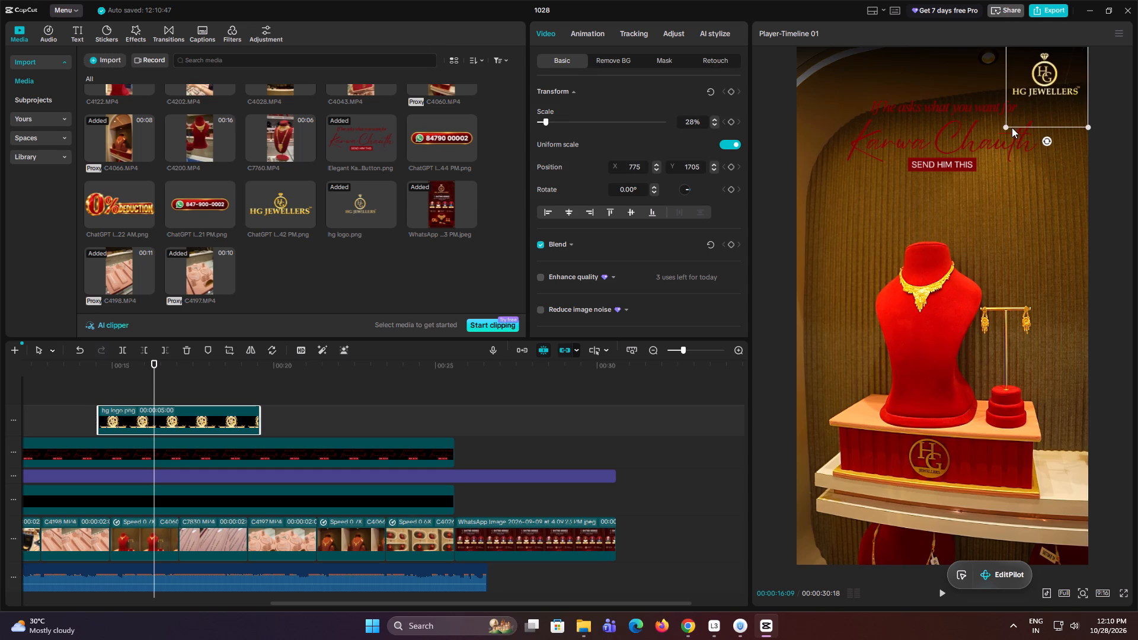
Scale the hg logo to 26% and extend its clip from the timeline start to where the contact card begins.
{"action": "left_click_drag", "start_coordinate": [1005, 126], "coordinate": [1015, 123]}
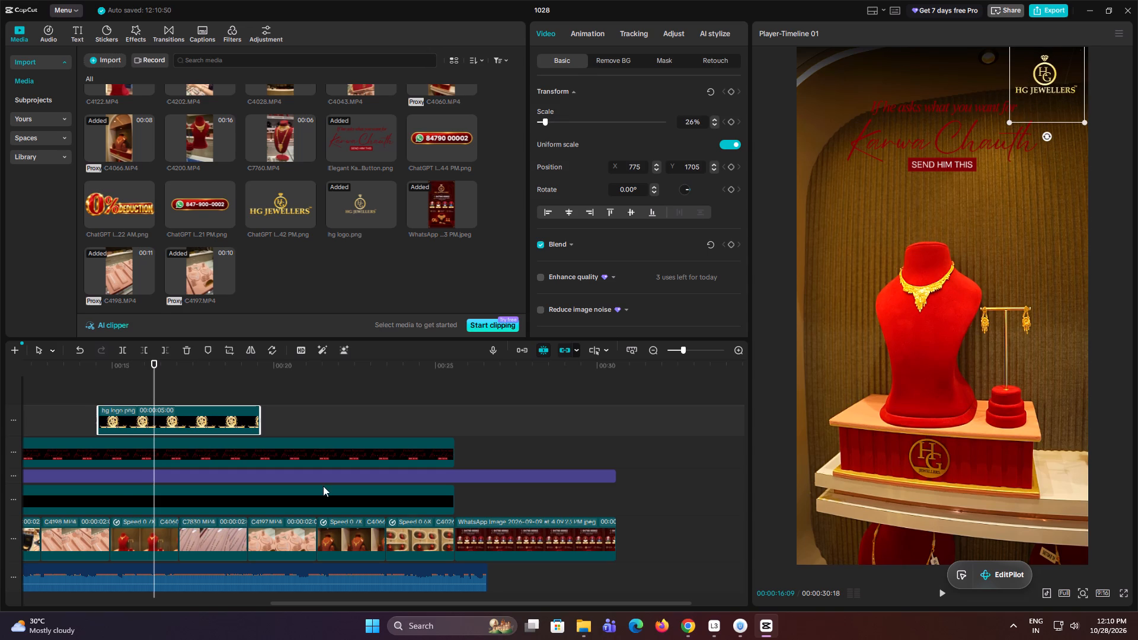
{"action": "left_click_drag", "start_coordinate": [100, 420], "coordinate": [0, 437]}
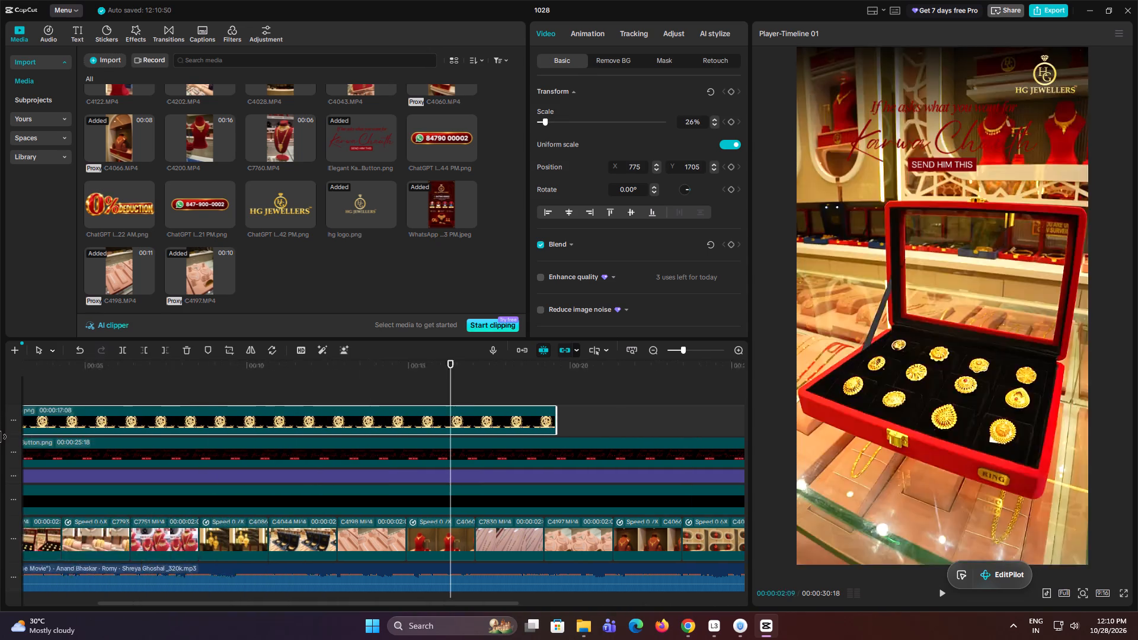
{"action": "left_click_drag", "start_coordinate": [0, 437], "coordinate": [15, 443]}
{"action": "left_click_drag", "start_coordinate": [685, 351], "coordinate": [679, 351]}
{"action": "left_click_drag", "start_coordinate": [328, 413], "coordinate": [410, 406]}
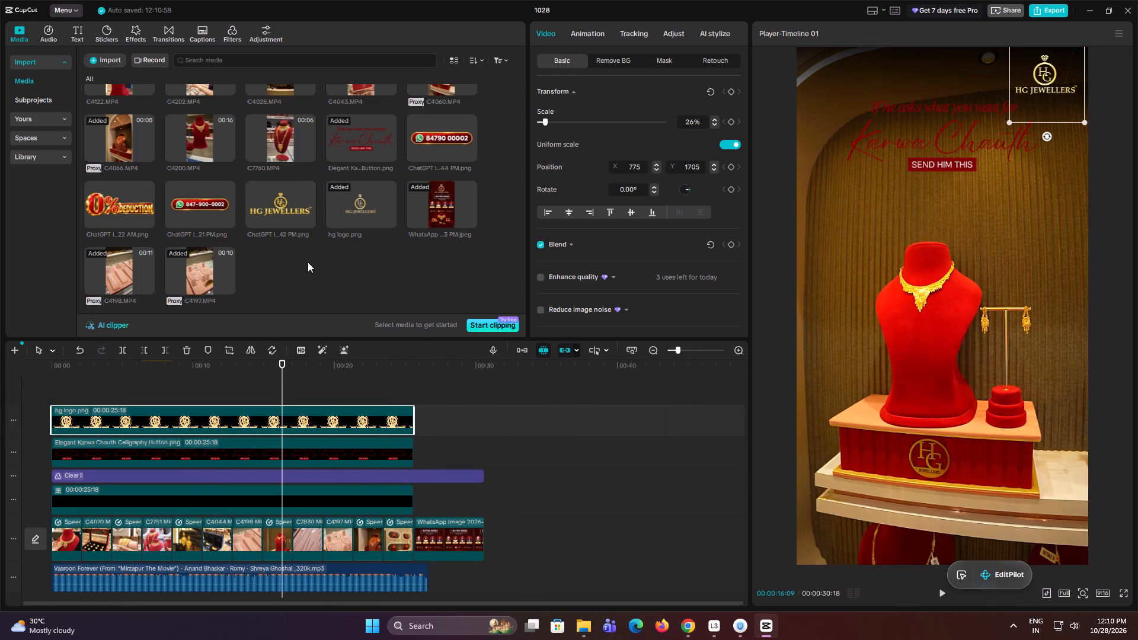
Add the WhatsApp number banner (ChatGPT image ending 44 PM.png) on a new track above the logo, from the start to the contact card.
{"action": "left_click_drag", "start_coordinate": [203, 206], "coordinate": [49, 384]}
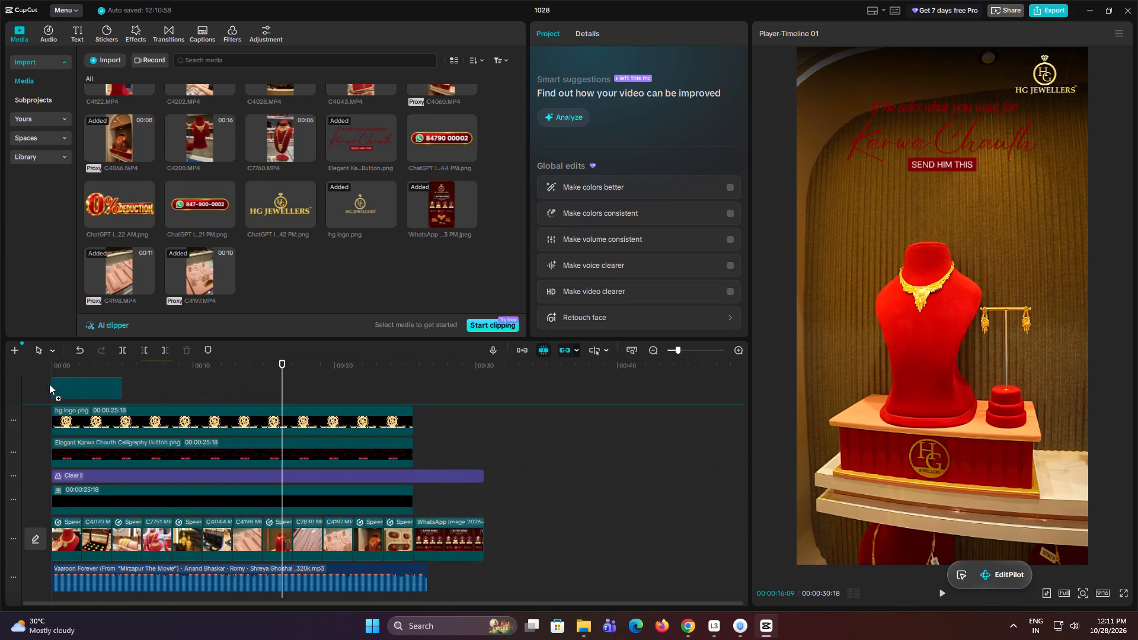
{"action": "left_click_drag", "start_coordinate": [49, 384], "coordinate": [231, 193]}
{"action": "left_click_drag", "start_coordinate": [431, 140], "coordinate": [49, 382]}
{"action": "left_click_drag", "start_coordinate": [122, 422], "coordinate": [408, 462]}
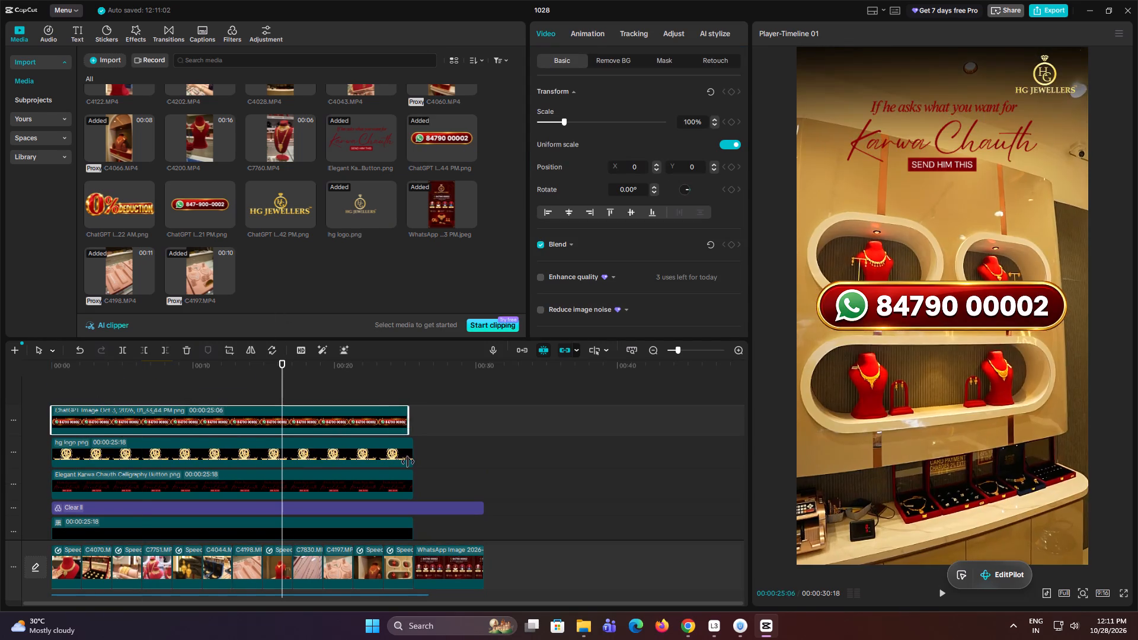
{"action": "left_click_drag", "start_coordinate": [408, 462], "coordinate": [412, 462]}
Scale the WhatsApp number banner to 53% and place it near the horizontal centre in the lower part of the video frame.
{"action": "left_click_drag", "start_coordinate": [797, 351], "coordinate": [860, 328]}
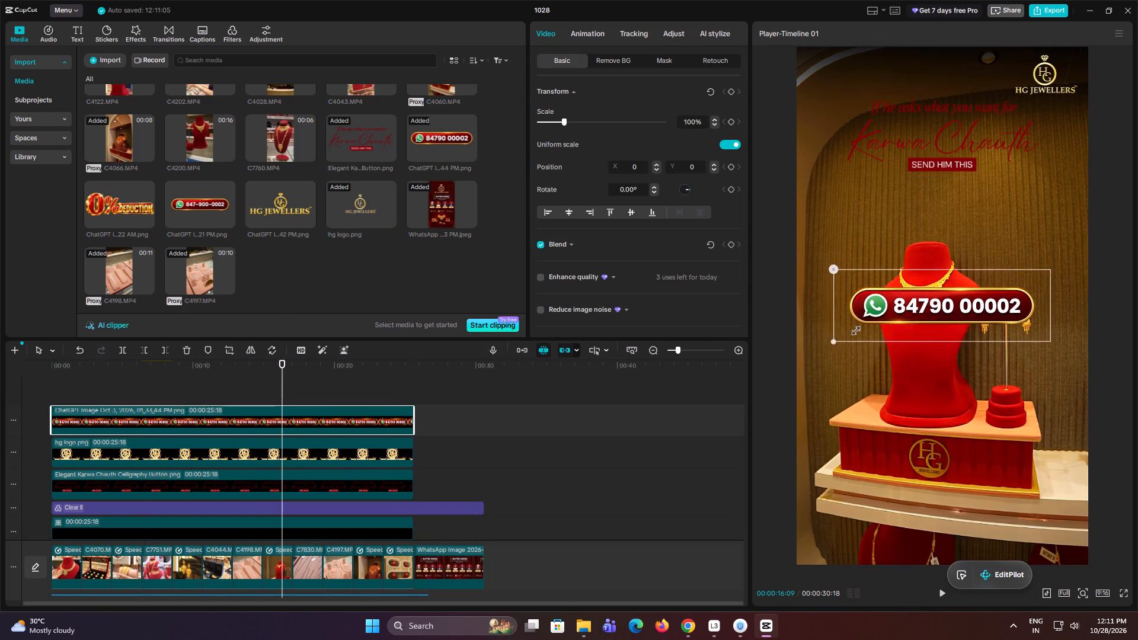
{"action": "left_click_drag", "start_coordinate": [860, 328], "coordinate": [906, 318]}
{"action": "left_click_drag", "start_coordinate": [933, 321], "coordinate": [941, 446]}
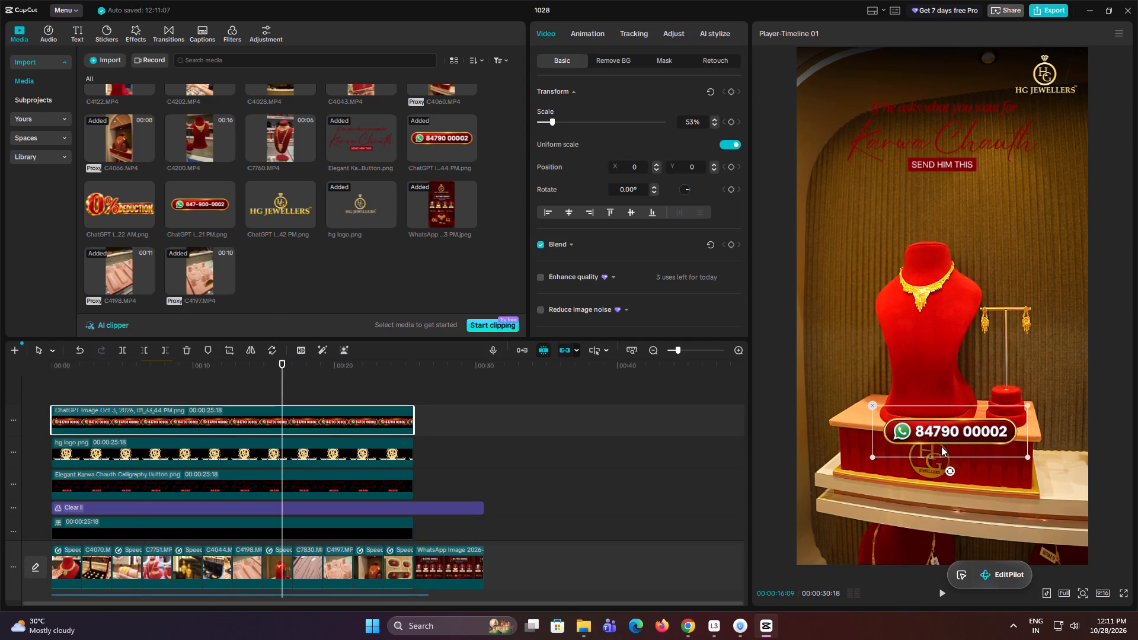
{"action": "left_click_drag", "start_coordinate": [941, 446], "coordinate": [931, 469]}
Play the reel from the start to check the logo and number banner, lowering the system volume during playback.
{"action": "left_click", "coordinate": [334, 389]}
{"action": "left_click_drag", "start_coordinate": [334, 389], "coordinate": [0, 507]}
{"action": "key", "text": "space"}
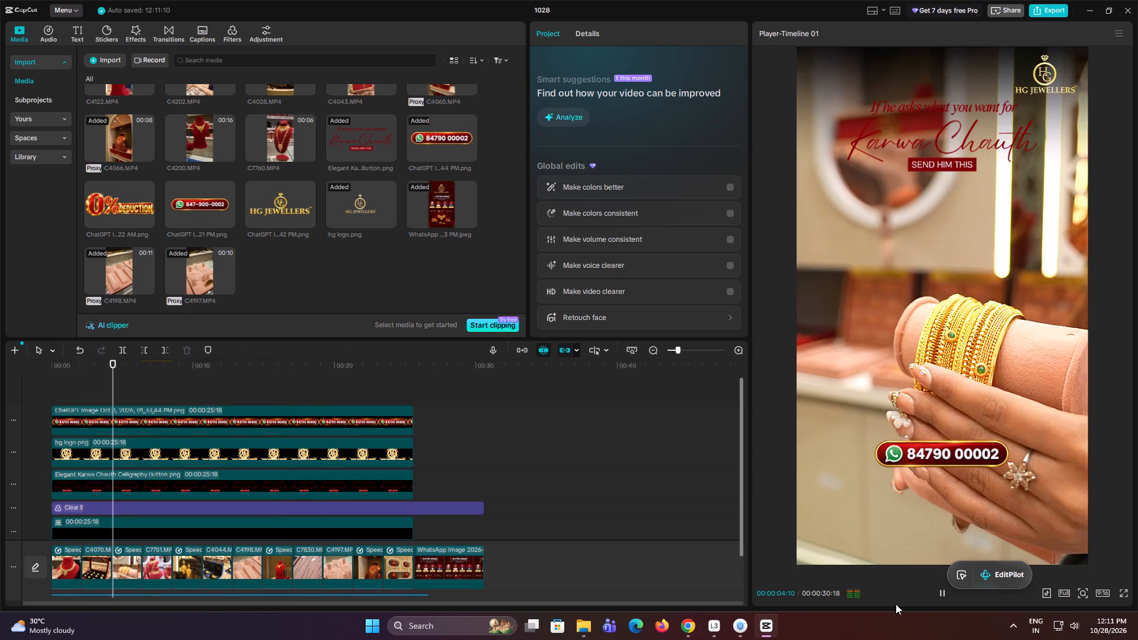
{"action": "left_click", "coordinate": [1067, 622]}
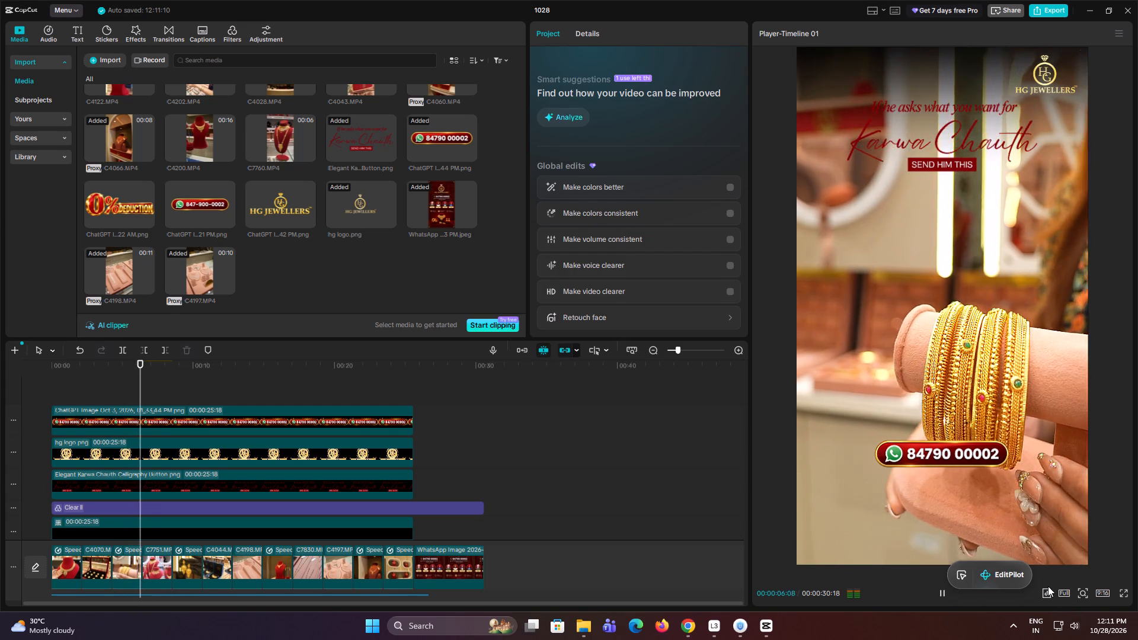
{"action": "left_click", "coordinate": [1073, 626]}
{"action": "left_click_drag", "start_coordinate": [1015, 552], "coordinate": [993, 556]}
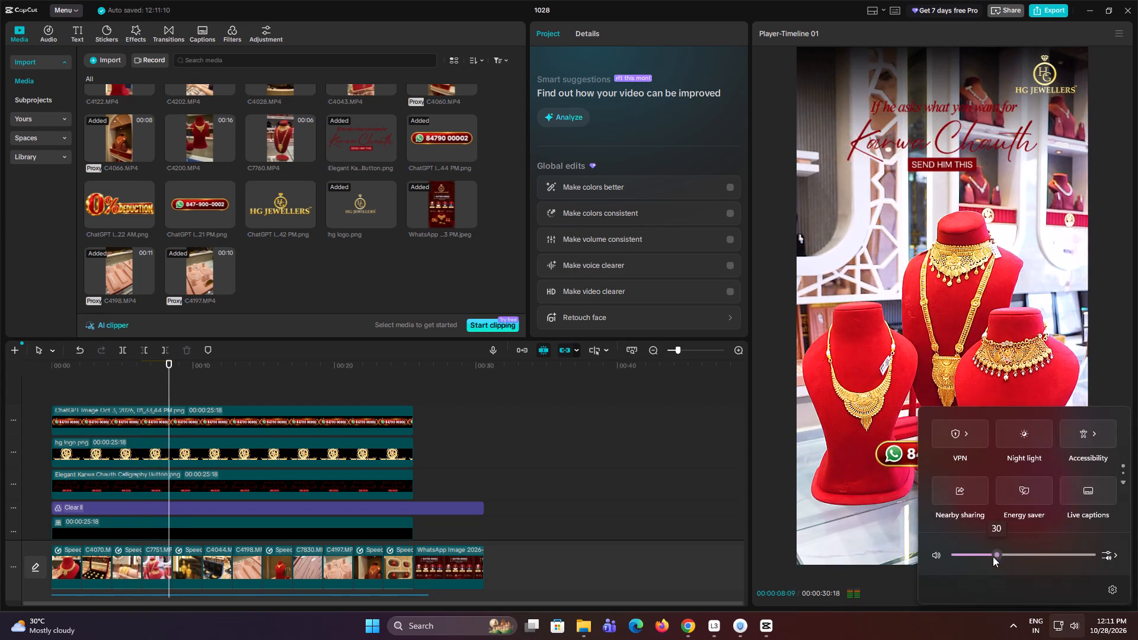
{"action": "left_click_drag", "start_coordinate": [993, 556], "coordinate": [986, 558]}
Extend the Vaaroon Forever audio clip beneath the contact card towards the card's end.
{"action": "scroll", "coordinate": [256, 417], "scroll_direction": "down", "scroll_amount": 4}
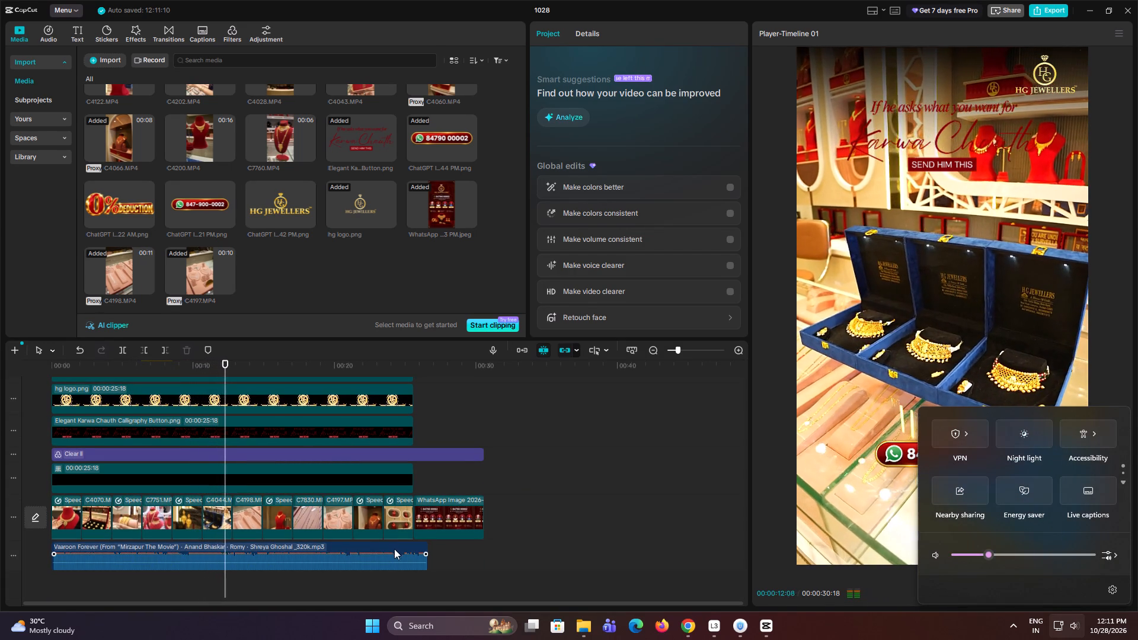
{"action": "left_click", "coordinate": [410, 553]}
{"action": "left_click_drag", "start_coordinate": [427, 546], "coordinate": [474, 549]}
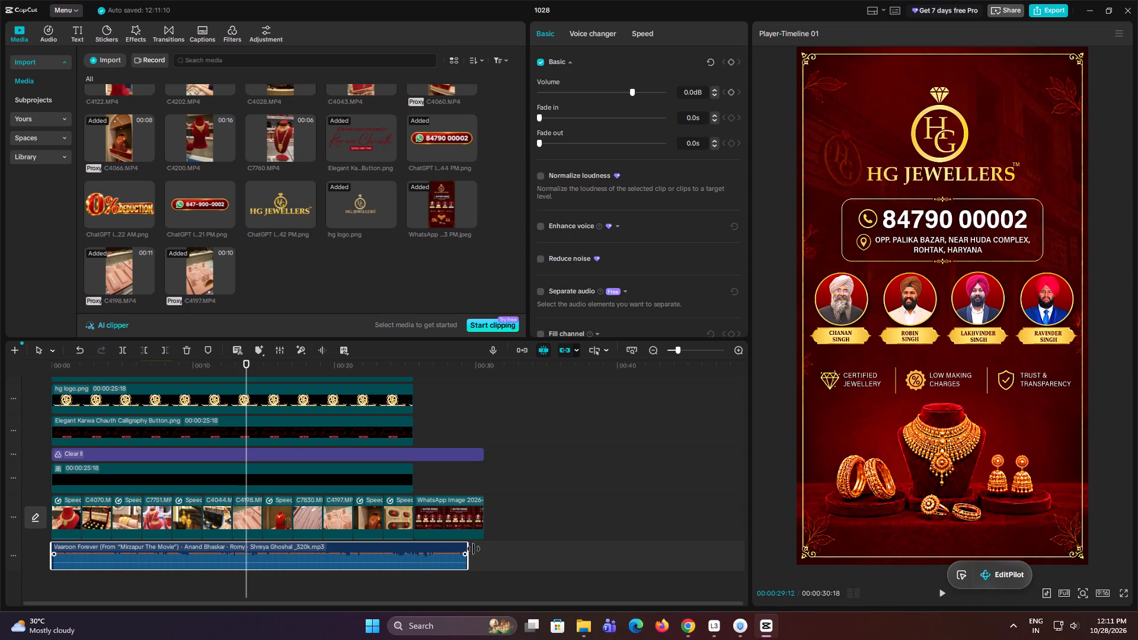
Extend the Vaaroon Forever song to finish at the end of the contact card.
{"action": "left_click_drag", "start_coordinate": [474, 549], "coordinate": [481, 549]}
Keyframe a zoom-out on the contact card from 139% scale at its start to 101% about one second in.
{"action": "left_click", "coordinate": [433, 516]}
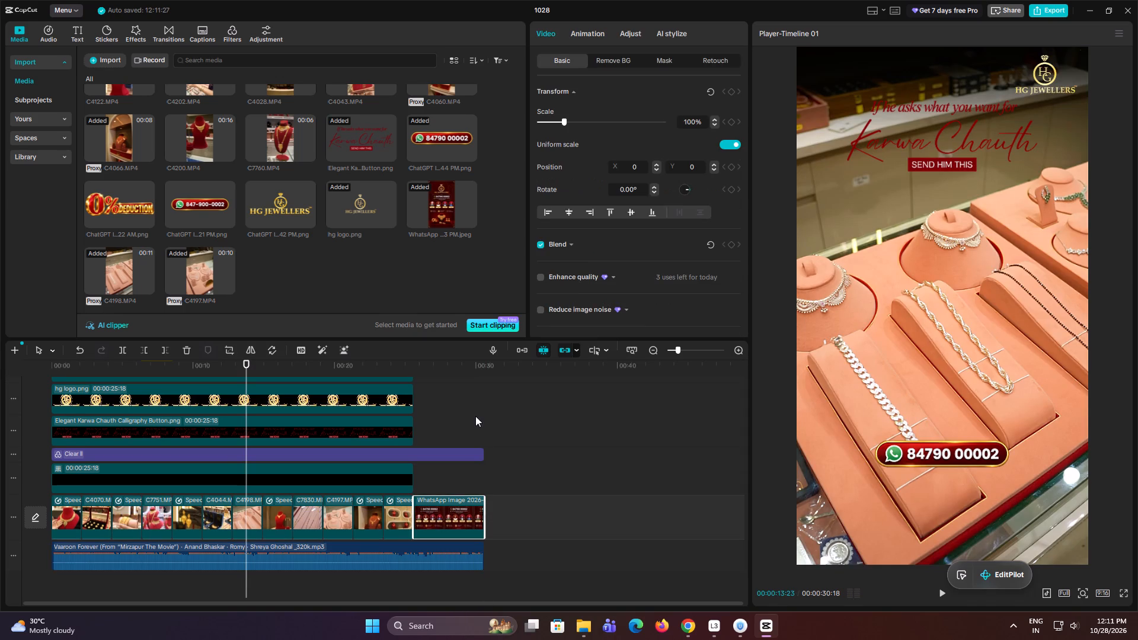
{"action": "left_click", "coordinate": [449, 384]}
{"action": "left_click", "coordinate": [428, 524]}
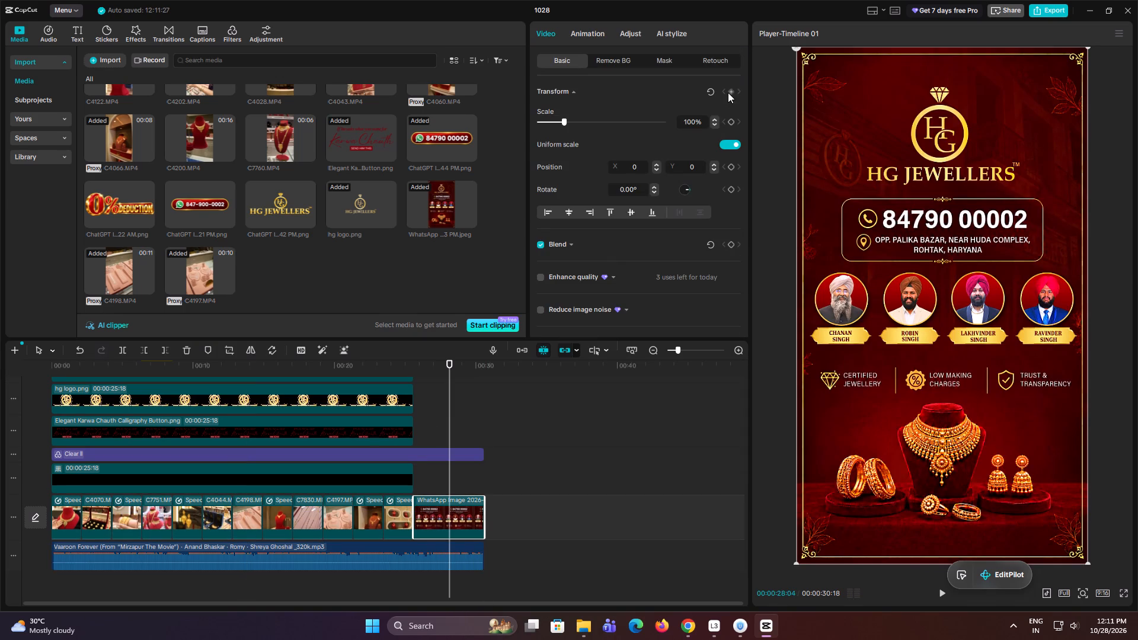
{"action": "left_click", "coordinate": [731, 88]}
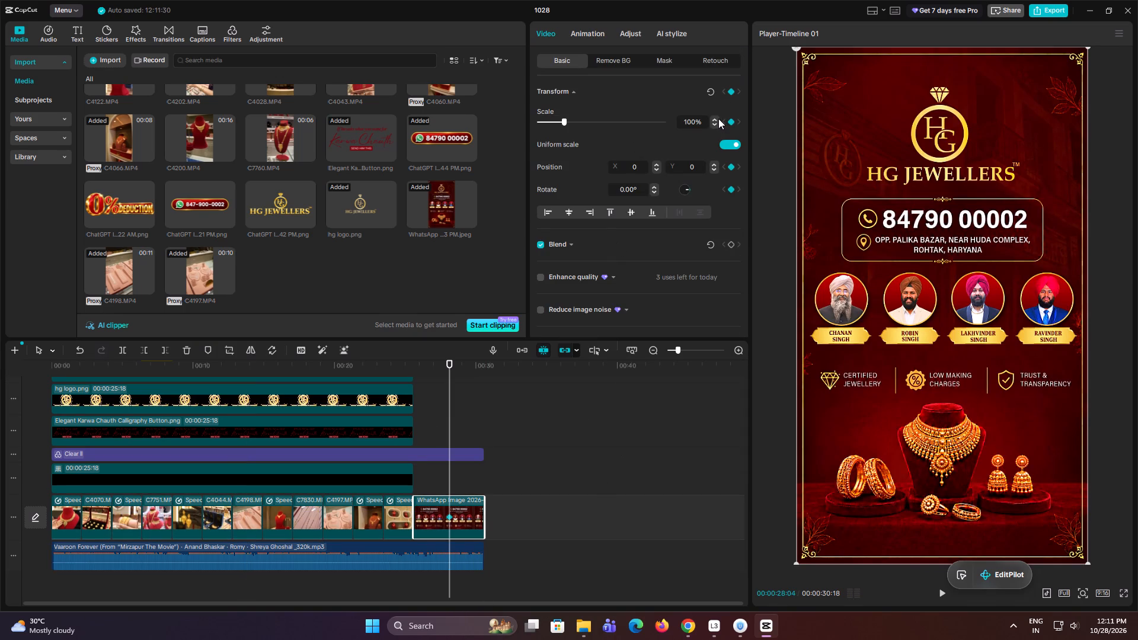
{"action": "left_click", "coordinate": [717, 118]}
{"action": "left_click_drag", "start_coordinate": [446, 412], "coordinate": [428, 415]}
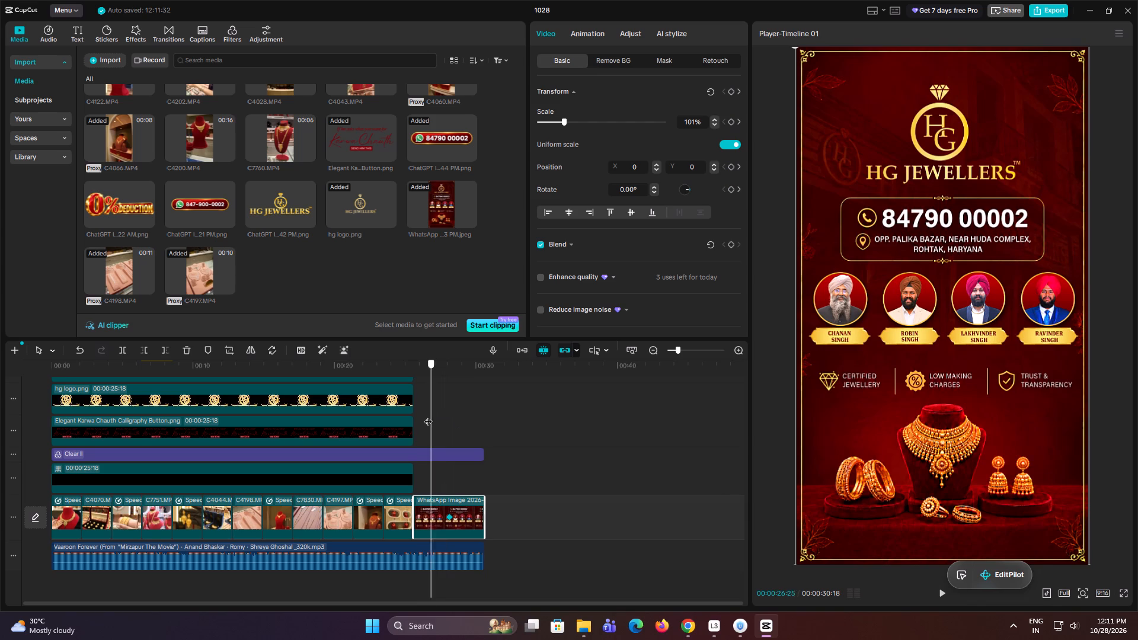
{"action": "left_click_drag", "start_coordinate": [428, 415], "coordinate": [417, 424]}
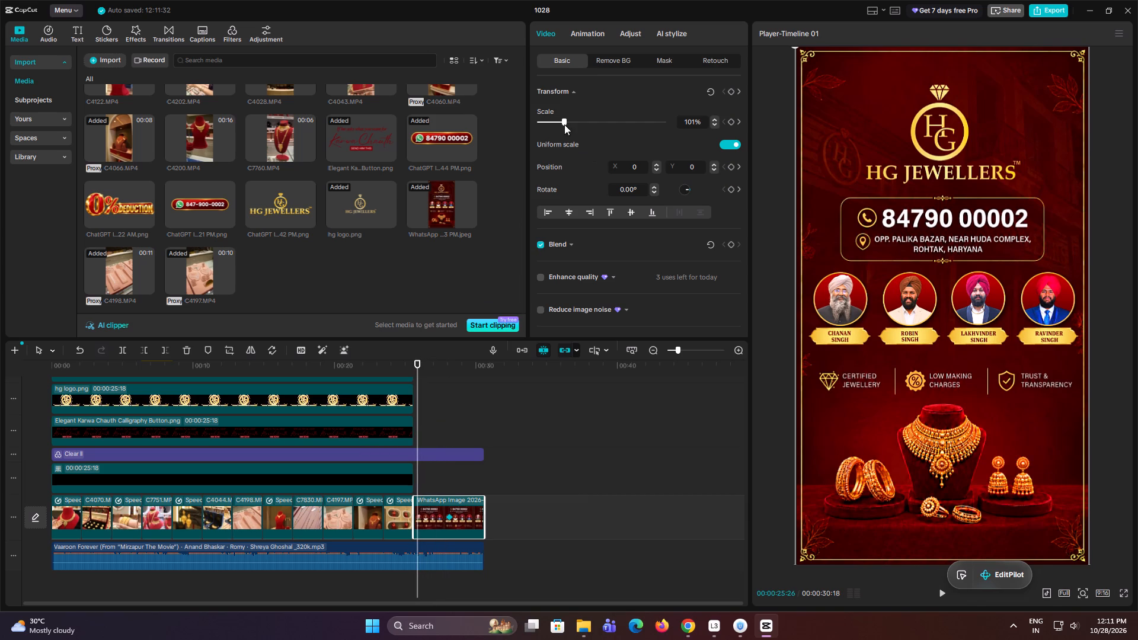
{"action": "left_click_drag", "start_coordinate": [568, 123], "coordinate": [575, 125]}
{"action": "left_click_drag", "start_coordinate": [418, 517], "coordinate": [388, 523]}
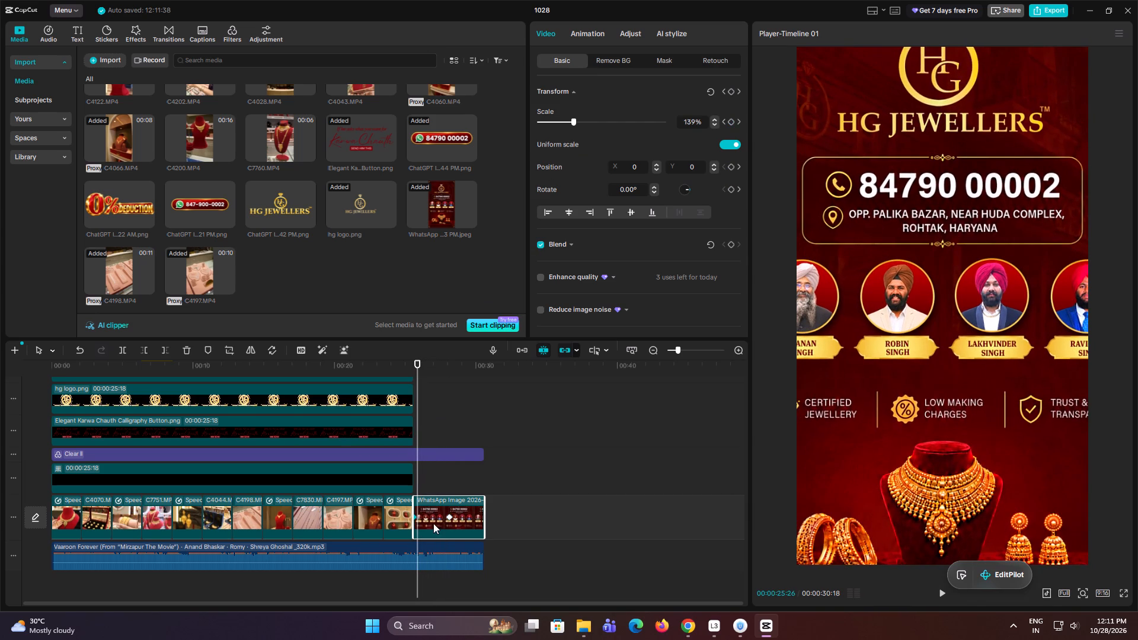
{"action": "left_click_drag", "start_coordinate": [452, 517], "coordinate": [428, 523]}
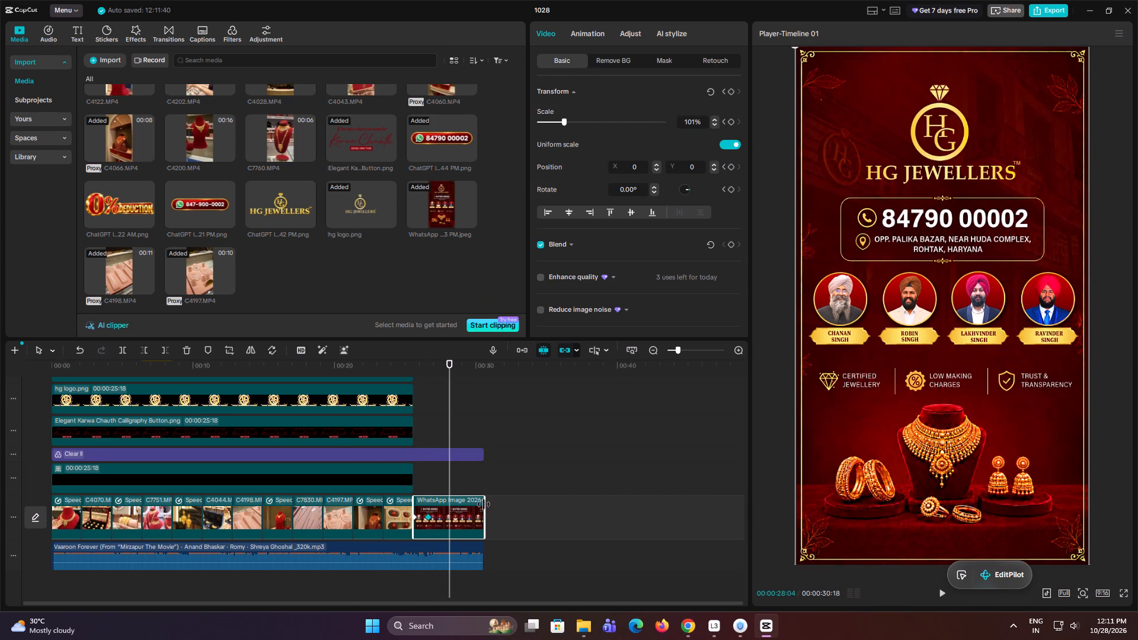
Play the assembled video from the beginning and look through the trending and new video effects.
{"action": "scroll", "coordinate": [458, 484], "scroll_direction": "up", "scroll_amount": 4}
{"action": "left_click", "coordinate": [424, 450]}
{"action": "left_click_drag", "start_coordinate": [424, 450], "coordinate": [0, 557]}
{"action": "key", "text": "space"}
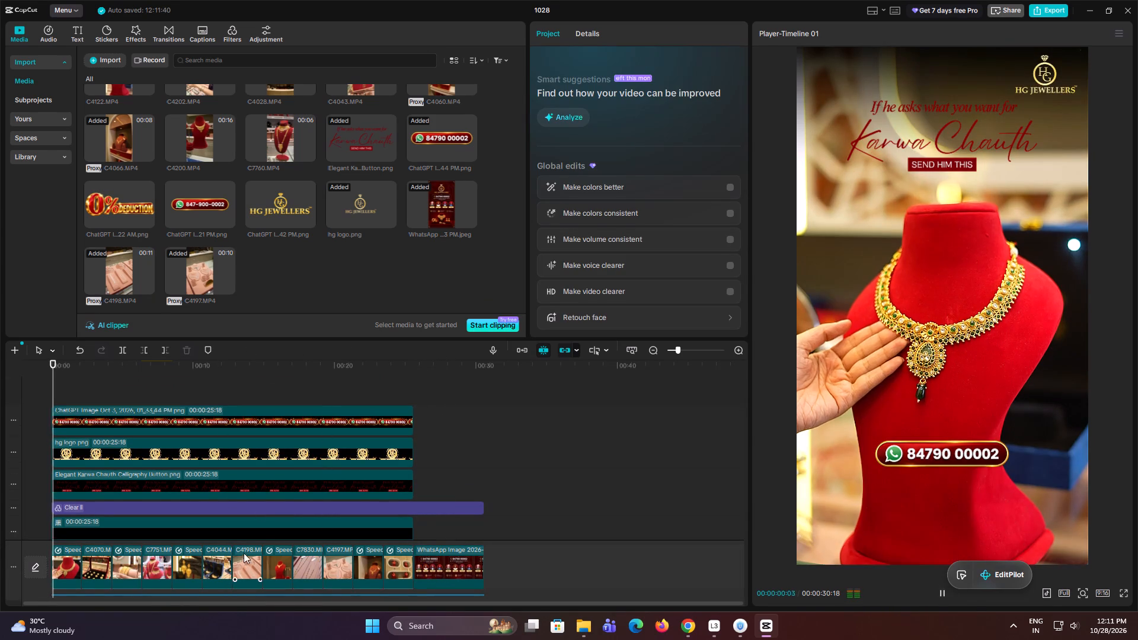
{"action": "key", "text": "space"}
{"action": "scroll", "coordinate": [265, 462], "scroll_direction": "down", "scroll_amount": 5}
{"action": "key", "text": "space"}
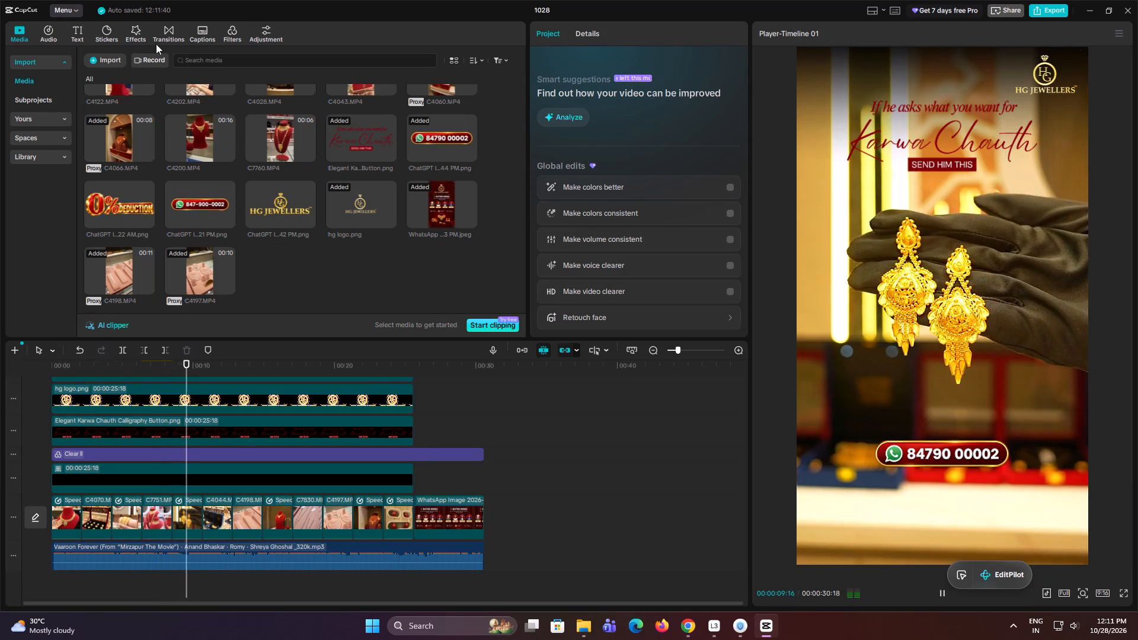
{"action": "left_click", "coordinate": [140, 31]}
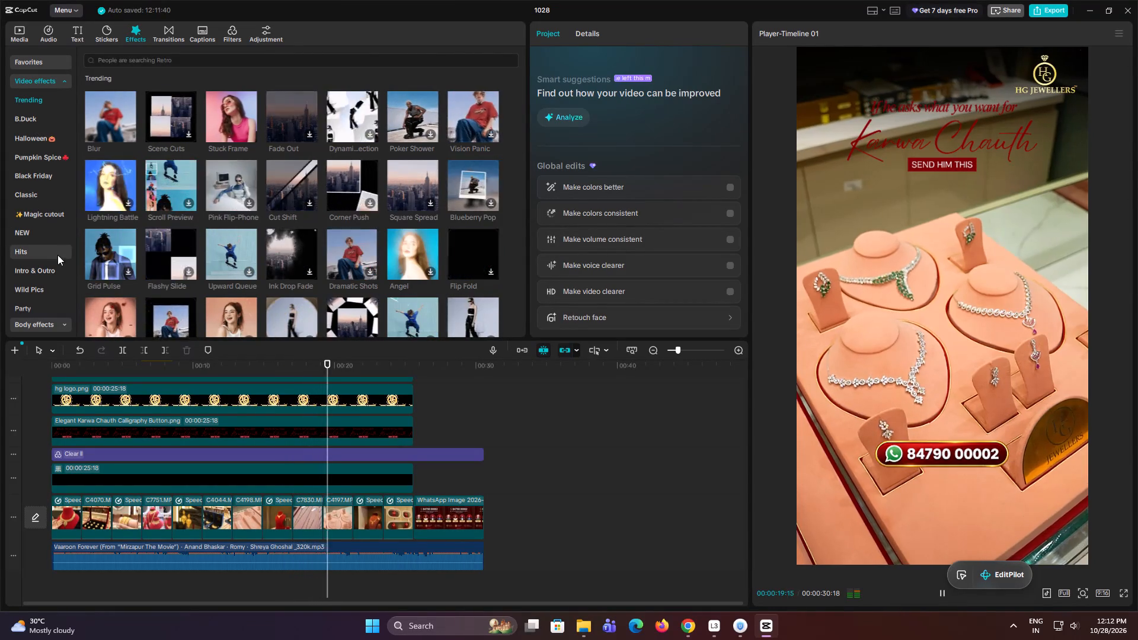
{"action": "left_click", "coordinate": [50, 230]}
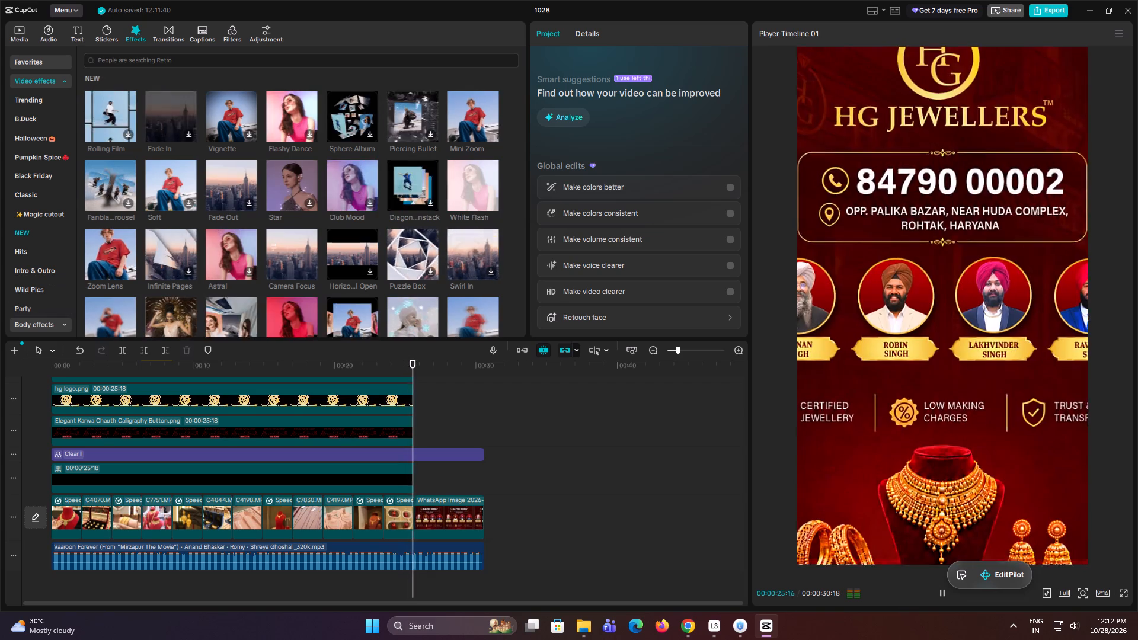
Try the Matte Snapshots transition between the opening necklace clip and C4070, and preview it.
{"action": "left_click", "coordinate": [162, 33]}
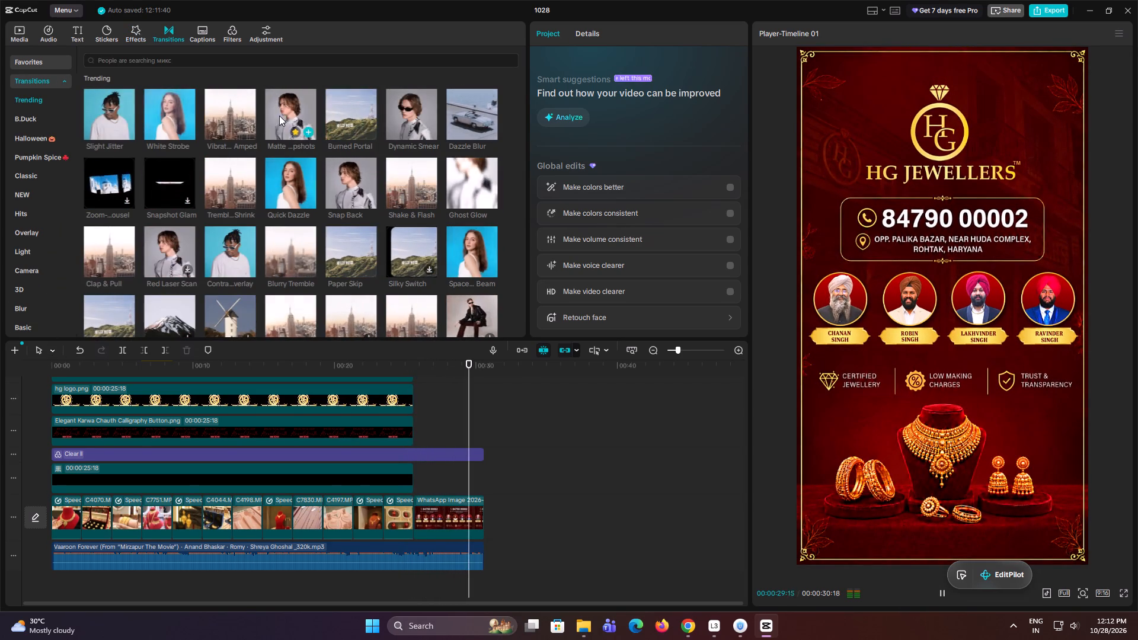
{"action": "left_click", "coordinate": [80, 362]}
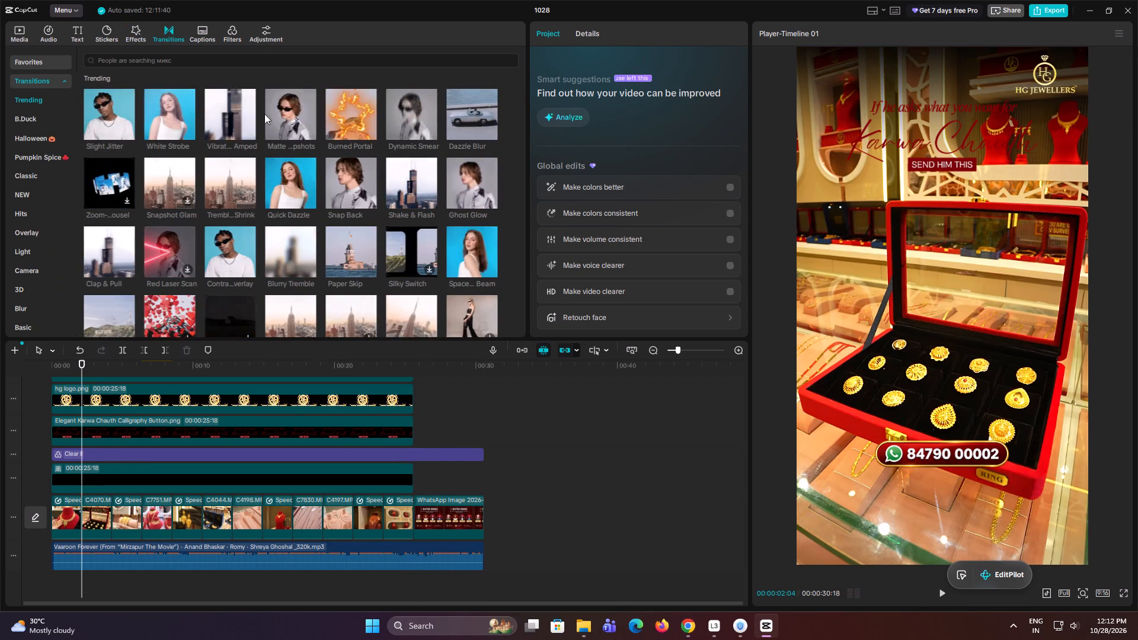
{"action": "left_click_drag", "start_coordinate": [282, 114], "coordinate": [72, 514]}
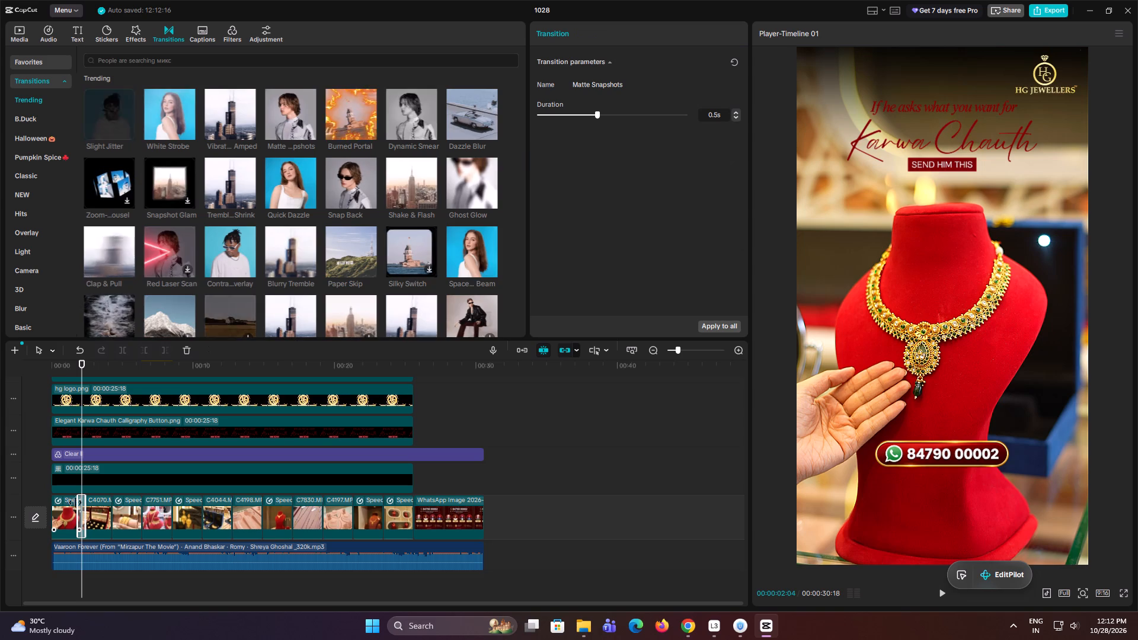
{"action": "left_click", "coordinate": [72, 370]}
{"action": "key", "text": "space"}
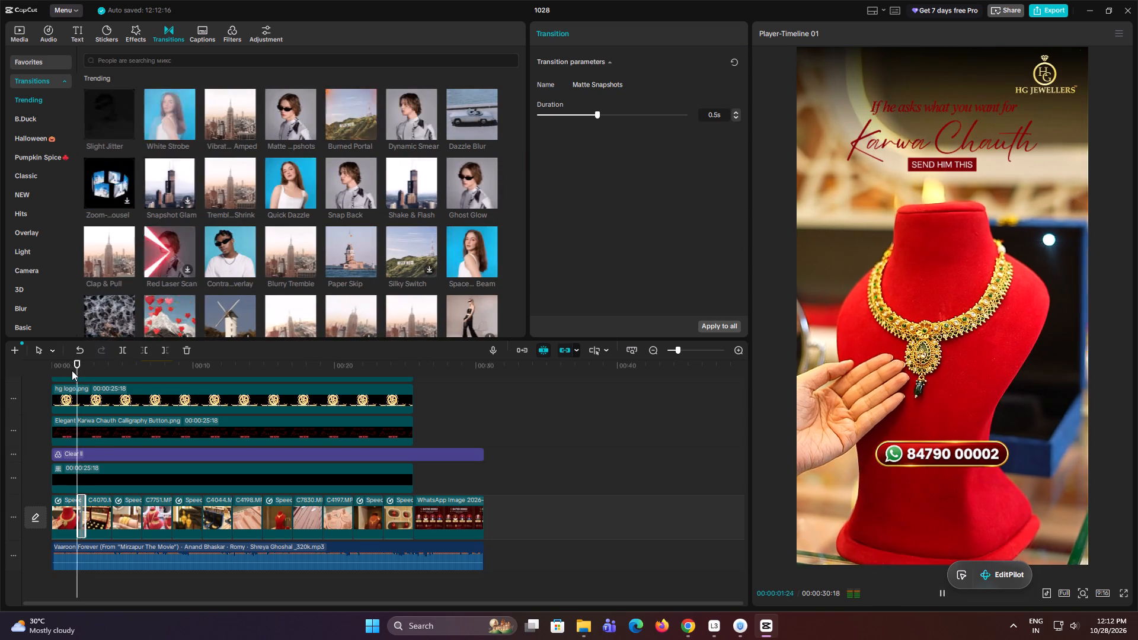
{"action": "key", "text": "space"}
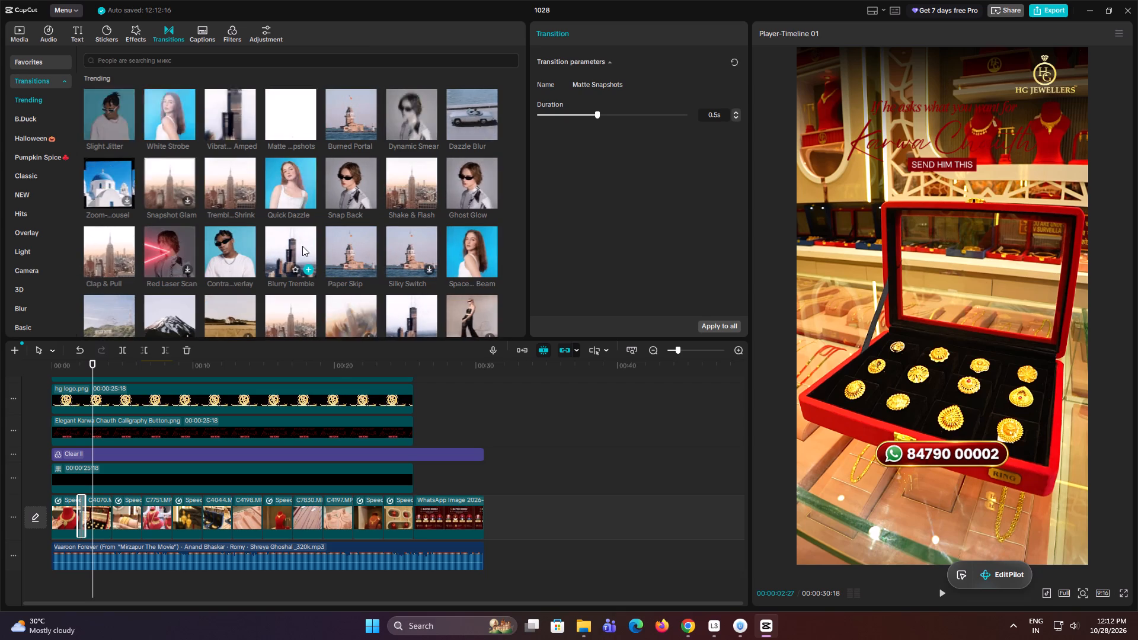
Apply the Light Flare transition between the opening necklace clip and C4070, and preview the cut.
{"action": "left_click", "coordinate": [34, 255]}
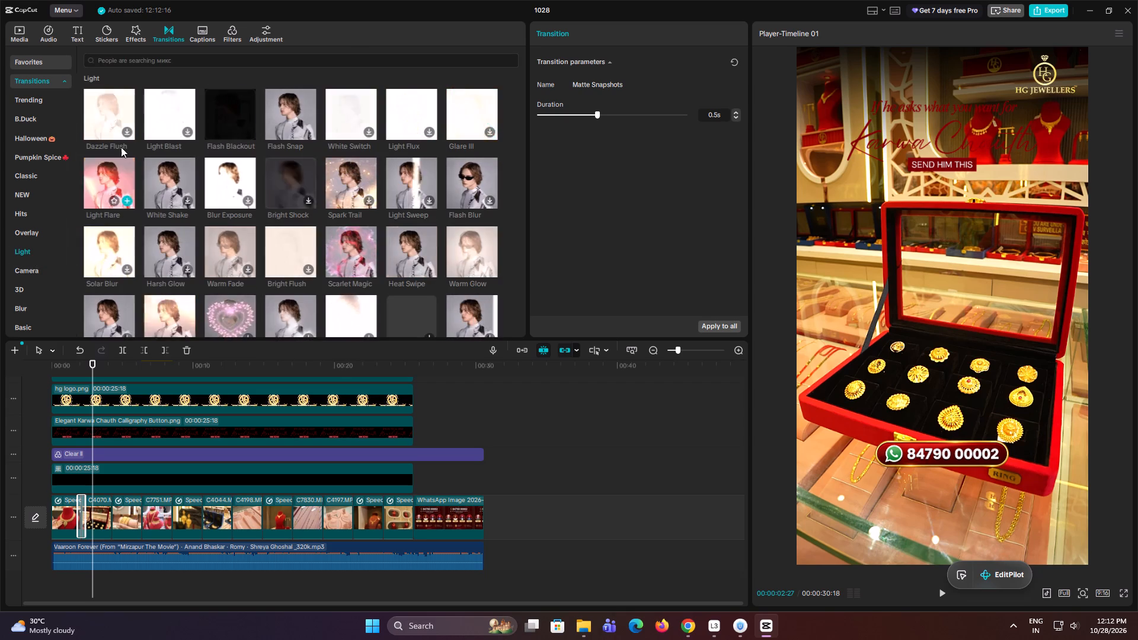
{"action": "left_click_drag", "start_coordinate": [111, 183], "coordinate": [67, 517]}
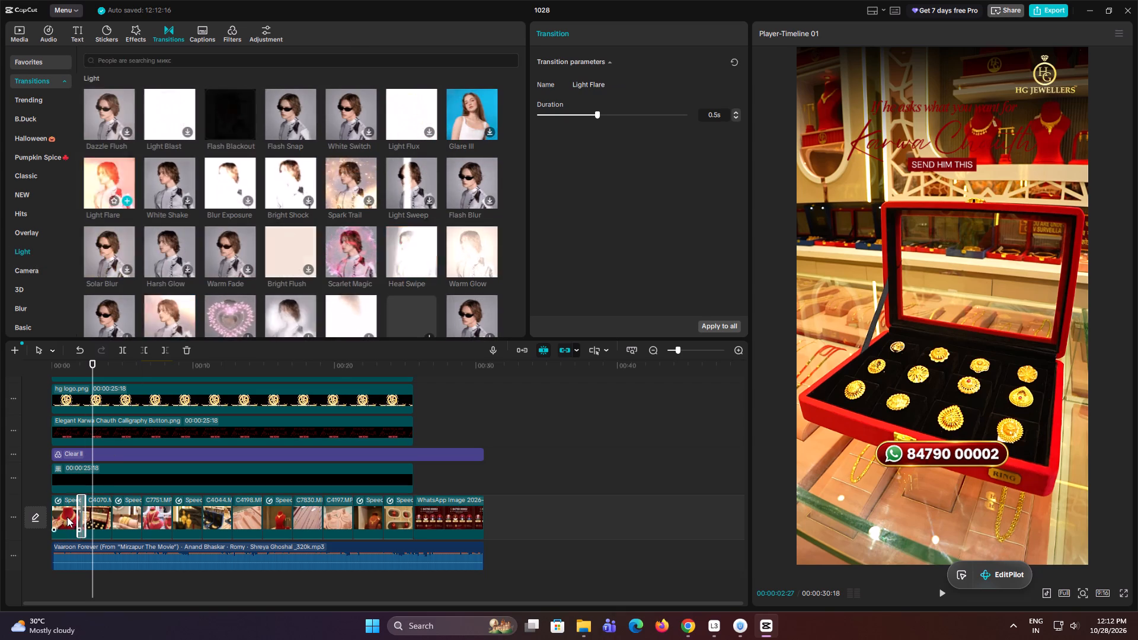
{"action": "left_click", "coordinate": [57, 365]}
{"action": "left_click", "coordinate": [65, 371]}
{"action": "key", "text": "space"}
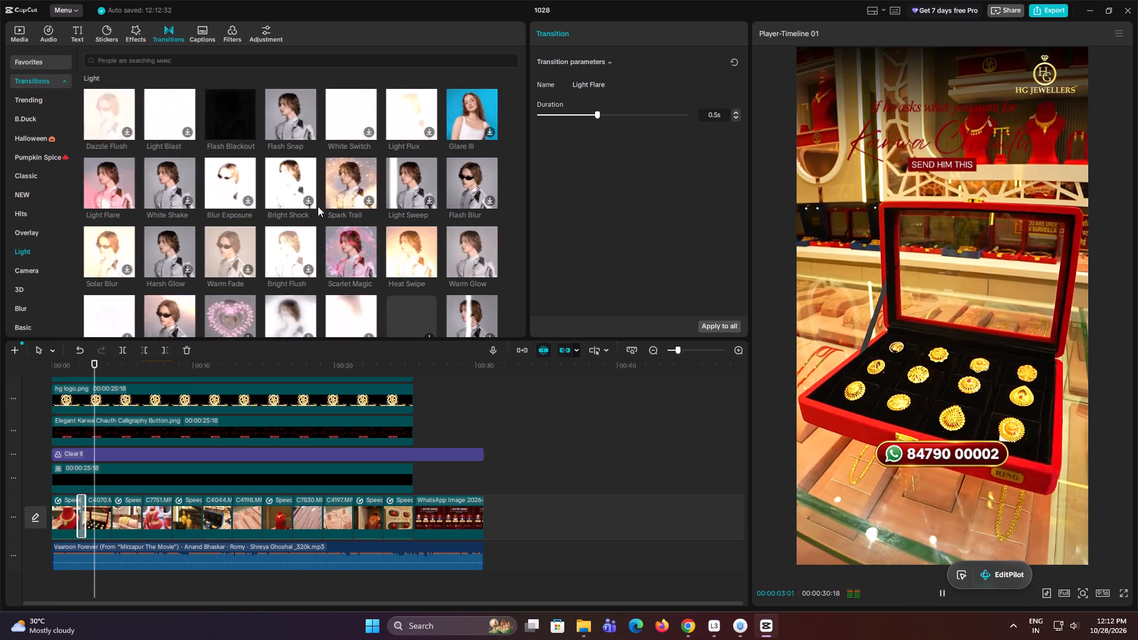
{"action": "key", "text": "space"}
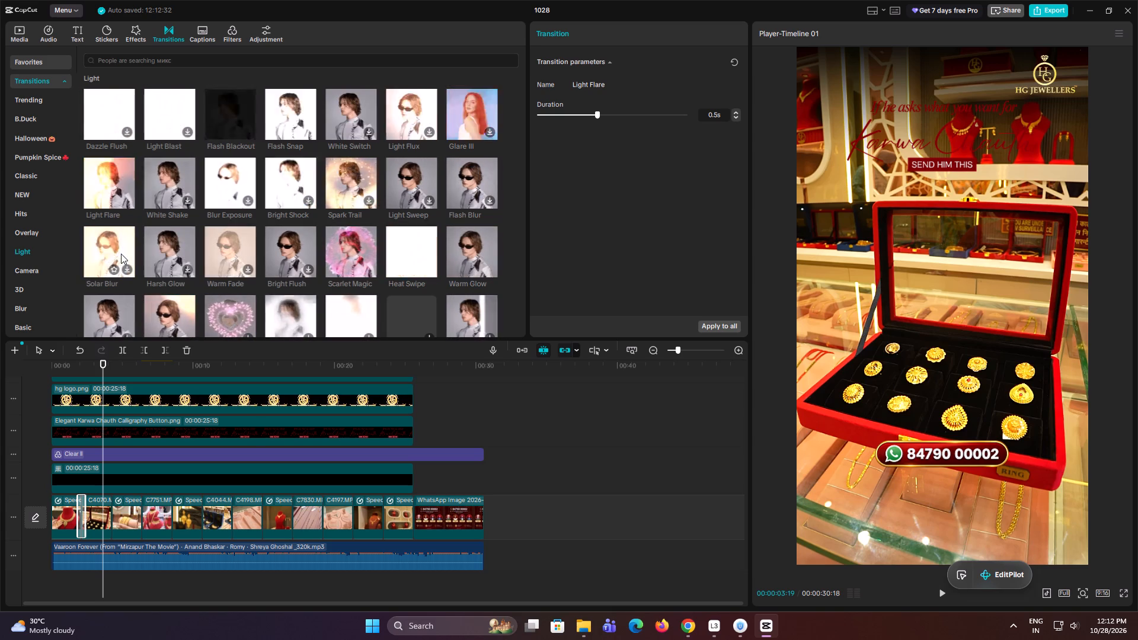
Add the Sunglare Down transition between C4070 and the bangles clip, shorten it to 0.5s, and preview it.
{"action": "left_click_drag", "start_coordinate": [168, 324], "coordinate": [119, 533]}
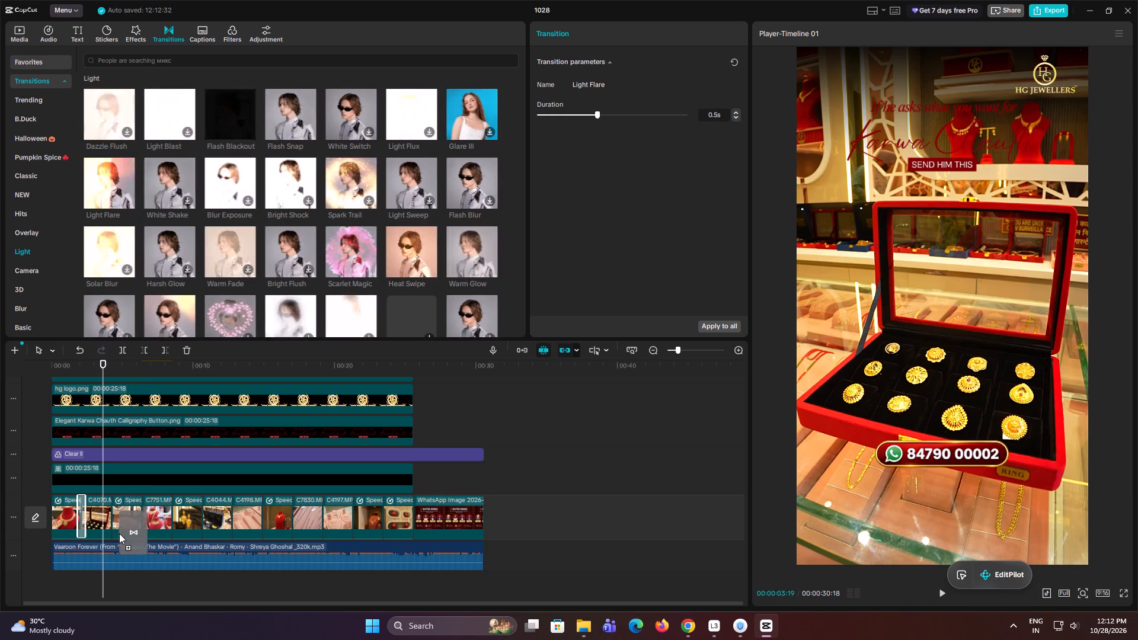
{"action": "left_click_drag", "start_coordinate": [119, 533], "coordinate": [104, 523]}
{"action": "left_click", "coordinate": [635, 346]}
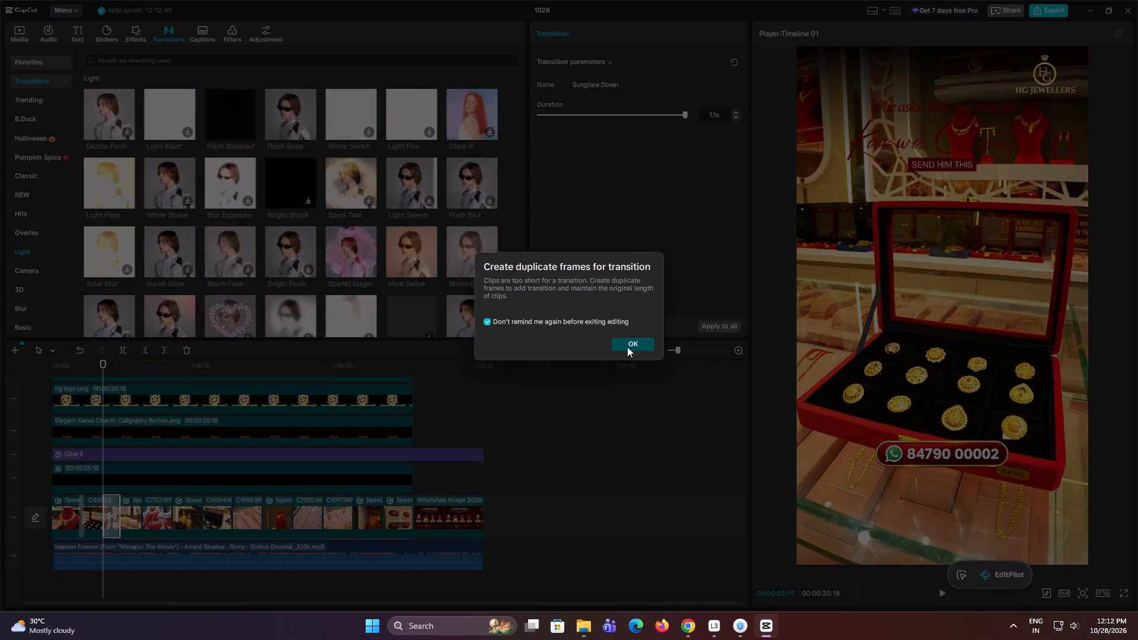
{"action": "left_click_drag", "start_coordinate": [121, 504], "coordinate": [114, 505]}
{"action": "key", "text": "space"}
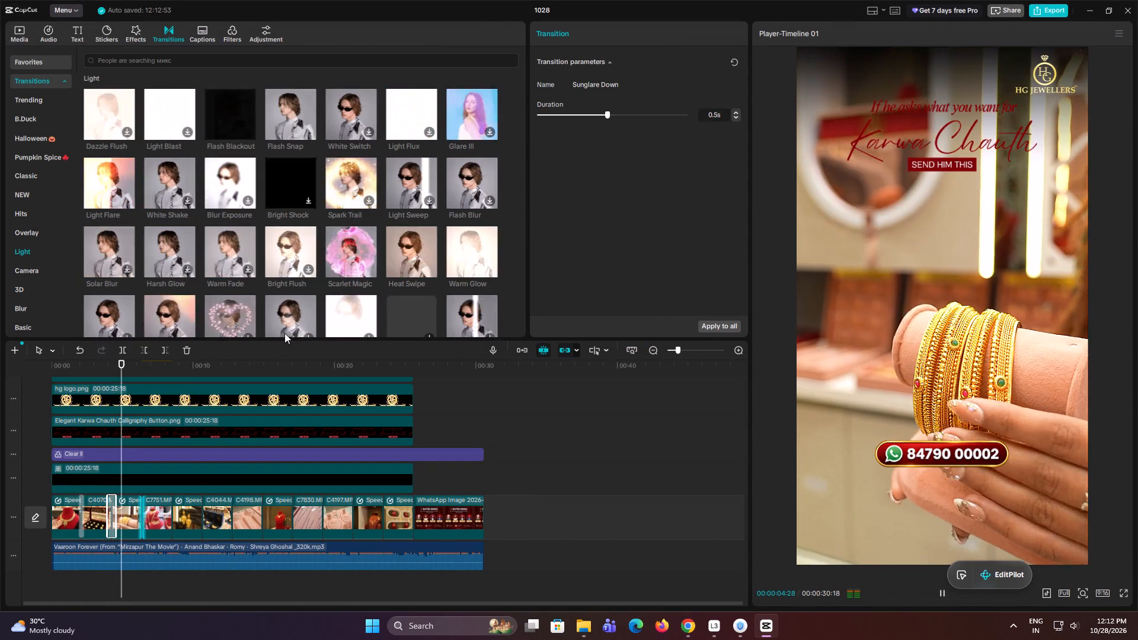
{"action": "key", "text": "space"}
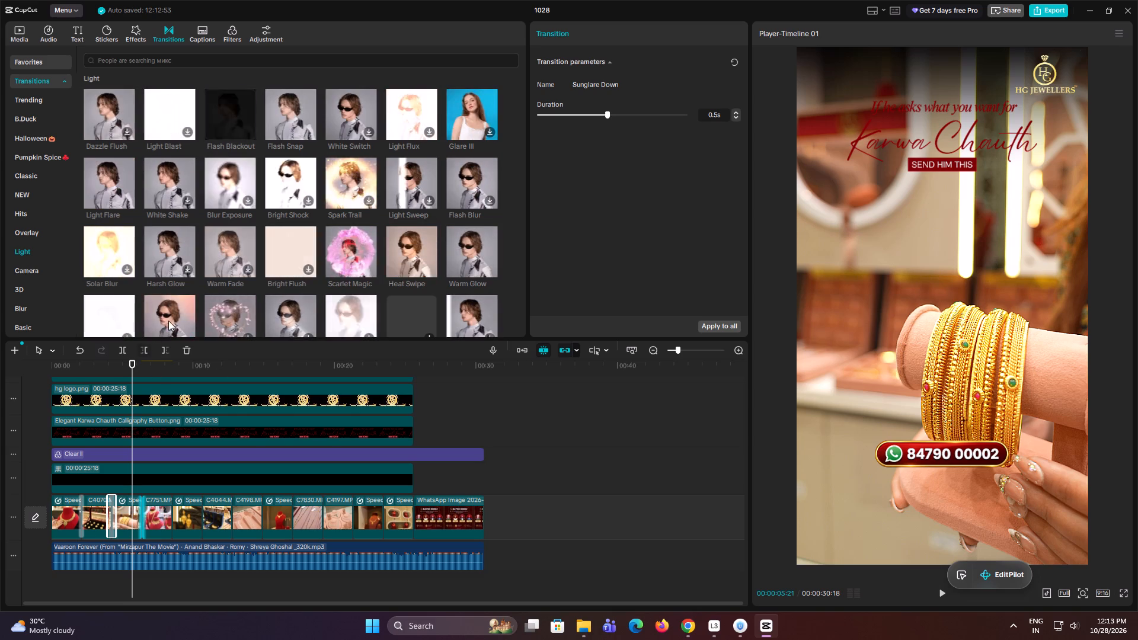
Add the Sunglare Down transition between C7751 and the earrings clip, and shorten it to 0.5s.
{"action": "scroll", "coordinate": [168, 312], "scroll_direction": "down", "scroll_amount": 1}
{"action": "key", "text": "space"}
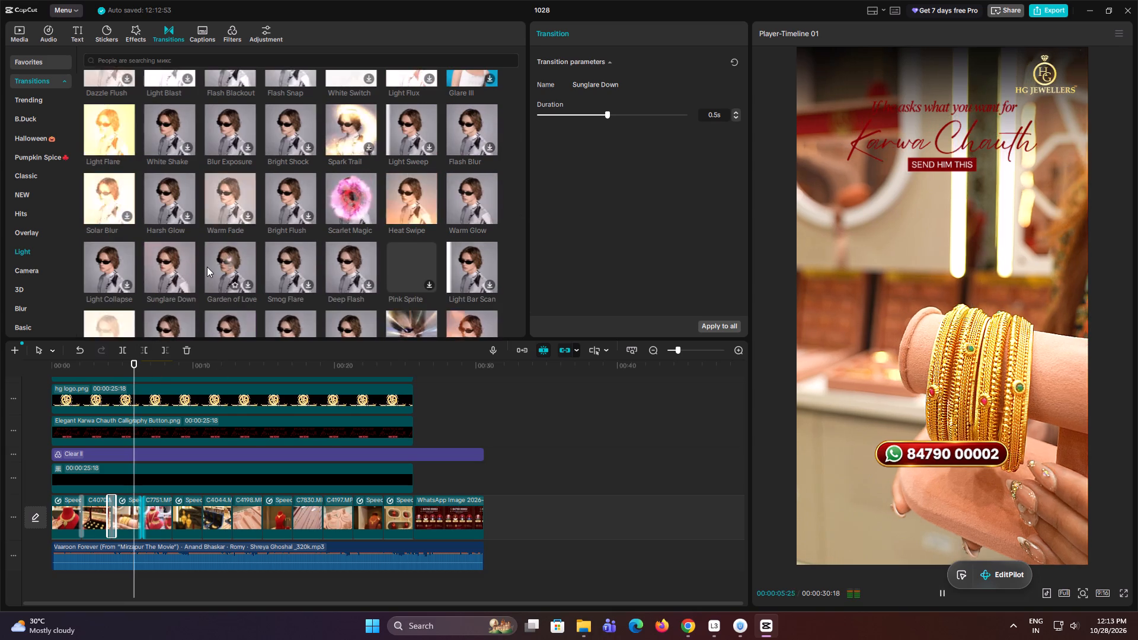
{"action": "key", "text": "space"}
{"action": "left_click_drag", "start_coordinate": [177, 272], "coordinate": [183, 555]}
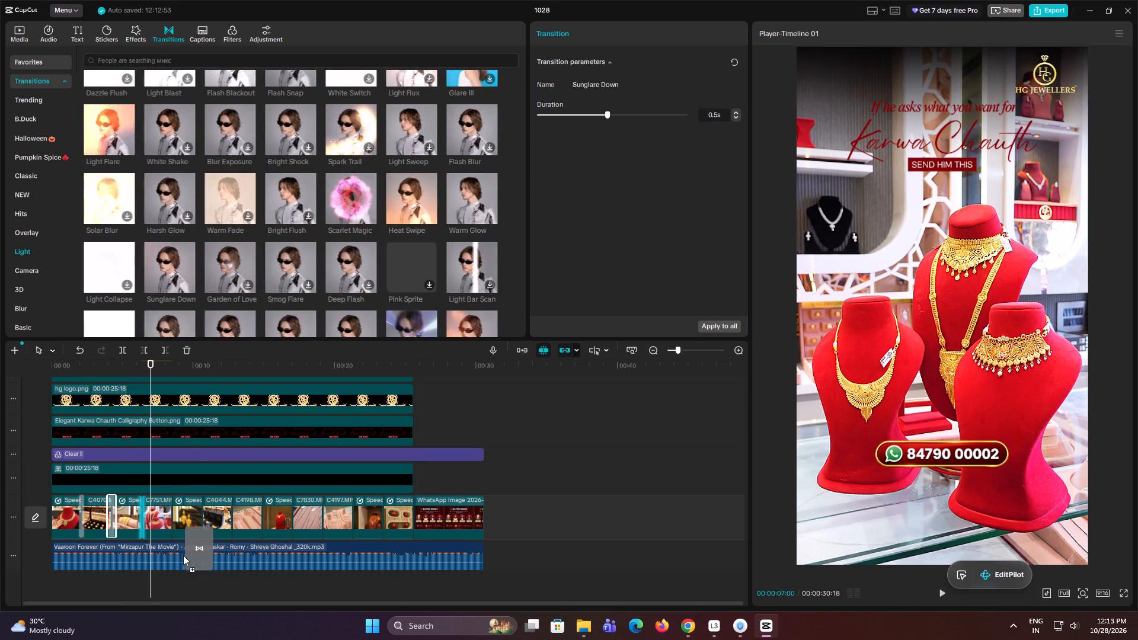
{"action": "left_click_drag", "start_coordinate": [183, 555], "coordinate": [165, 508]}
{"action": "left_click", "coordinate": [165, 507]}
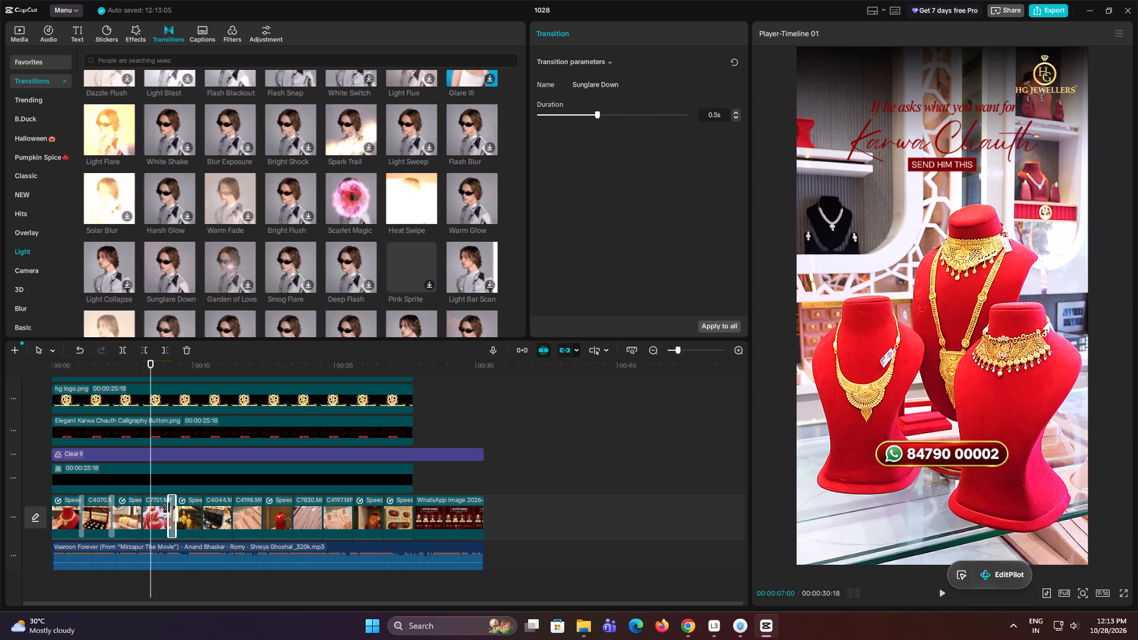
Add the trending Tremble & Shrink transition between the bangles clip and C7751, shorten it to 0.4s, and preview it.
{"action": "left_click", "coordinate": [36, 101]}
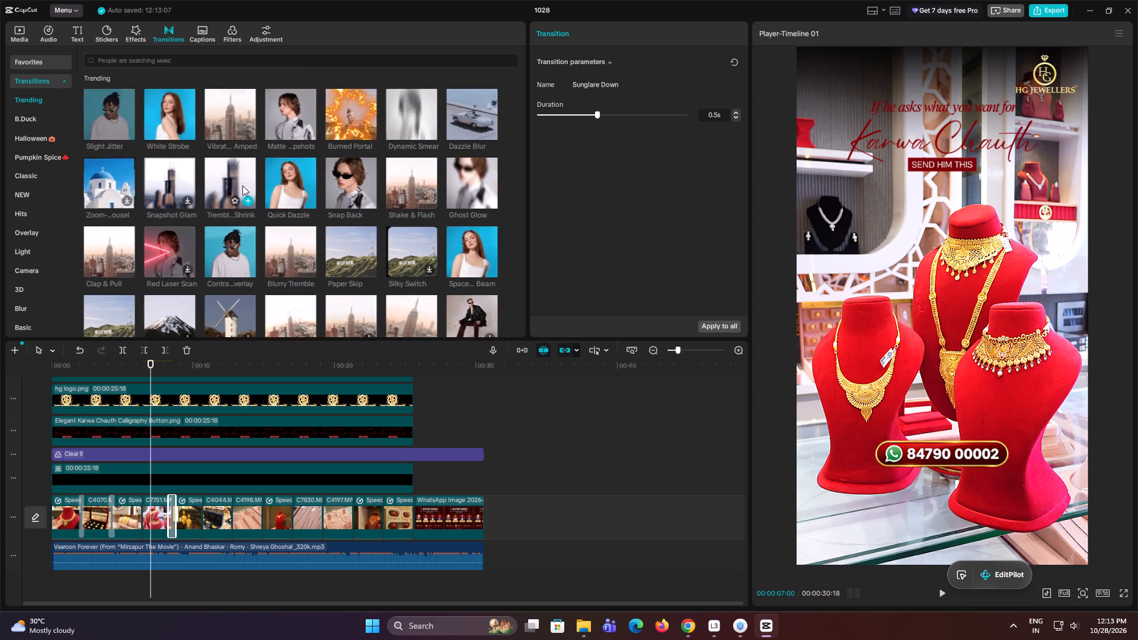
{"action": "left_click_drag", "start_coordinate": [230, 183], "coordinate": [138, 510]}
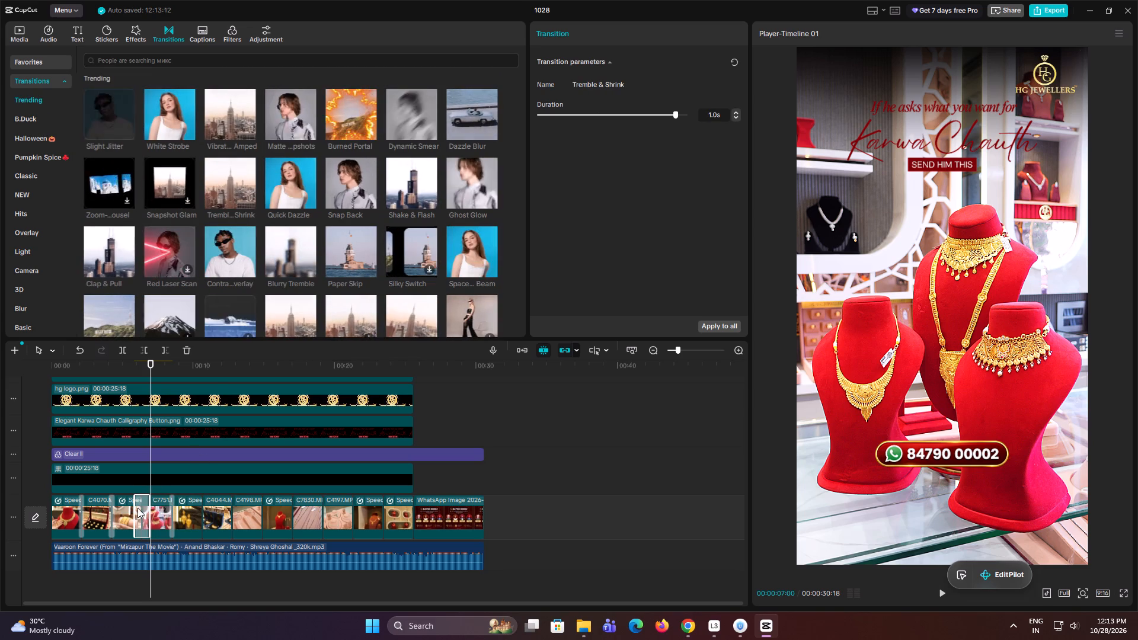
{"action": "left_click", "coordinate": [136, 503]}
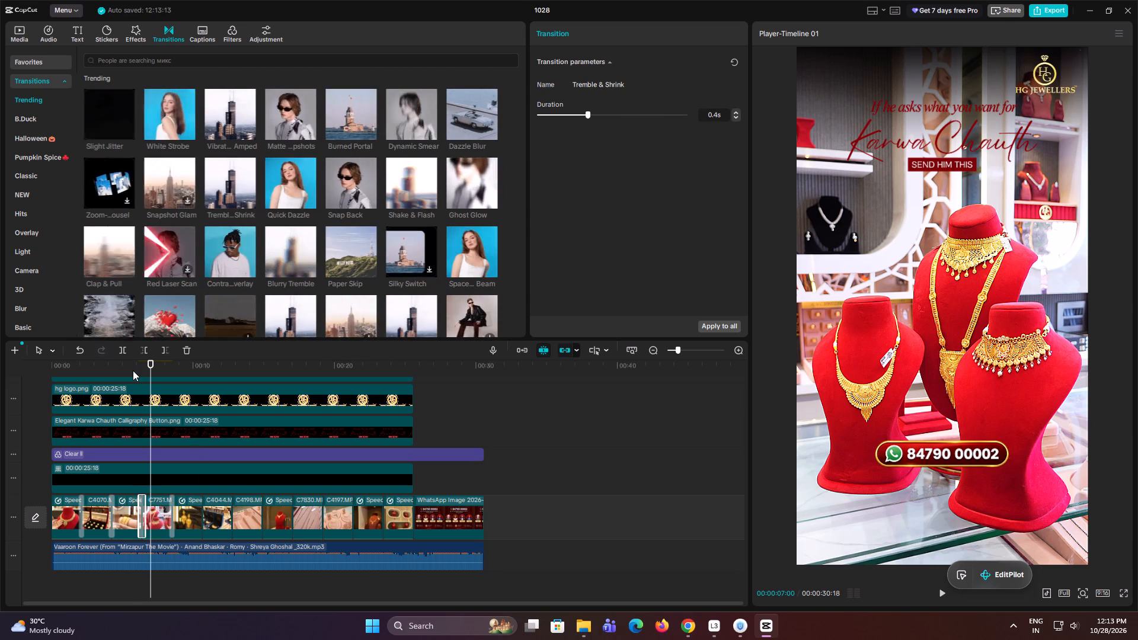
{"action": "left_click", "coordinate": [133, 370]}
{"action": "key", "text": "space"}
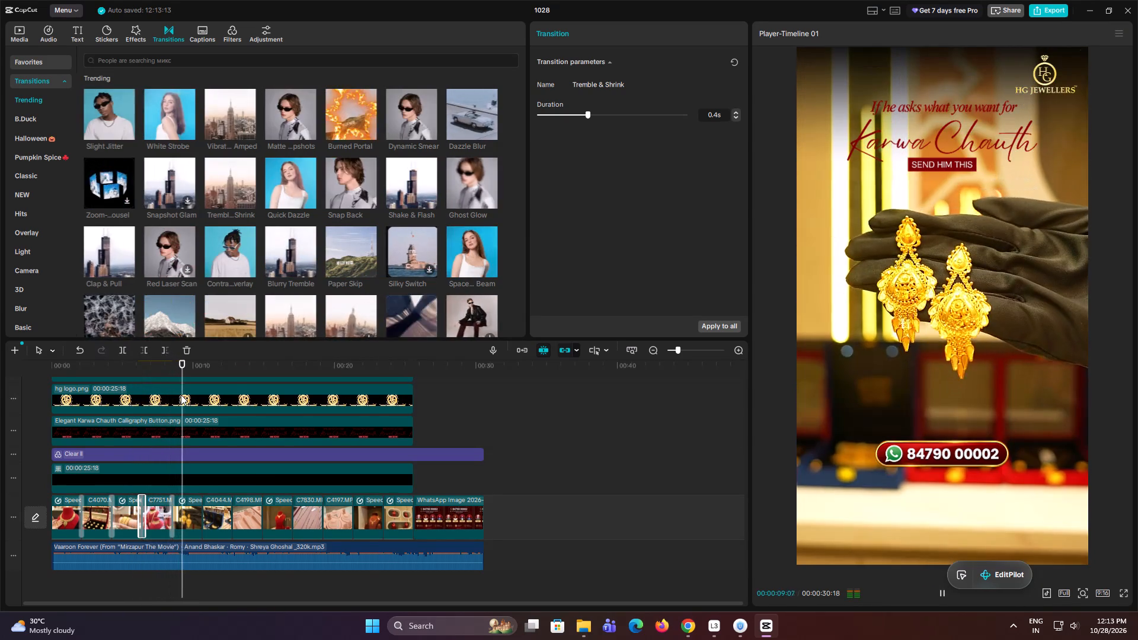
{"action": "key", "text": "space"}
Add the Nostalgic Heat light transition between the earrings clip and C4044, and shorten it to 0.4s.
{"action": "left_click", "coordinate": [35, 251]}
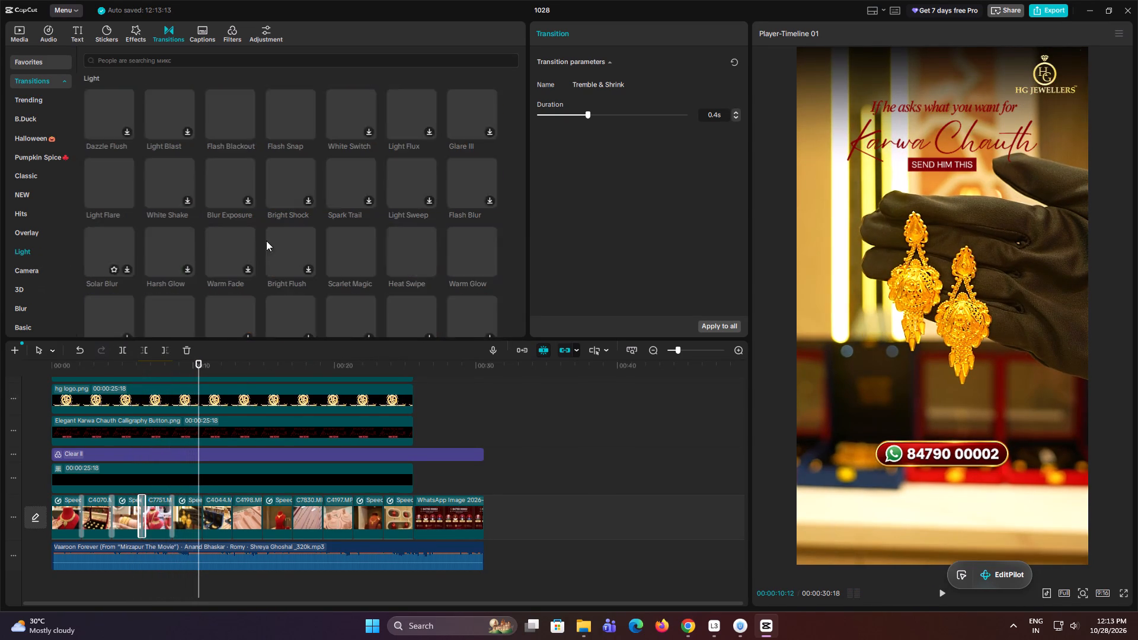
{"action": "scroll", "coordinate": [273, 240], "scroll_direction": "down", "scroll_amount": 4}
{"action": "scroll", "coordinate": [357, 254], "scroll_direction": "down", "scroll_amount": 3}
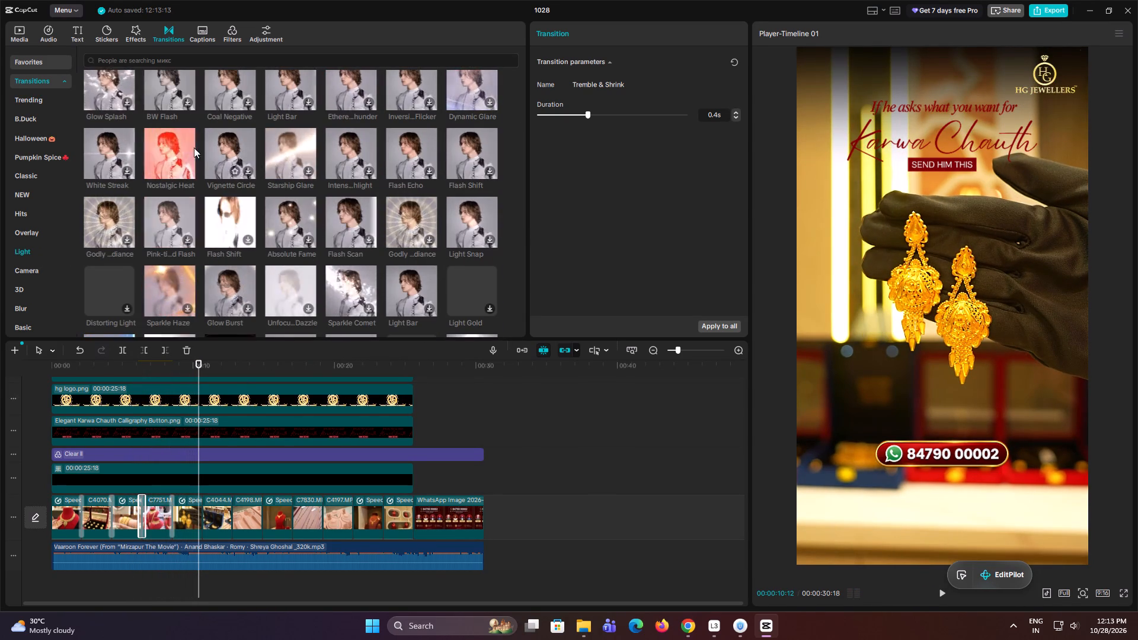
{"action": "left_click_drag", "start_coordinate": [163, 153], "coordinate": [196, 509]}
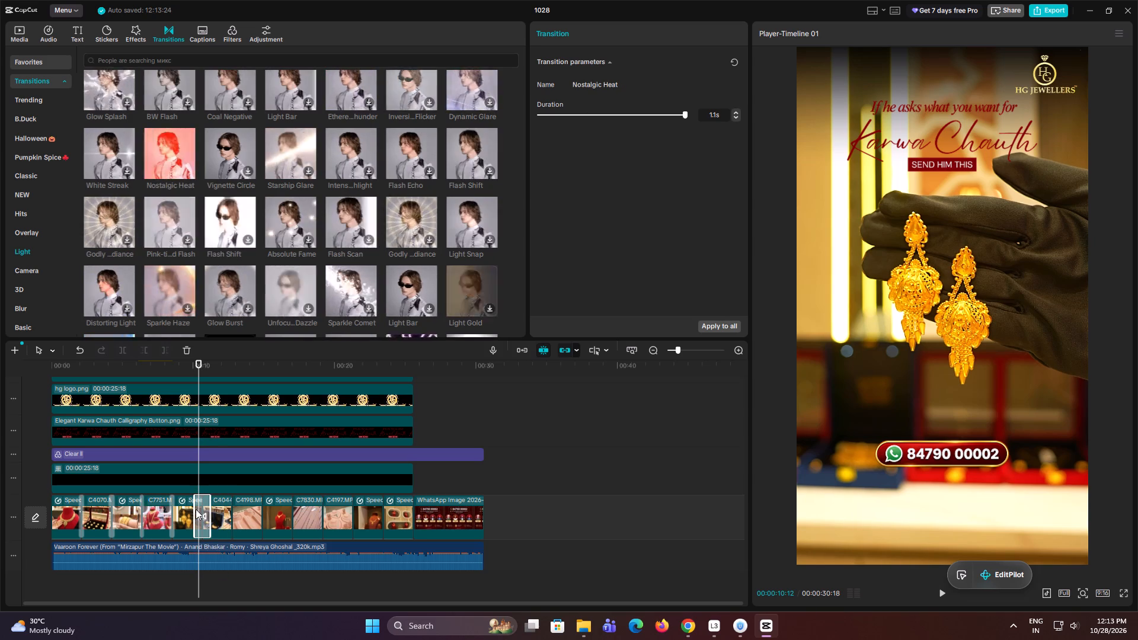
{"action": "left_click_drag", "start_coordinate": [194, 509], "coordinate": [201, 508]}
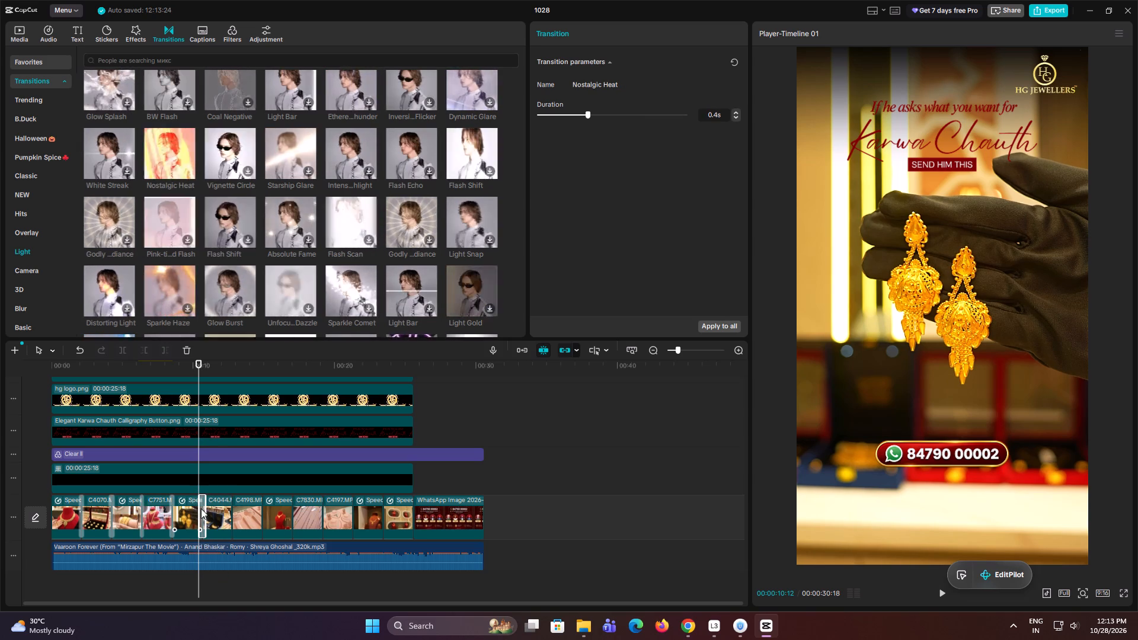
Look through more Light transitions, add Nostalgic Heat between C4044 and C4198, and shorten it to 0.5s.
{"action": "scroll", "coordinate": [219, 239], "scroll_direction": "down", "scroll_amount": 2}
{"action": "scroll", "coordinate": [349, 293], "scroll_direction": "down", "scroll_amount": 1}
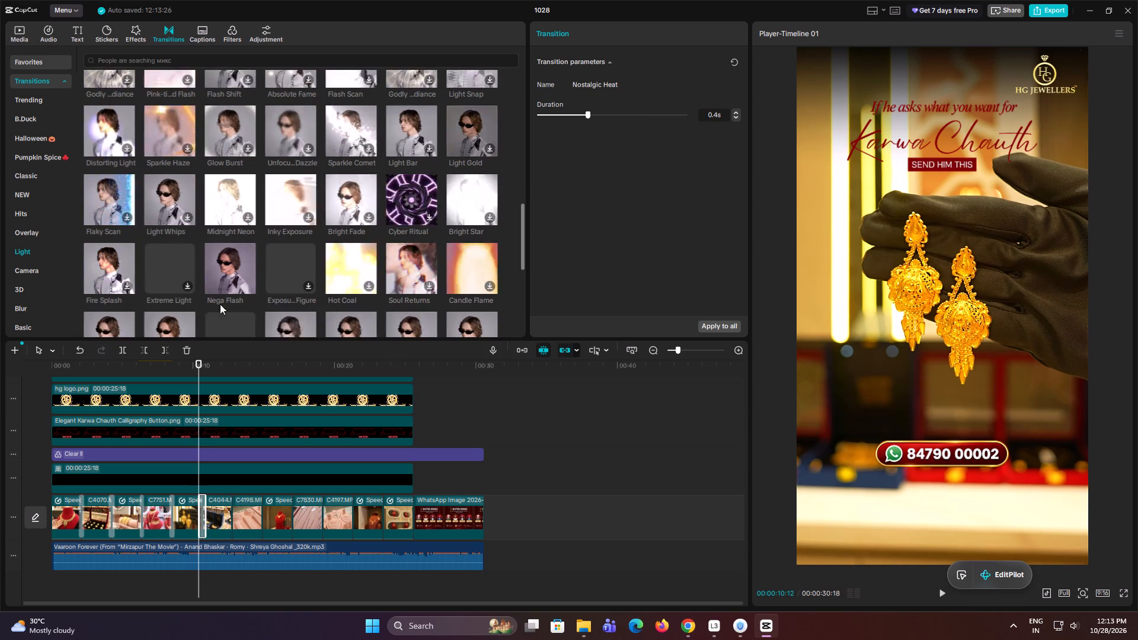
{"action": "scroll", "coordinate": [322, 199], "scroll_direction": "down", "scroll_amount": 2}
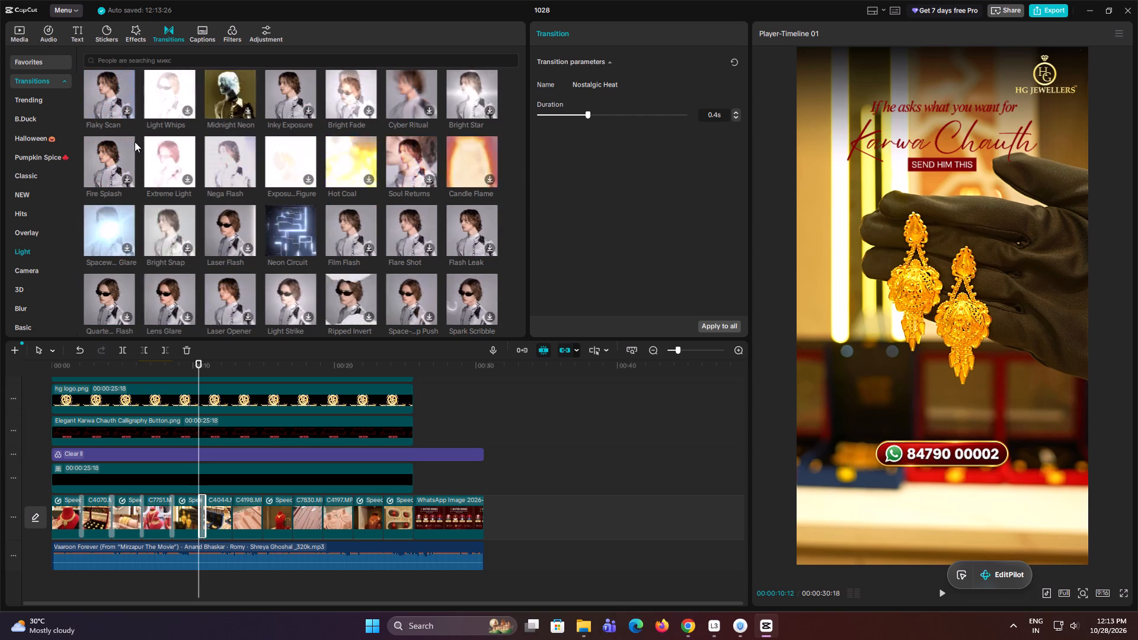
{"action": "scroll", "coordinate": [402, 209], "scroll_direction": "up", "scroll_amount": 2}
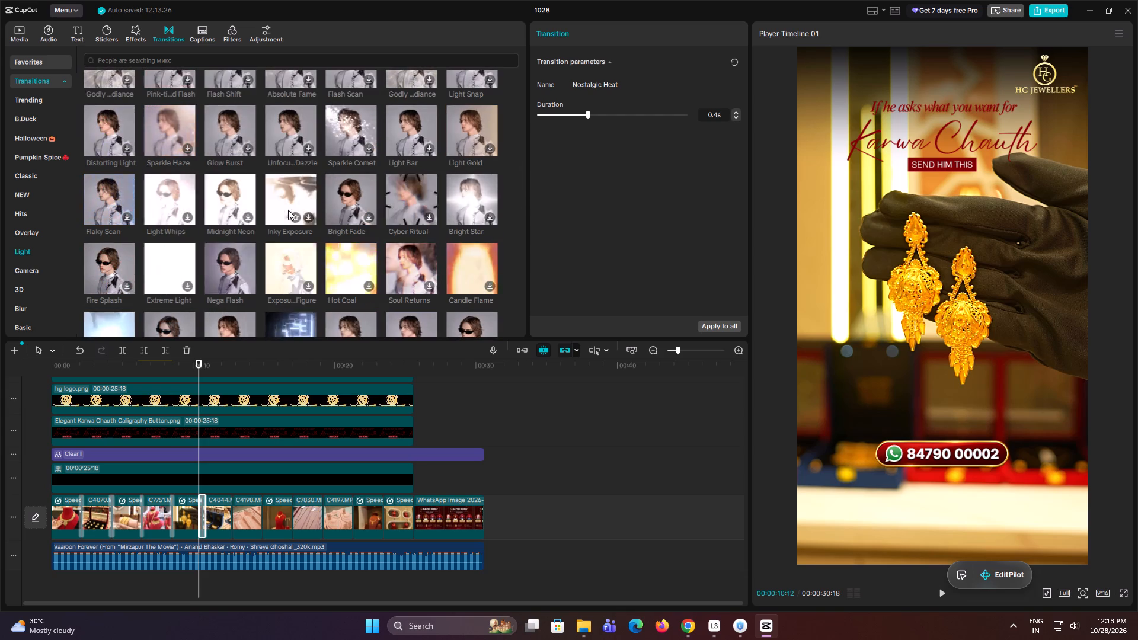
{"action": "scroll", "coordinate": [290, 205], "scroll_direction": "up", "scroll_amount": 2}
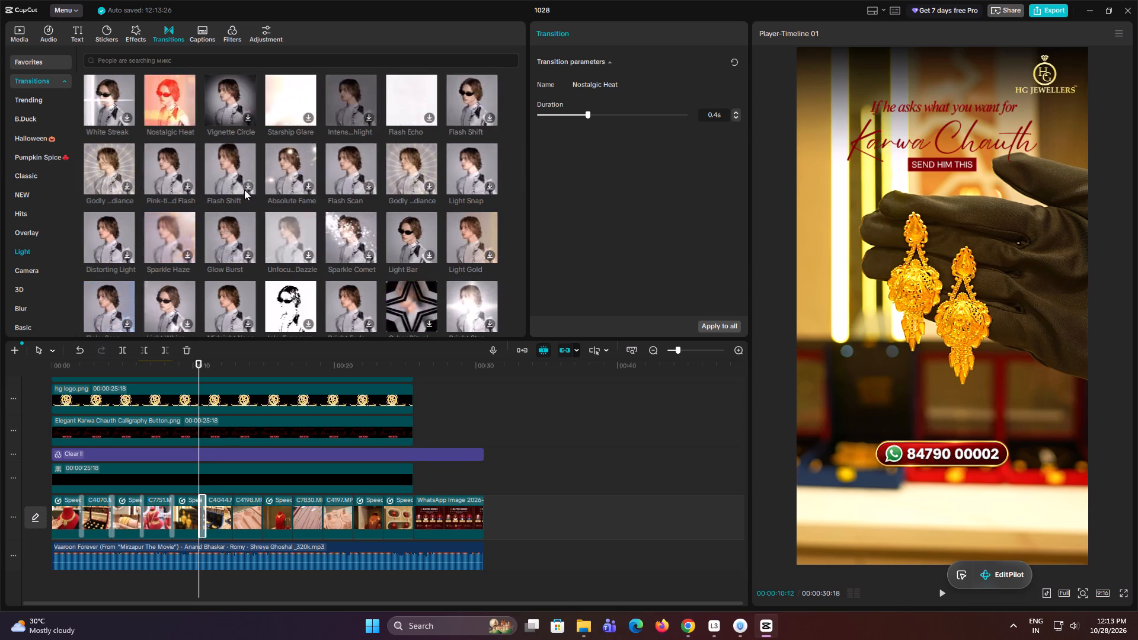
{"action": "scroll", "coordinate": [226, 176], "scroll_direction": "up", "scroll_amount": 2}
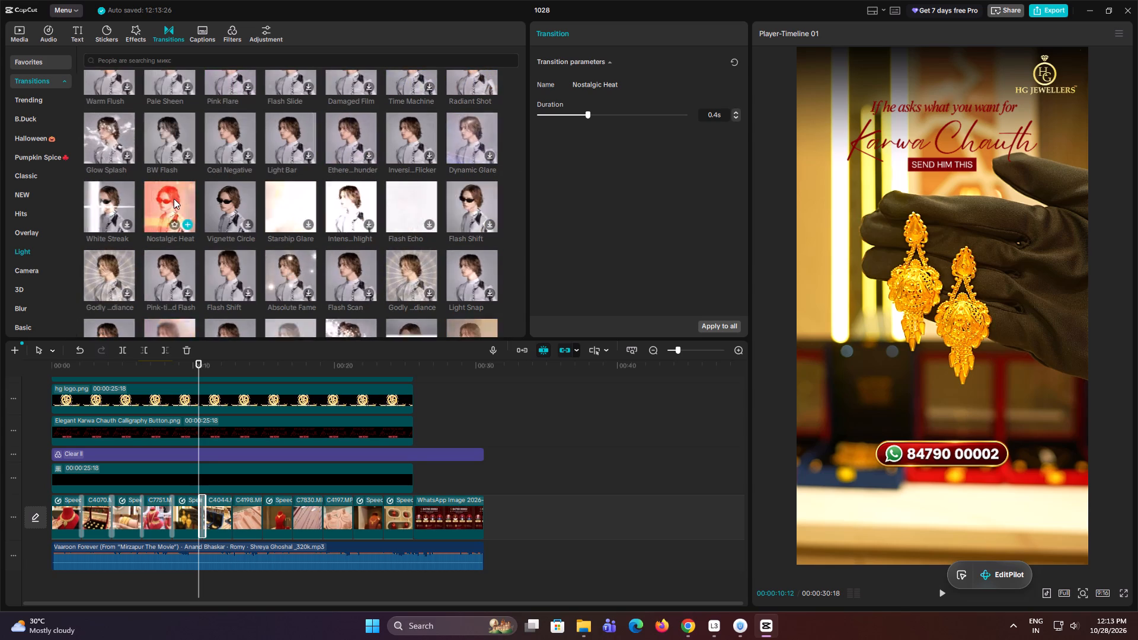
{"action": "left_click_drag", "start_coordinate": [177, 209], "coordinate": [235, 513]}
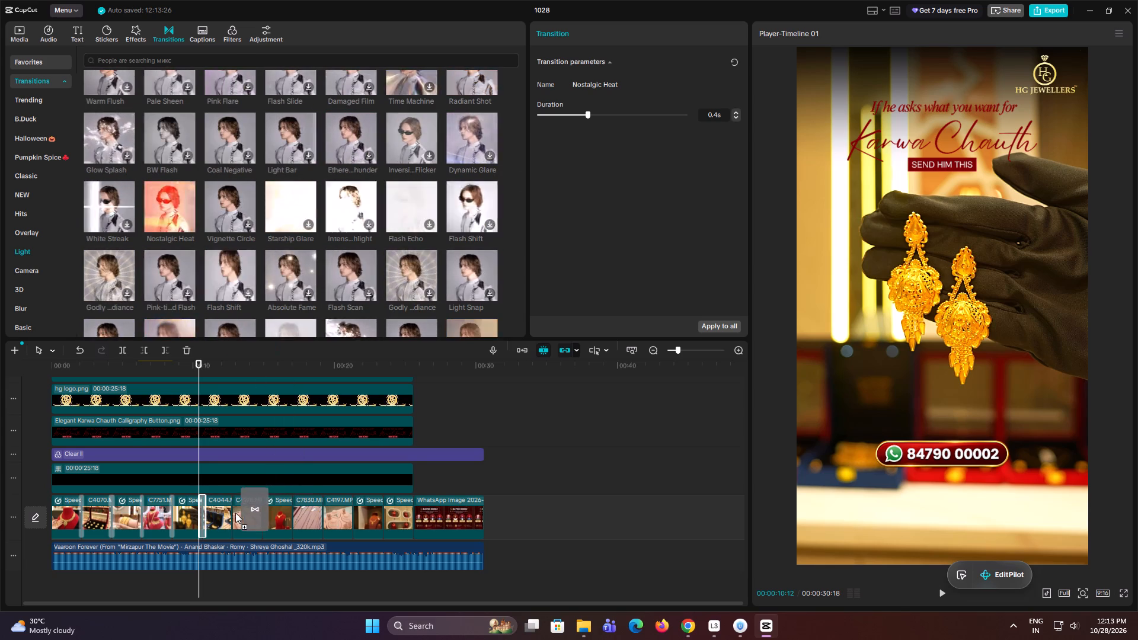
{"action": "left_click_drag", "start_coordinate": [235, 513], "coordinate": [227, 514]}
{"action": "left_click_drag", "start_coordinate": [225, 507], "coordinate": [230, 507]}
Play the section around the cut from the earrings clip to C4044 several times to check its Nostalgic Heat transition.
{"action": "key", "text": "space"}
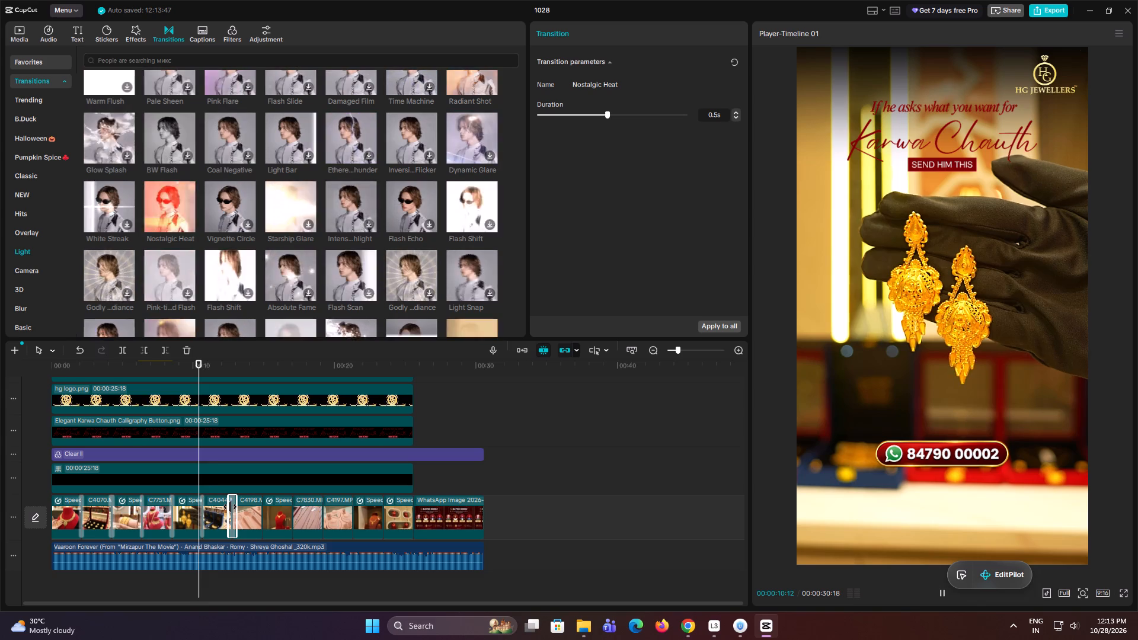
{"action": "key", "text": "space"}
{"action": "left_click", "coordinate": [195, 478]}
{"action": "key", "text": "space"}
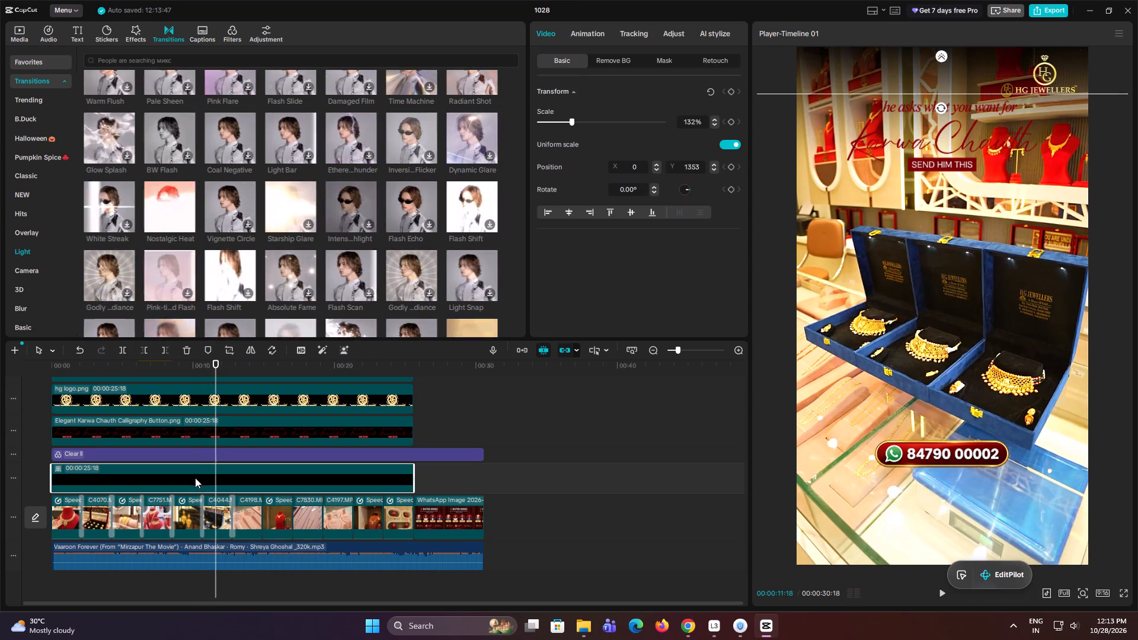
{"action": "key", "text": "space"}
{"action": "left_click", "coordinate": [184, 358]}
{"action": "key", "text": "space"}
{"action": "left_click", "coordinate": [186, 358]}
{"action": "key", "text": "space"}
{"action": "left_click", "coordinate": [187, 372]}
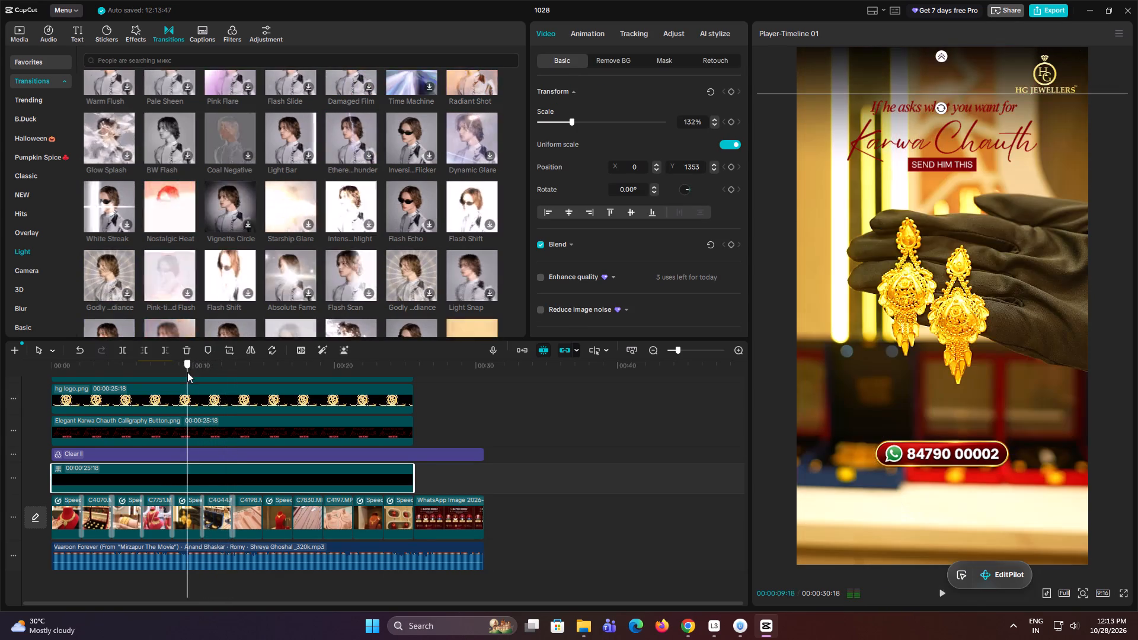
{"action": "key", "text": "space"}
{"action": "key", "text": "space"}
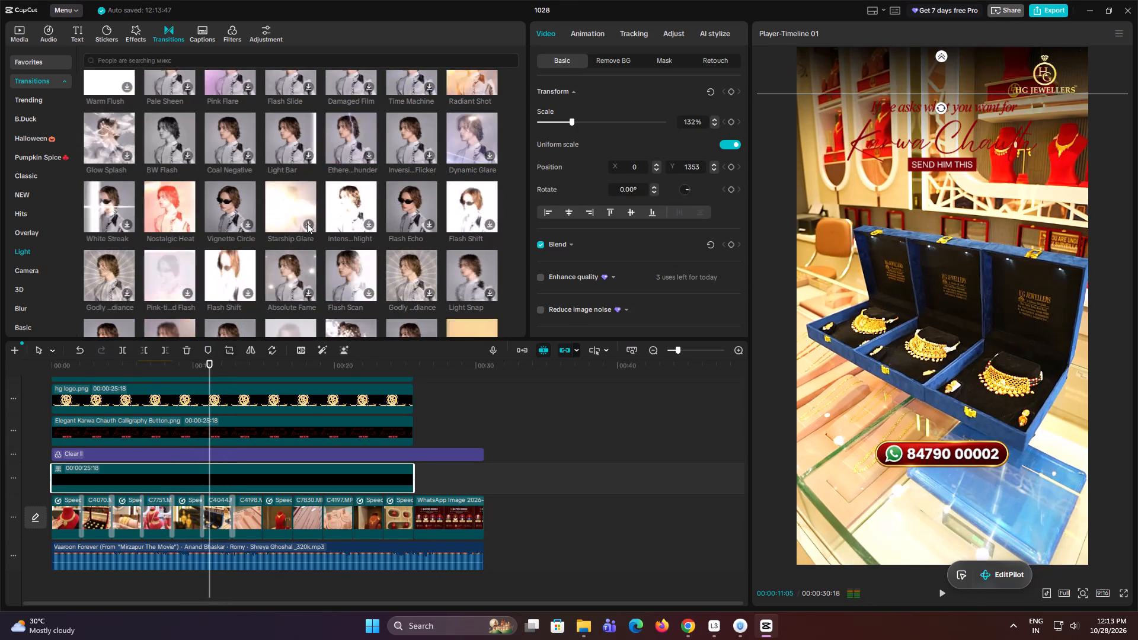
Replace the transition between the earrings clip and C4044 with Radiant Shot, and preview the cut.
{"action": "scroll", "coordinate": [213, 200], "scroll_direction": "up", "scroll_amount": 2}
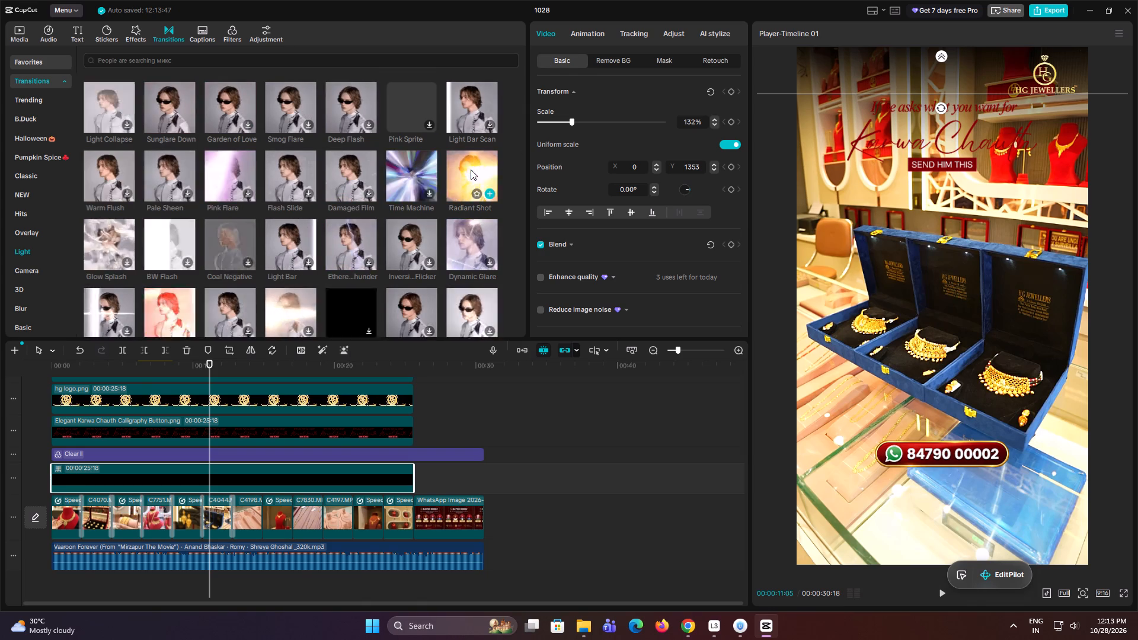
{"action": "left_click_drag", "start_coordinate": [482, 171], "coordinate": [194, 510]}
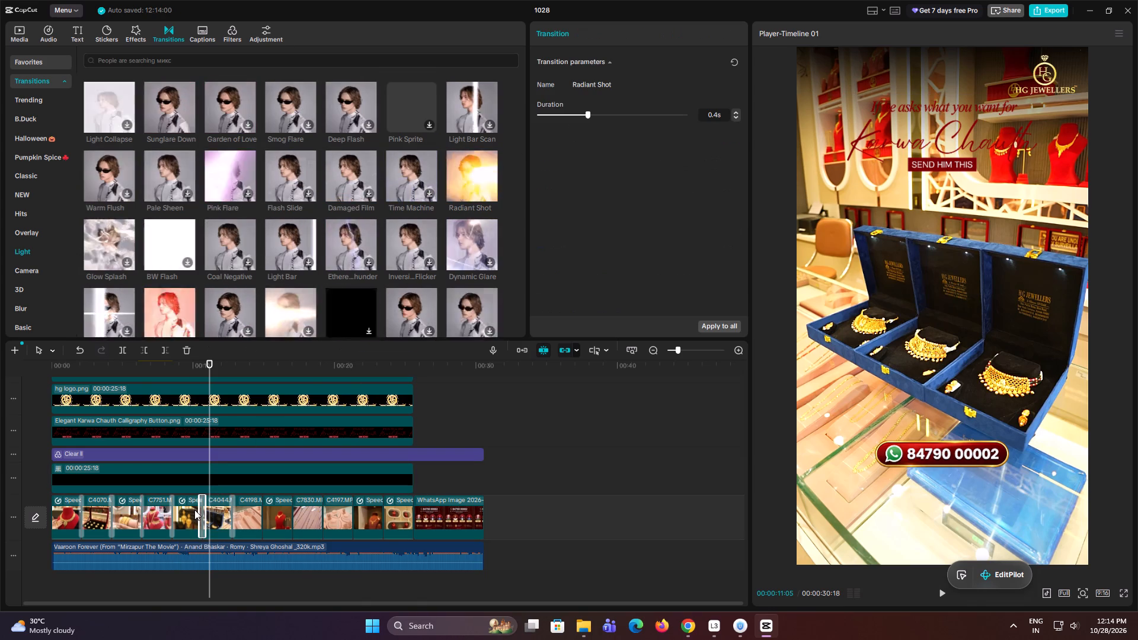
{"action": "left_click", "coordinate": [189, 368]}
{"action": "key", "text": "space"}
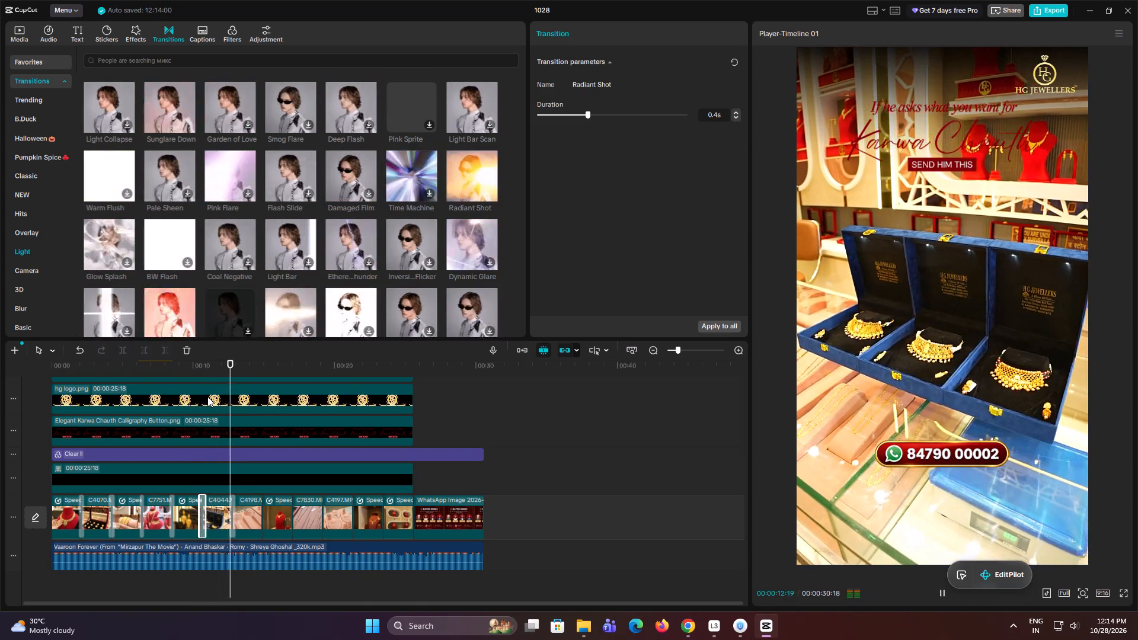
{"action": "key", "text": "space"}
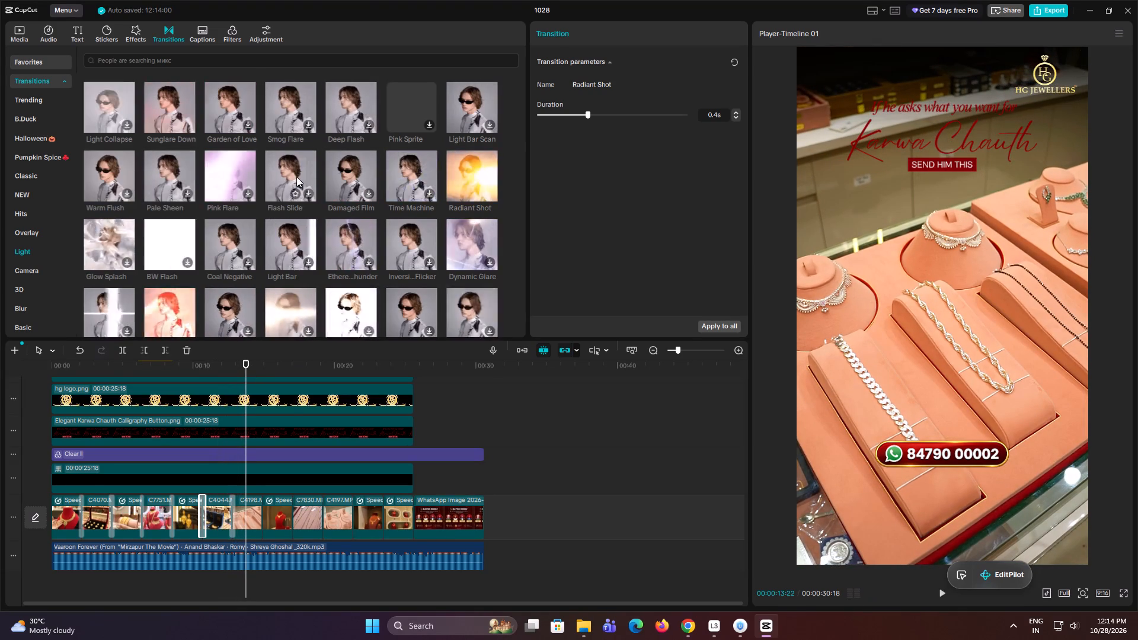
Replace the transition between C4044 and C4198 with Sunglare Down, and preview the cut.
{"action": "scroll", "coordinate": [296, 177], "scroll_direction": "up", "scroll_amount": 1}
{"action": "left_click_drag", "start_coordinate": [171, 155], "coordinate": [216, 401]}
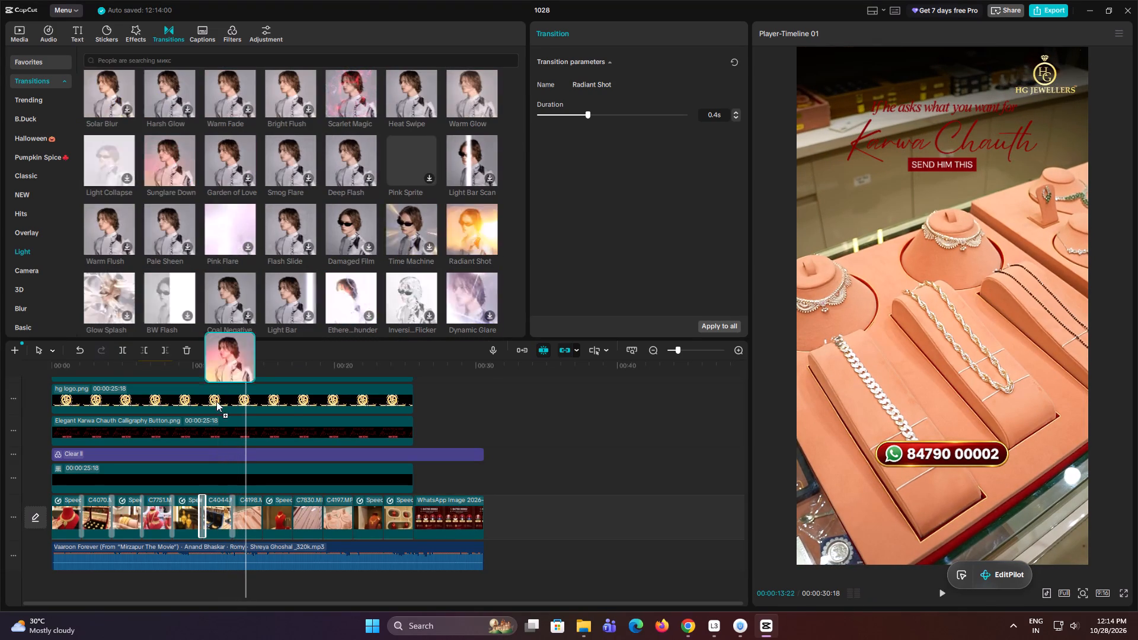
{"action": "left_click_drag", "start_coordinate": [216, 401], "coordinate": [222, 517]}
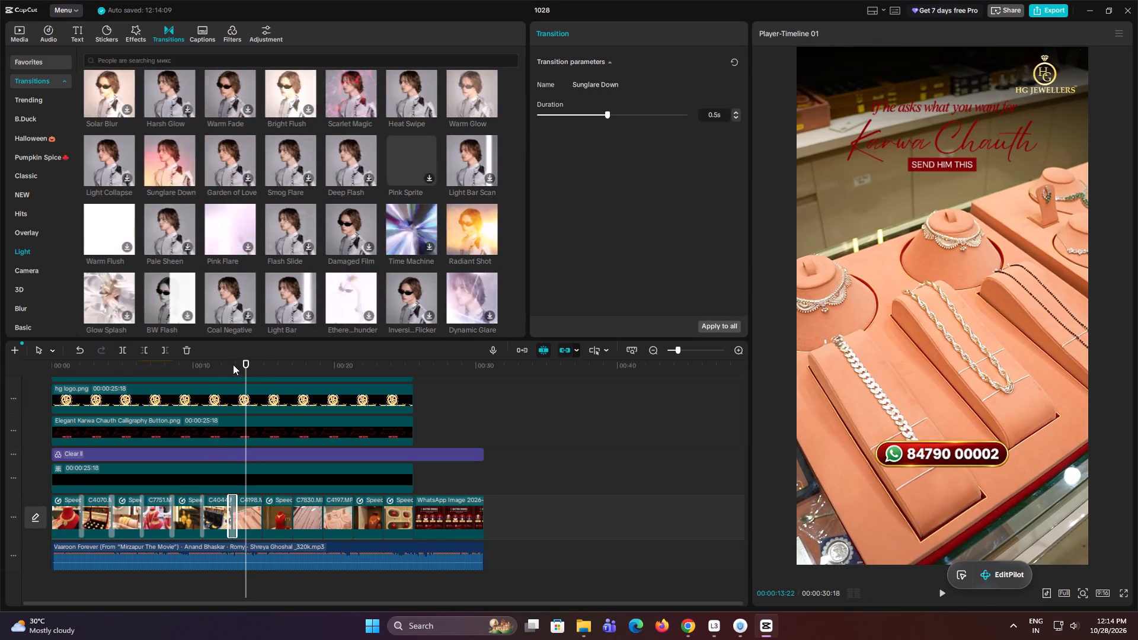
{"action": "left_click", "coordinate": [233, 364]}
{"action": "key", "text": "space"}
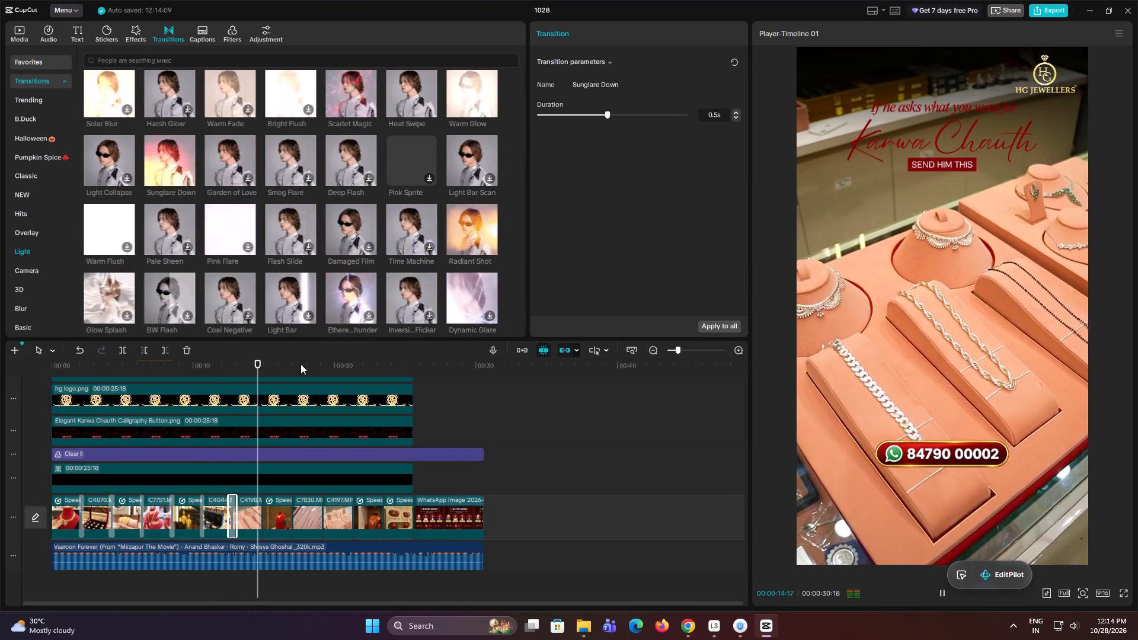
{"action": "scroll", "coordinate": [319, 148], "scroll_direction": "up", "scroll_amount": 1}
{"action": "key", "text": "space"}
Add the Heat Swipe transition between C4198 and the following red necklace display clip, and shorten it to 0.4s.
{"action": "left_click_drag", "start_coordinate": [422, 139], "coordinate": [312, 572]}
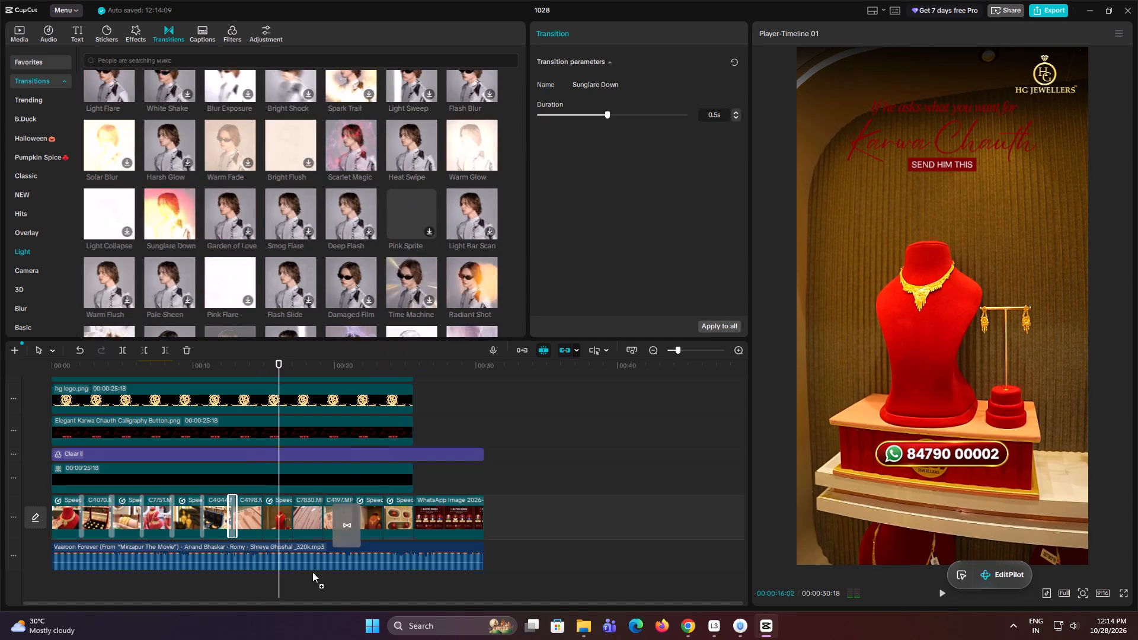
{"action": "left_click_drag", "start_coordinate": [312, 572], "coordinate": [261, 515]}
{"action": "left_click", "coordinate": [255, 514]}
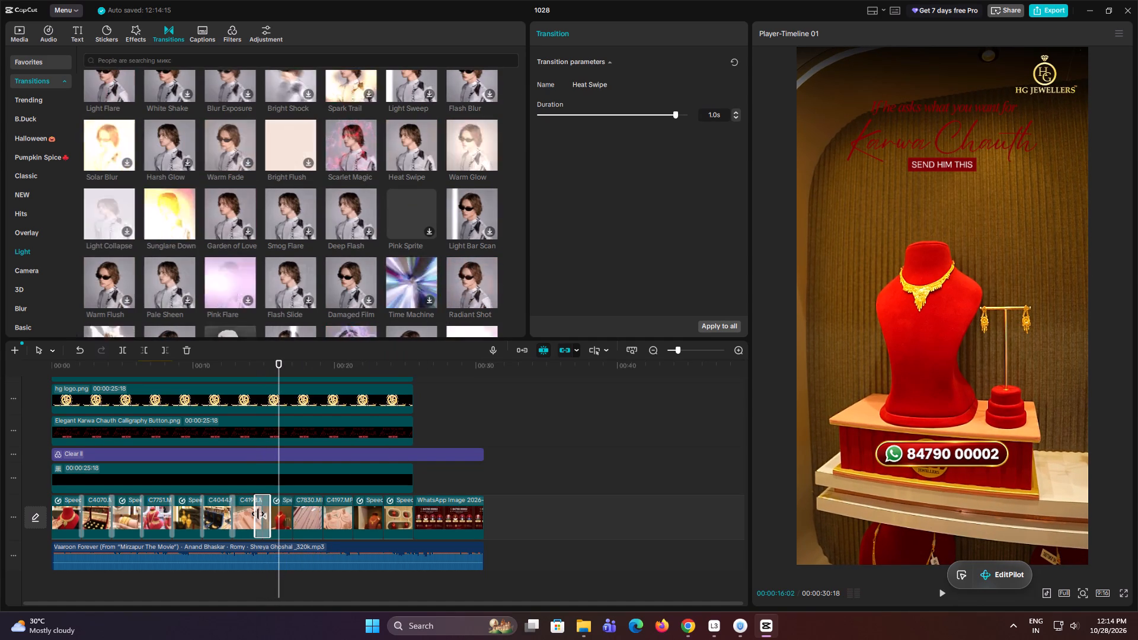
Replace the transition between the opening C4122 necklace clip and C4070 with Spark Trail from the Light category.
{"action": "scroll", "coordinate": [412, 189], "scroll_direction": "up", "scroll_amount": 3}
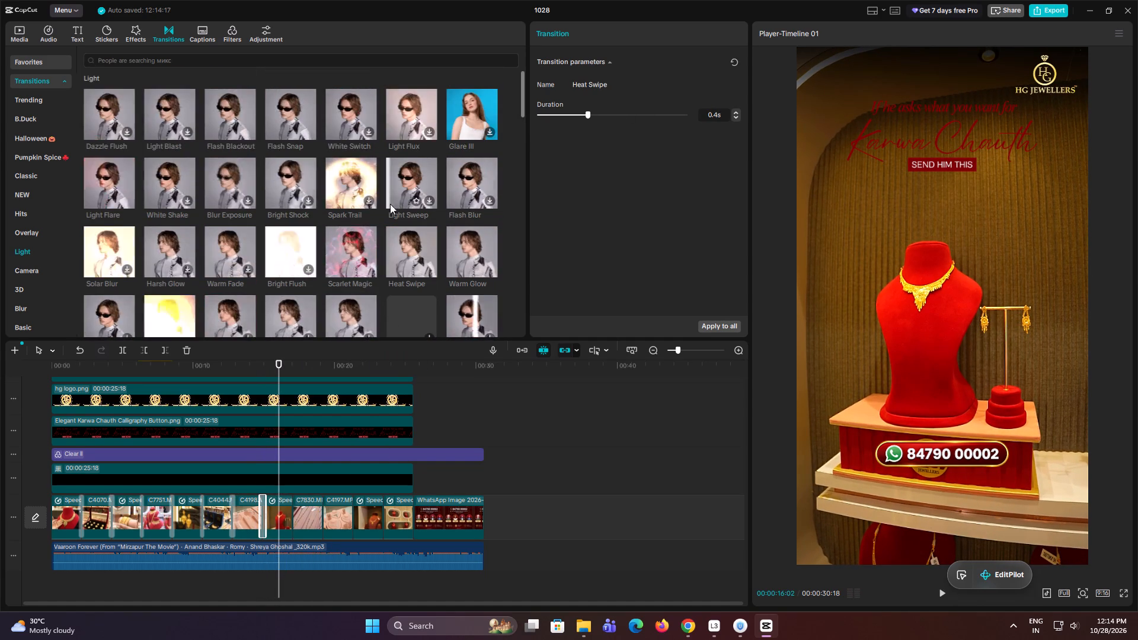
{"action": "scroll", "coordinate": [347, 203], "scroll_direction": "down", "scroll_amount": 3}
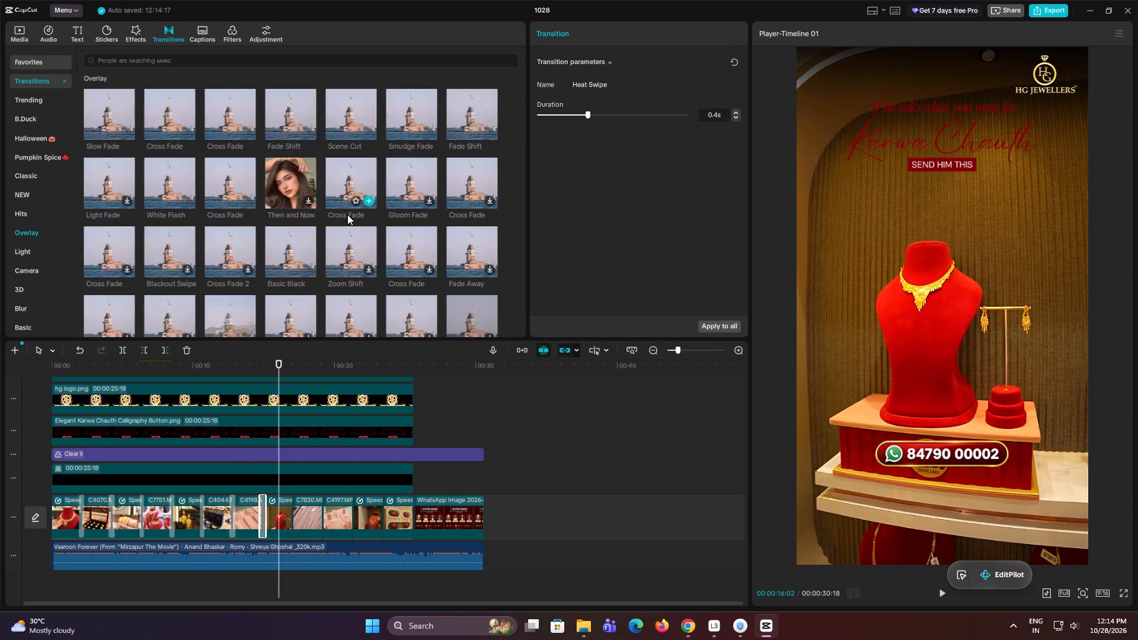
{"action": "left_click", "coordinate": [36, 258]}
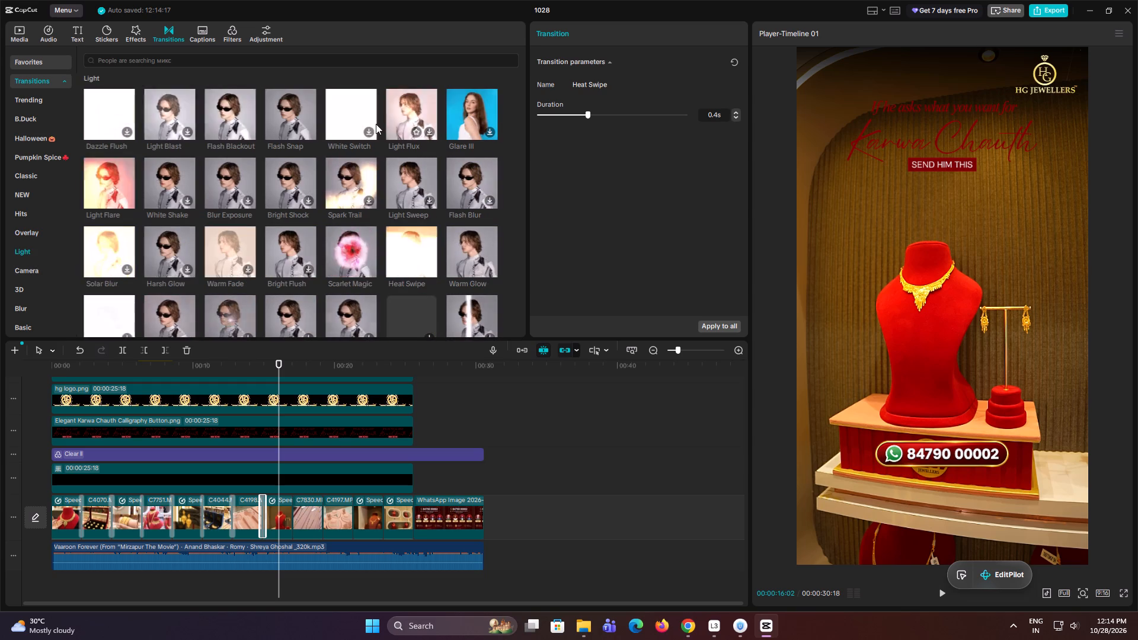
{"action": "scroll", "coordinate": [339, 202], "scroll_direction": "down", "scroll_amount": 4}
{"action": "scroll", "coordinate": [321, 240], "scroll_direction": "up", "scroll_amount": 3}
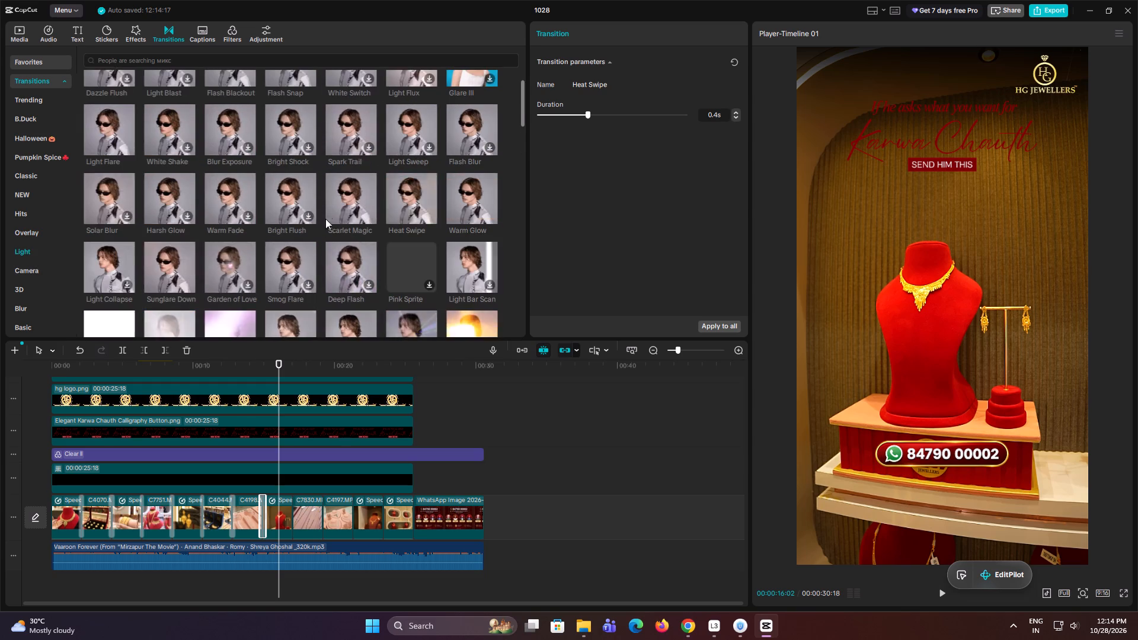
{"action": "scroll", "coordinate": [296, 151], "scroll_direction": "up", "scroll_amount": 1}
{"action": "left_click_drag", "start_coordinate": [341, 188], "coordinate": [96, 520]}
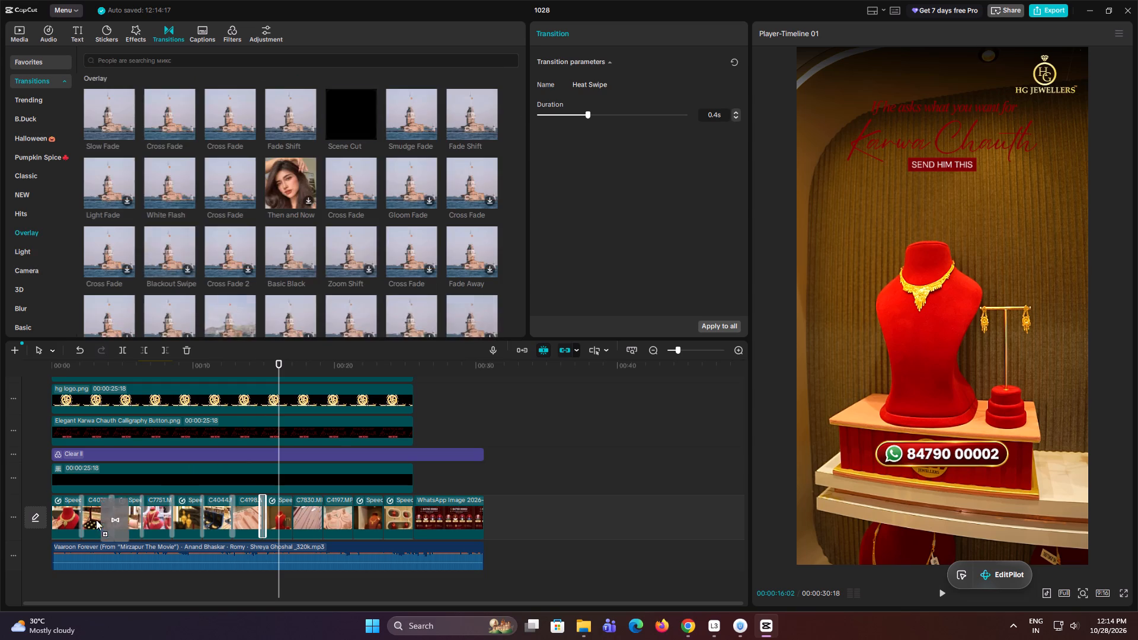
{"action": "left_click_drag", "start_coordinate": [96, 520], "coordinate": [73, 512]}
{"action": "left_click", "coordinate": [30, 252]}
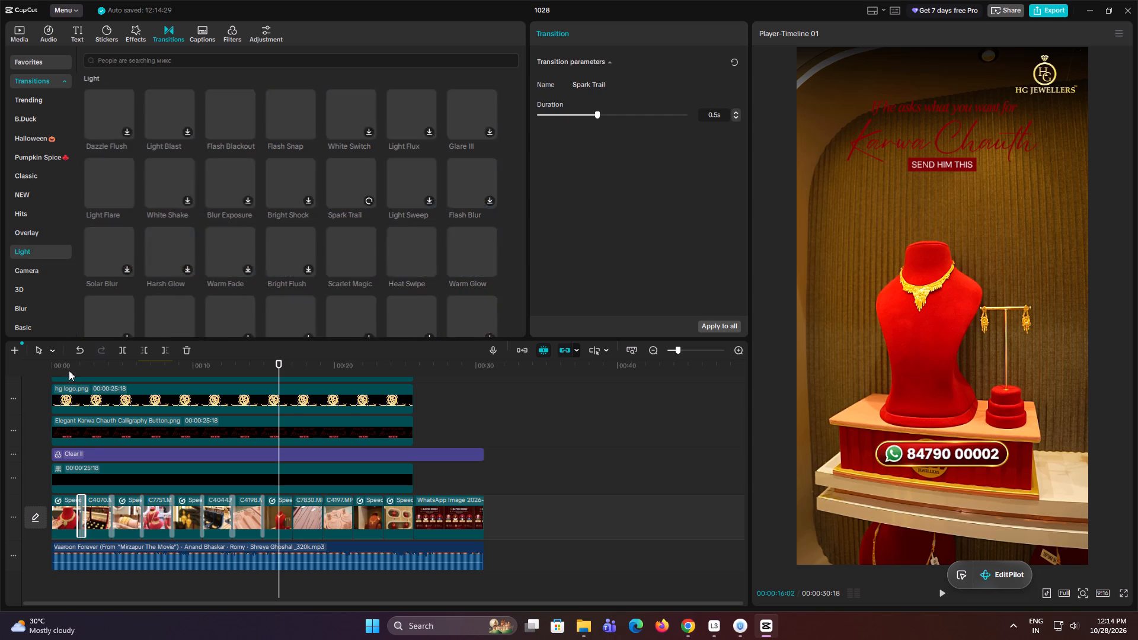
Play the section around the C4122 to C4070 cut several times to check its Spark Trail transition.
{"action": "left_click", "coordinate": [78, 362]}
{"action": "left_click", "coordinate": [73, 367]}
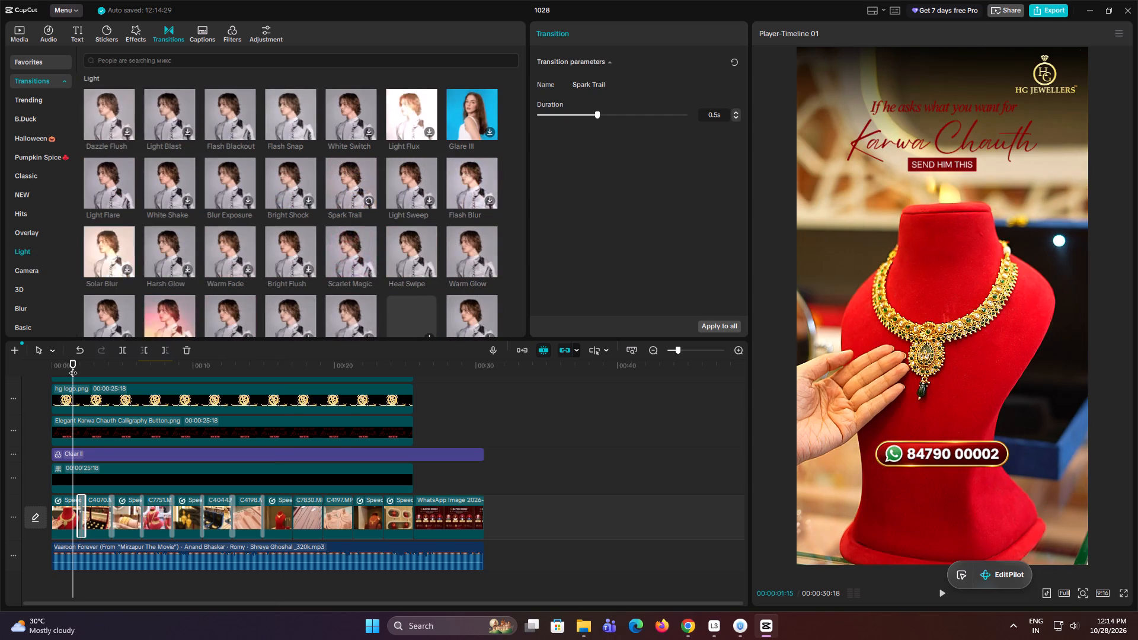
{"action": "key", "text": "space"}
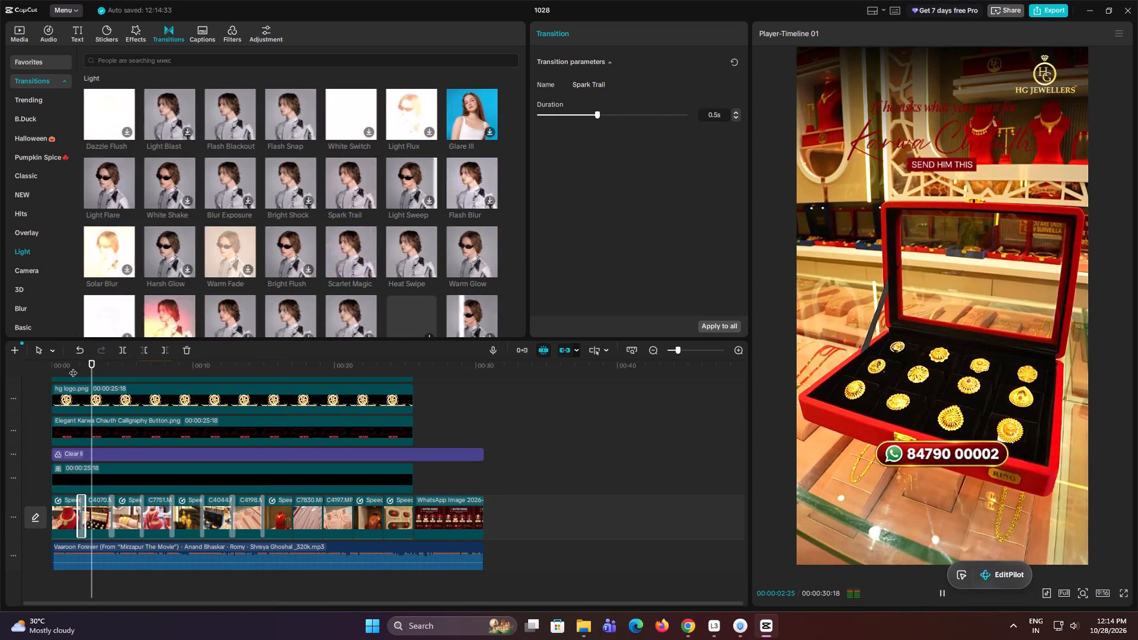
{"action": "key", "text": "space"}
{"action": "left_click", "coordinate": [67, 369]}
{"action": "key", "text": "space"}
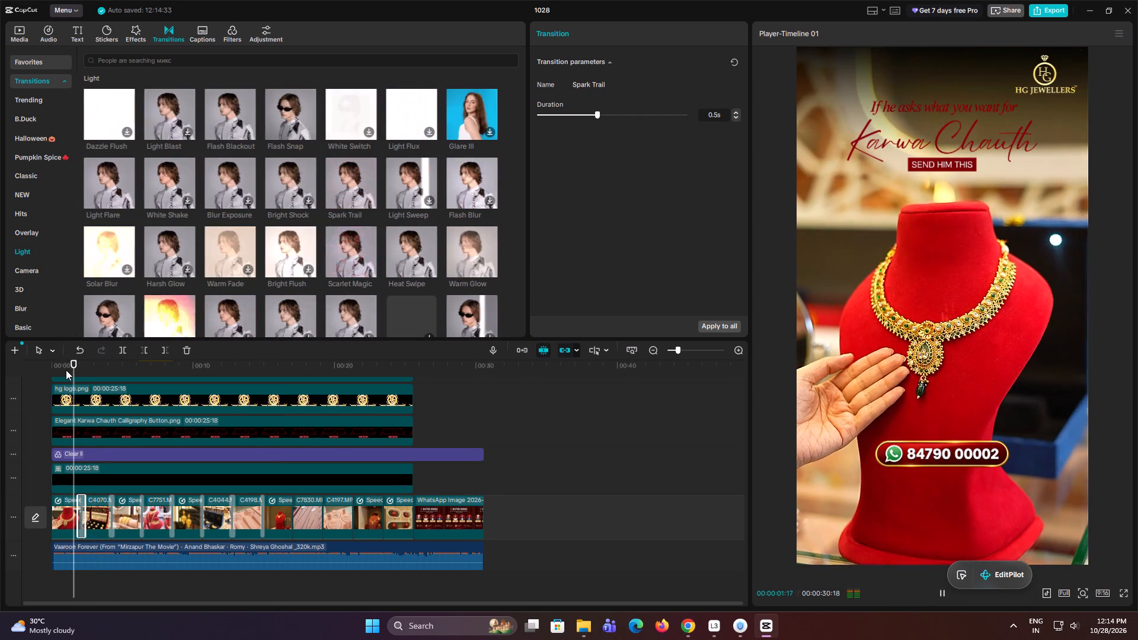
{"action": "key", "text": "space"}
{"action": "left_click", "coordinate": [66, 370]}
{"action": "left_click_drag", "start_coordinate": [66, 370], "coordinate": [63, 373]}
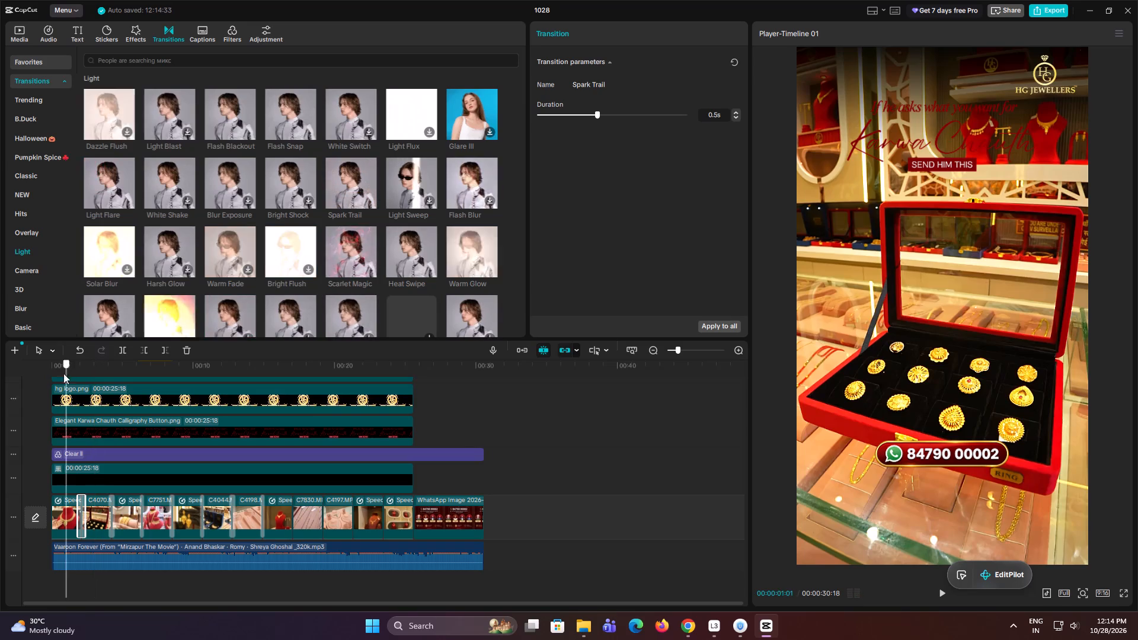
{"action": "left_click_drag", "start_coordinate": [63, 373], "coordinate": [16, 388]}
{"action": "key", "text": "space"}
{"action": "key", "text": "space"}
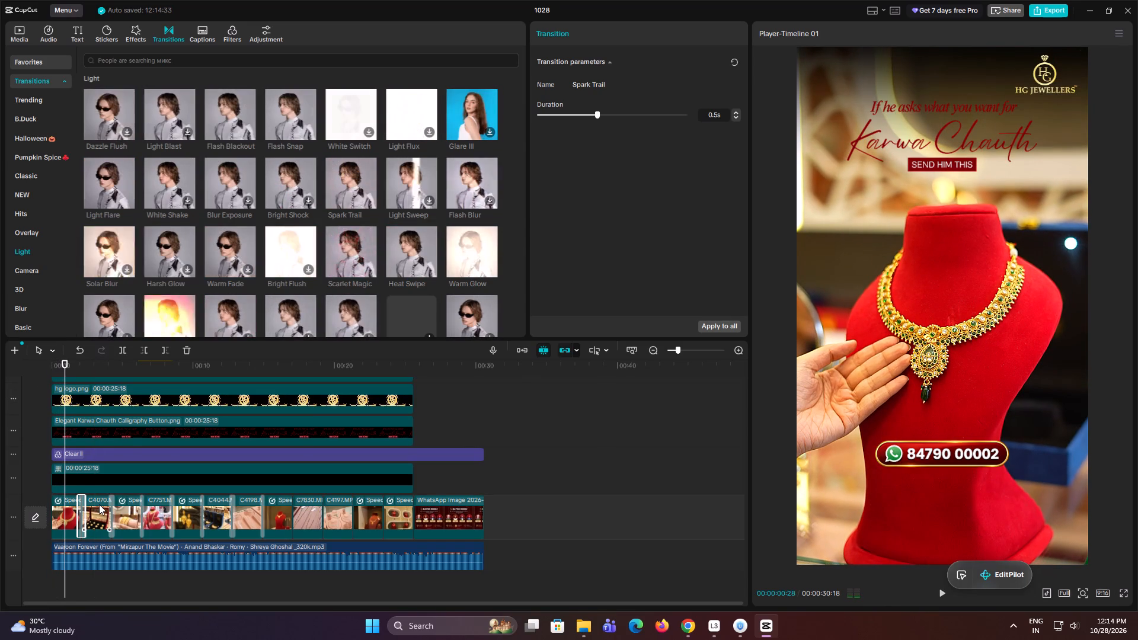
Undo the Spark Trail replacement and the preceding Heat Swipe duration change, and replay the opening clip.
{"action": "key", "text": "ctrl+z"}
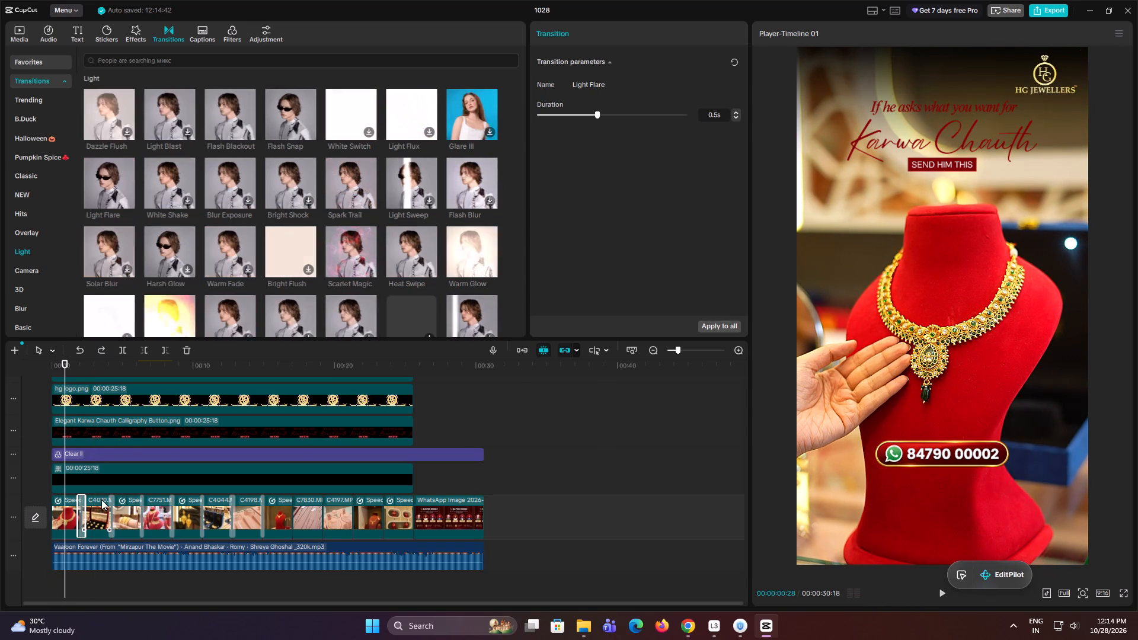
{"action": "key", "text": "ctrl+z"}
{"action": "key", "text": "space"}
{"action": "key", "text": "space"}
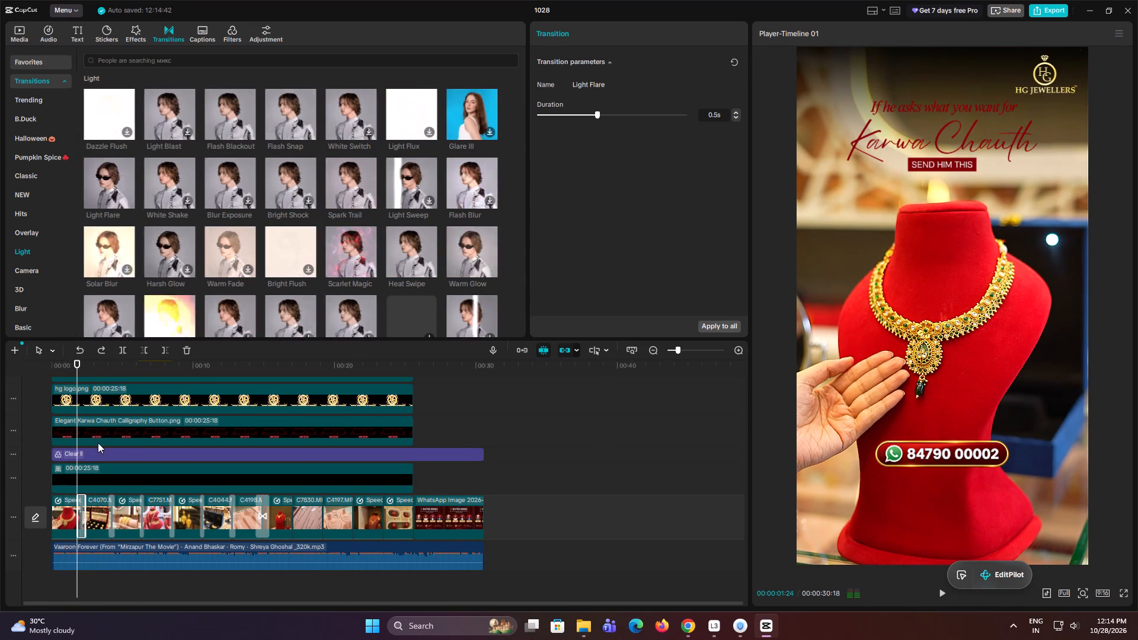
Add the vertical black stock clip from the media library on a new top track at the start of the timeline.
{"action": "scroll", "coordinate": [98, 443], "scroll_direction": "up", "scroll_amount": 3}
{"action": "left_click", "coordinate": [73, 377]}
{"action": "left_click_drag", "start_coordinate": [72, 377], "coordinate": [50, 386]}
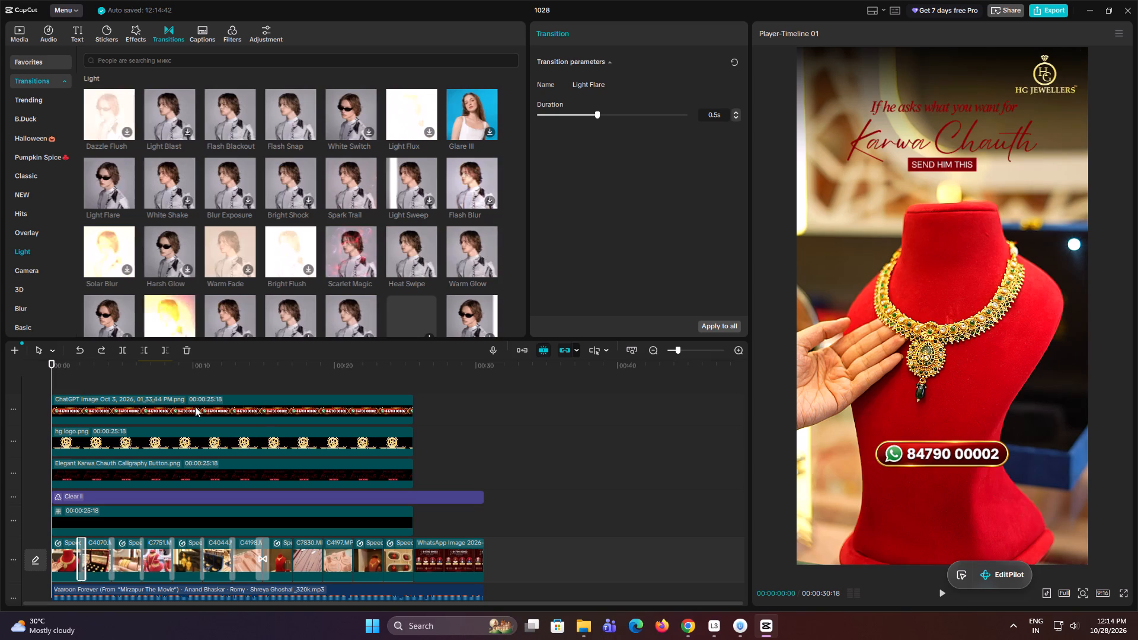
{"action": "left_click", "coordinate": [24, 23]}
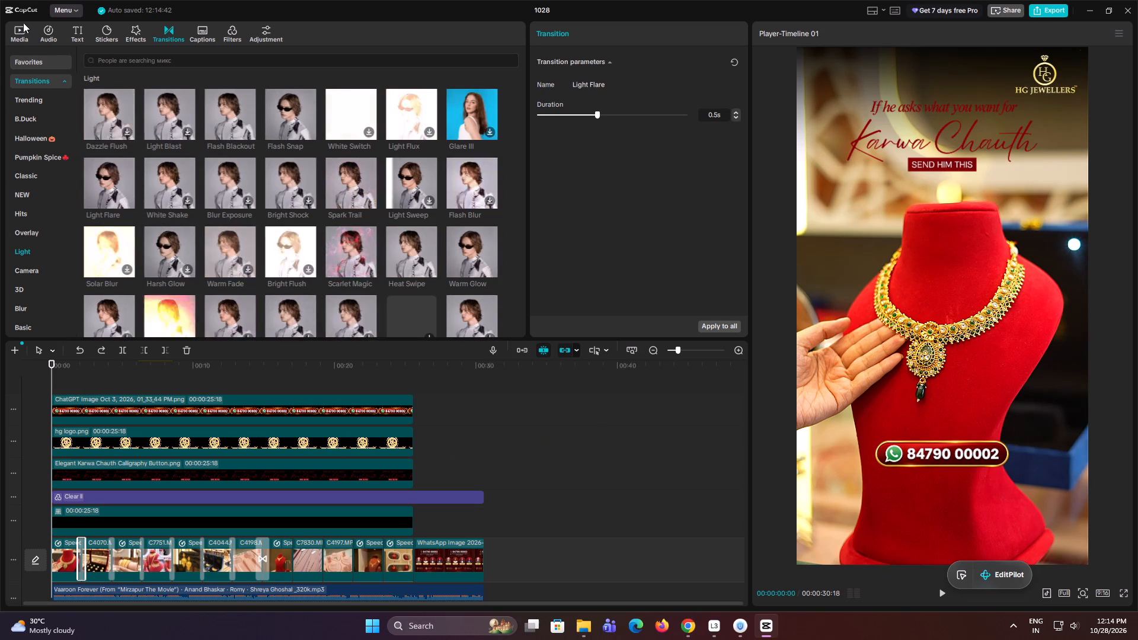
{"action": "left_click", "coordinate": [37, 158]}
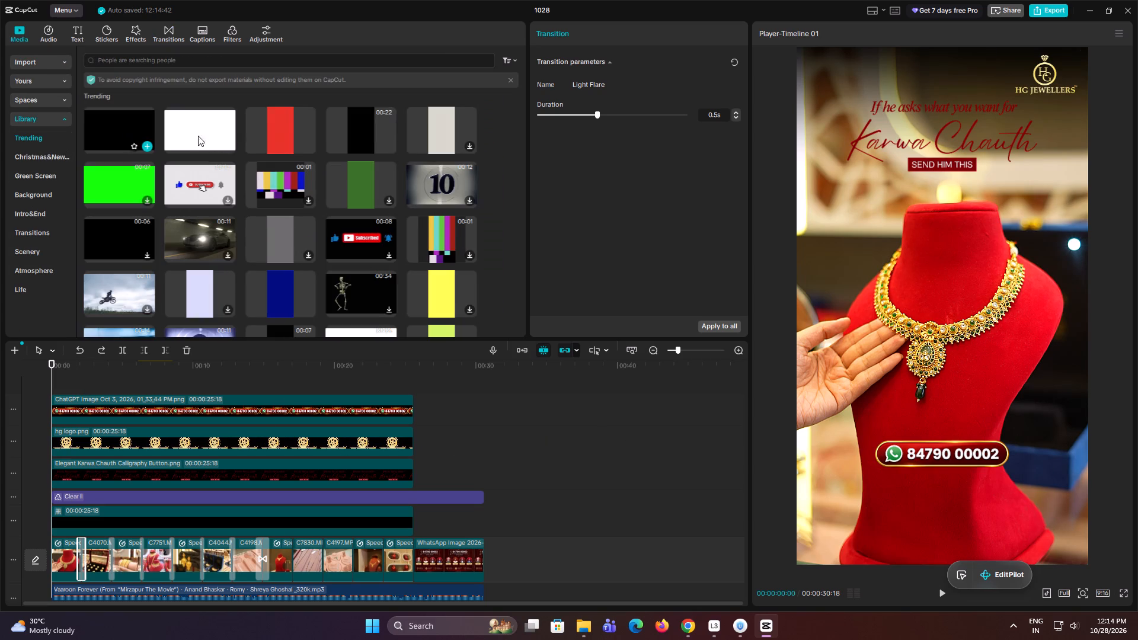
{"action": "left_click_drag", "start_coordinate": [376, 130], "coordinate": [39, 385]}
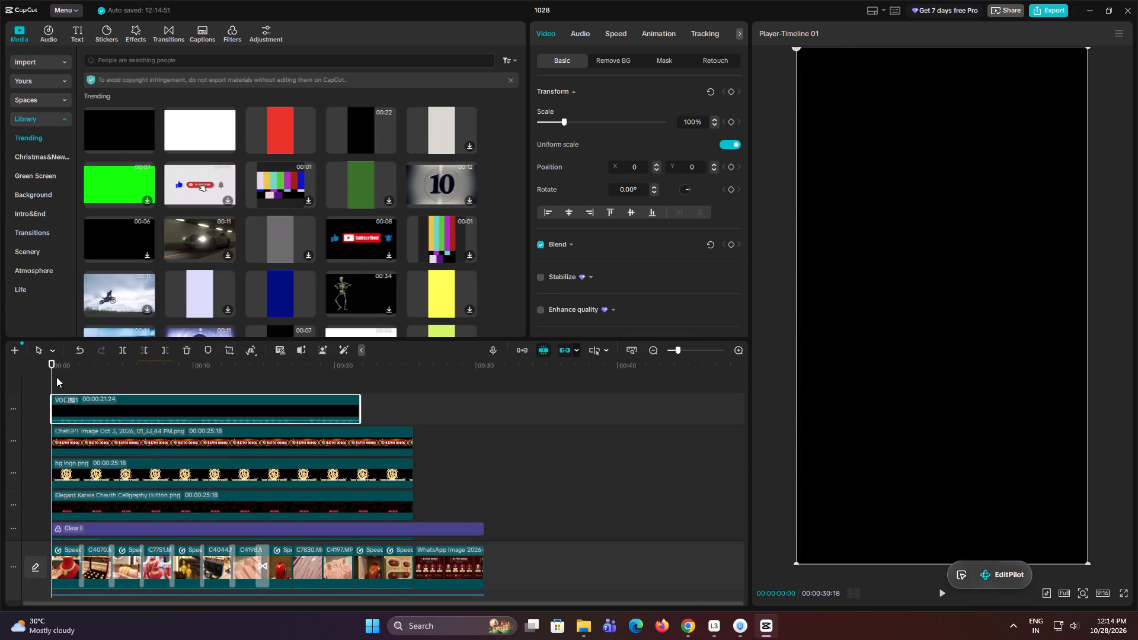
Split the black overlay clip at 00:00:00:26 and trim off everything after 00:00:01:27.
{"action": "left_click_drag", "start_coordinate": [49, 377], "coordinate": [64, 377]}
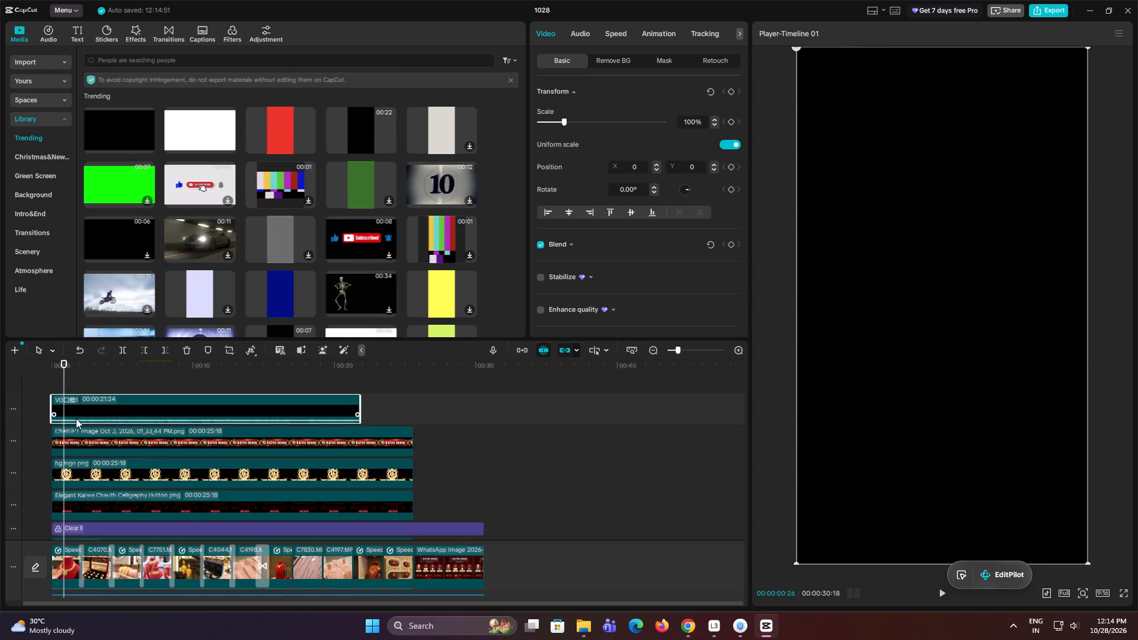
{"action": "left_click_drag", "start_coordinate": [75, 420], "coordinate": [75, 436]}
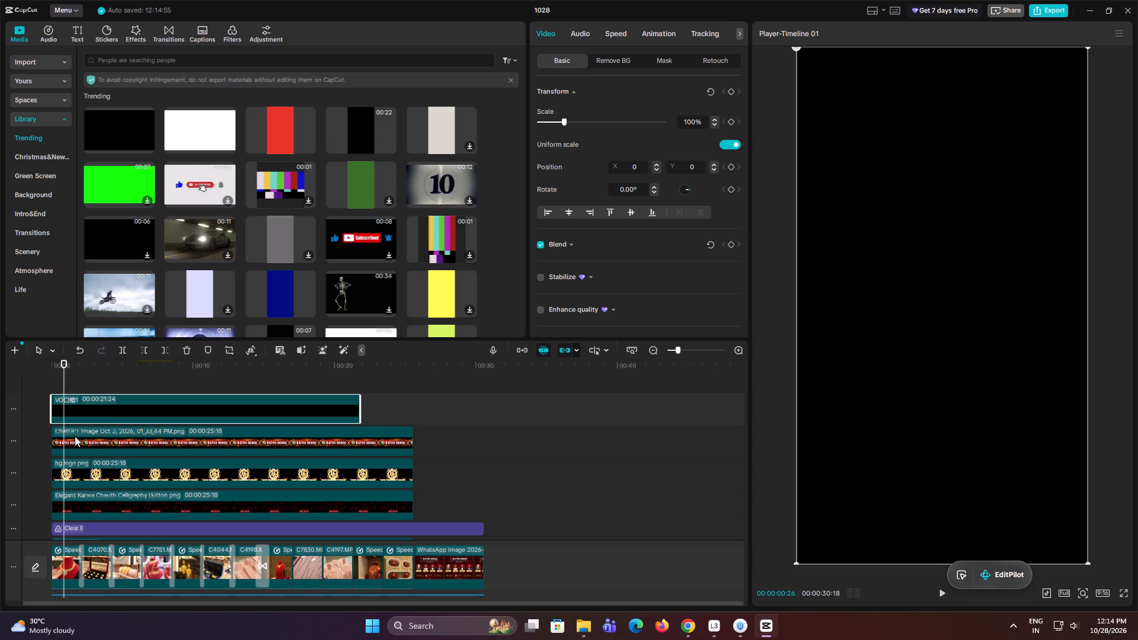
{"action": "key", "text": "ctrl+b"}
{"action": "left_click_drag", "start_coordinate": [60, 375], "coordinate": [77, 376]}
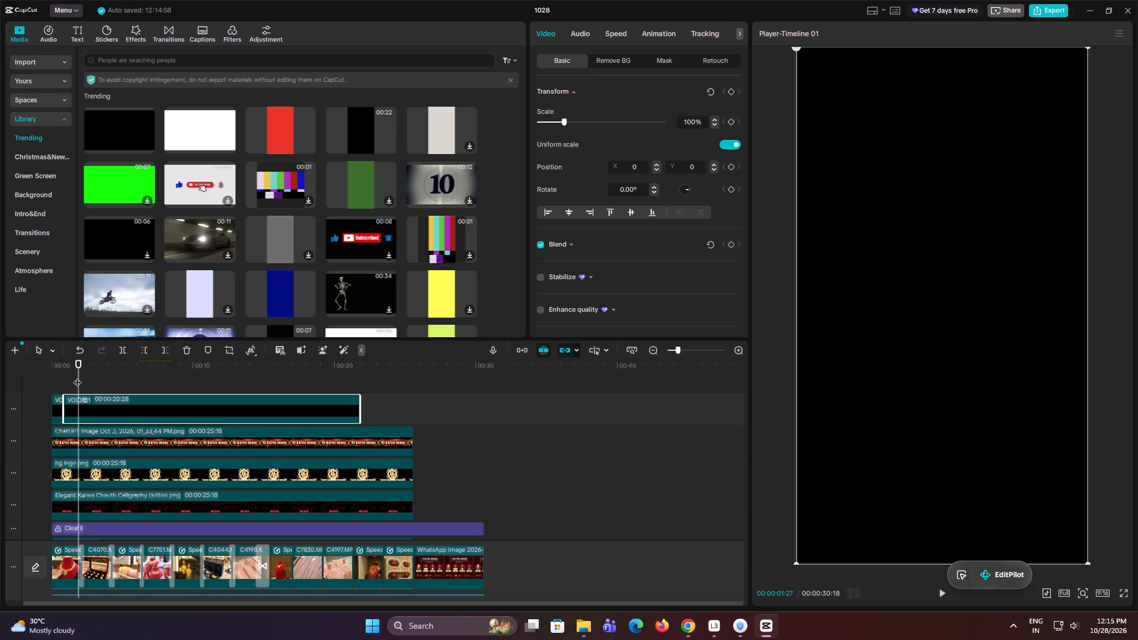
{"action": "key", "text": "w"}
Set the blend opacity of both black overlay pieces to 0%.
{"action": "left_click", "coordinate": [57, 376]}
{"action": "left_click_drag", "start_coordinate": [123, 382], "coordinate": [96, 386]}
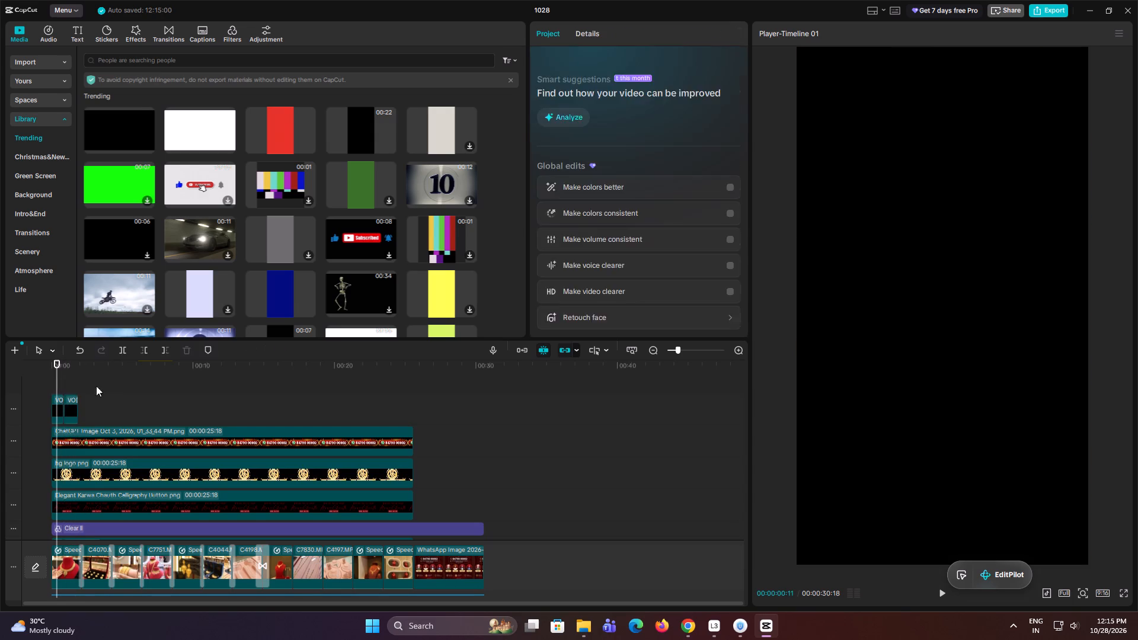
{"action": "left_click_drag", "start_coordinate": [96, 386], "coordinate": [53, 406]}
{"action": "left_click", "coordinate": [593, 252]}
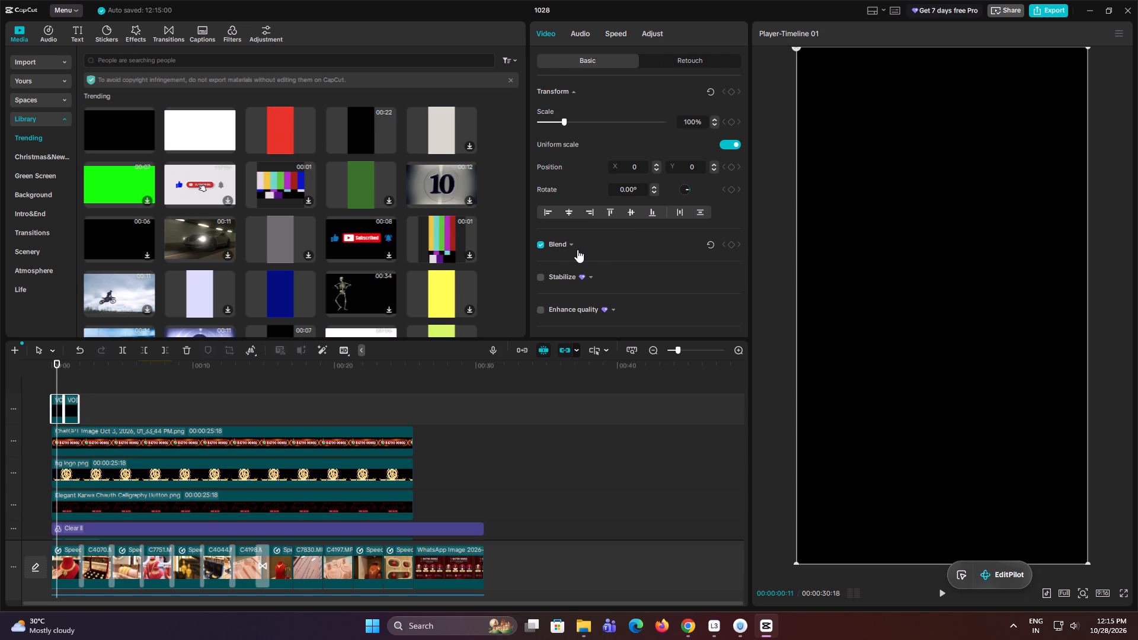
{"action": "left_click", "coordinate": [571, 248]}
{"action": "left_click_drag", "start_coordinate": [608, 299], "coordinate": [391, 298]}
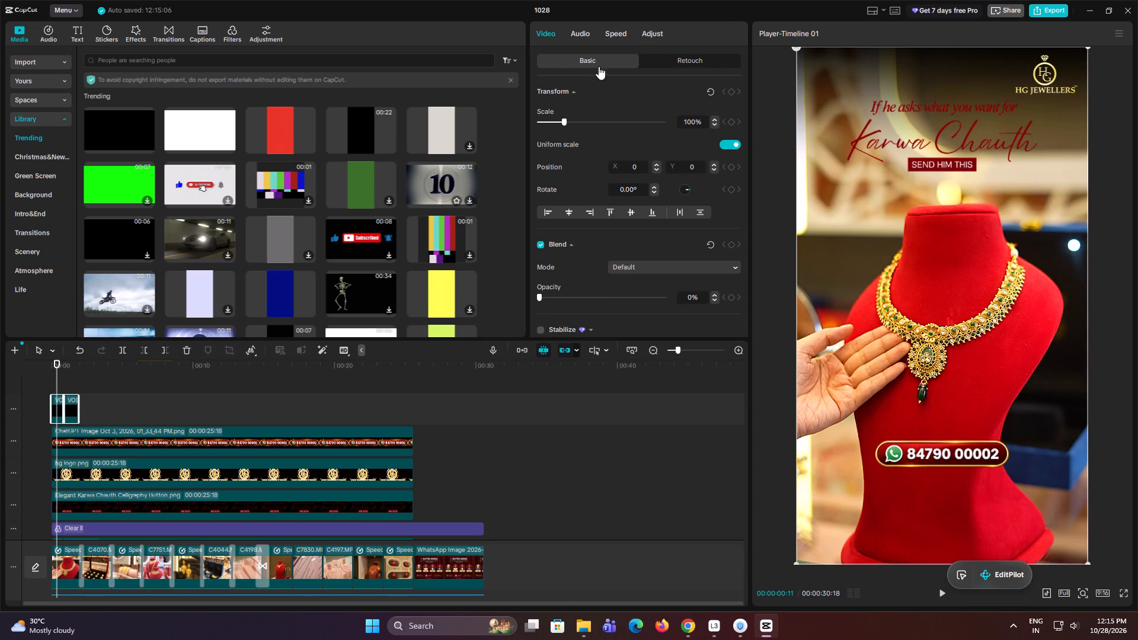
Add the Spark Trail transition between the two transparent overlay pieces and preview it from the start of the timeline.
{"action": "left_click", "coordinate": [158, 32]}
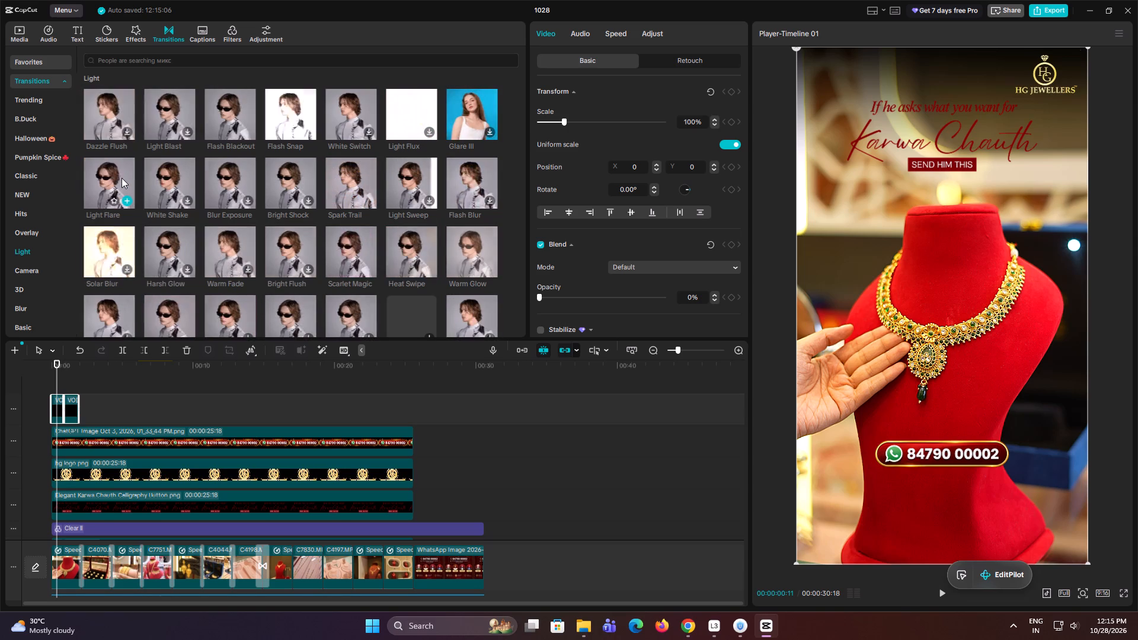
{"action": "left_click_drag", "start_coordinate": [351, 185], "coordinate": [69, 403]}
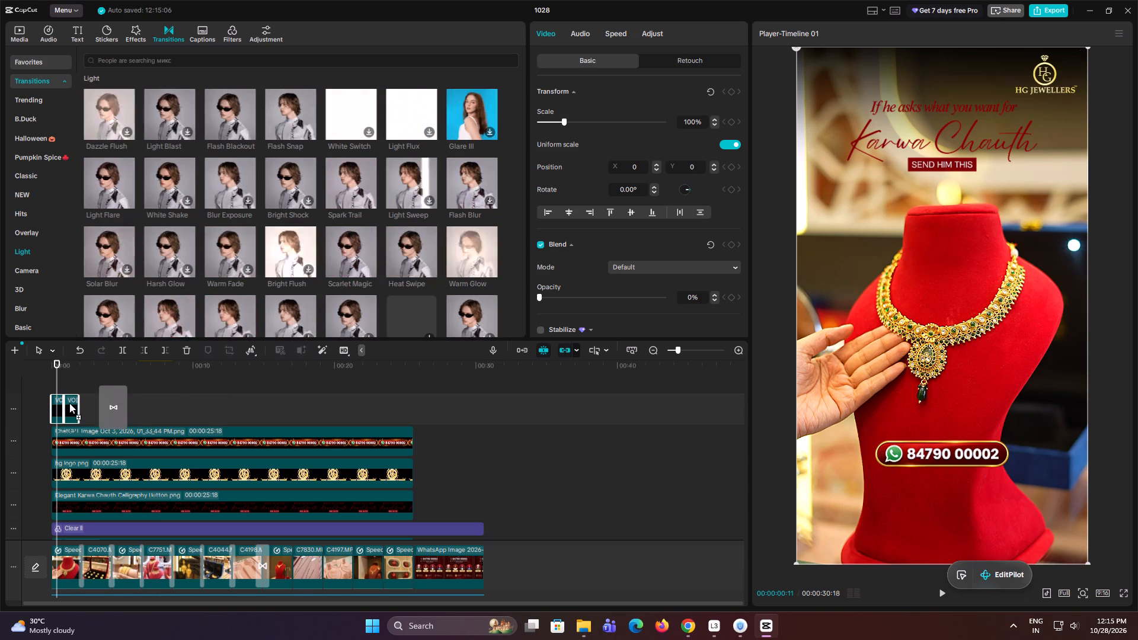
{"action": "left_click_drag", "start_coordinate": [69, 403], "coordinate": [56, 403]}
{"action": "key", "text": "space"}
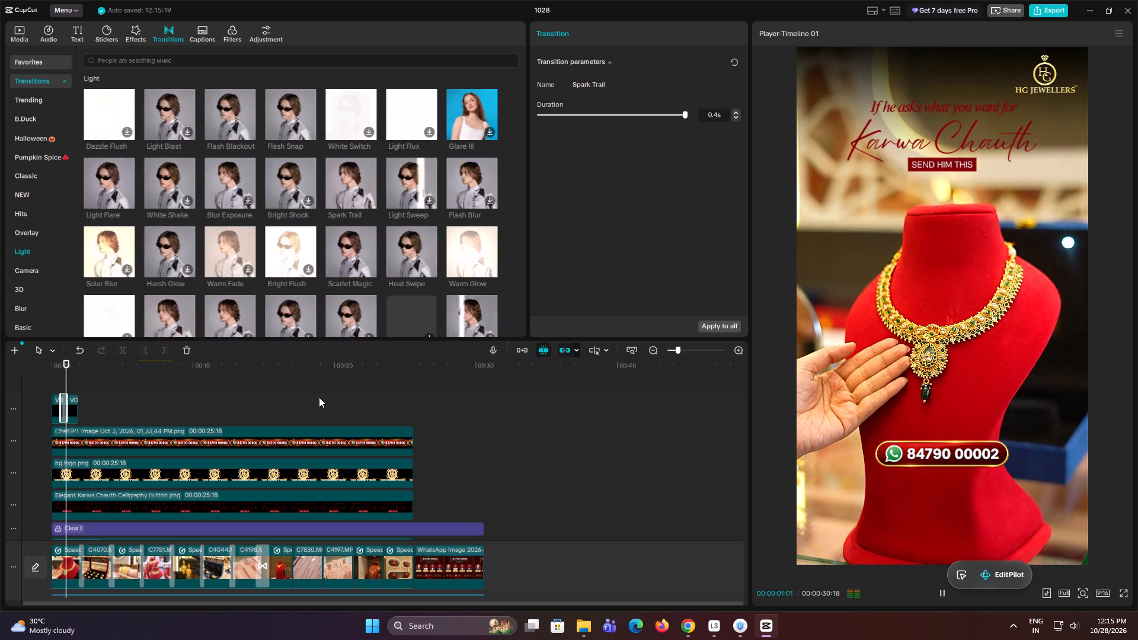
{"action": "key", "text": "space"}
{"action": "left_click_drag", "start_coordinate": [63, 397], "coordinate": [56, 399]}
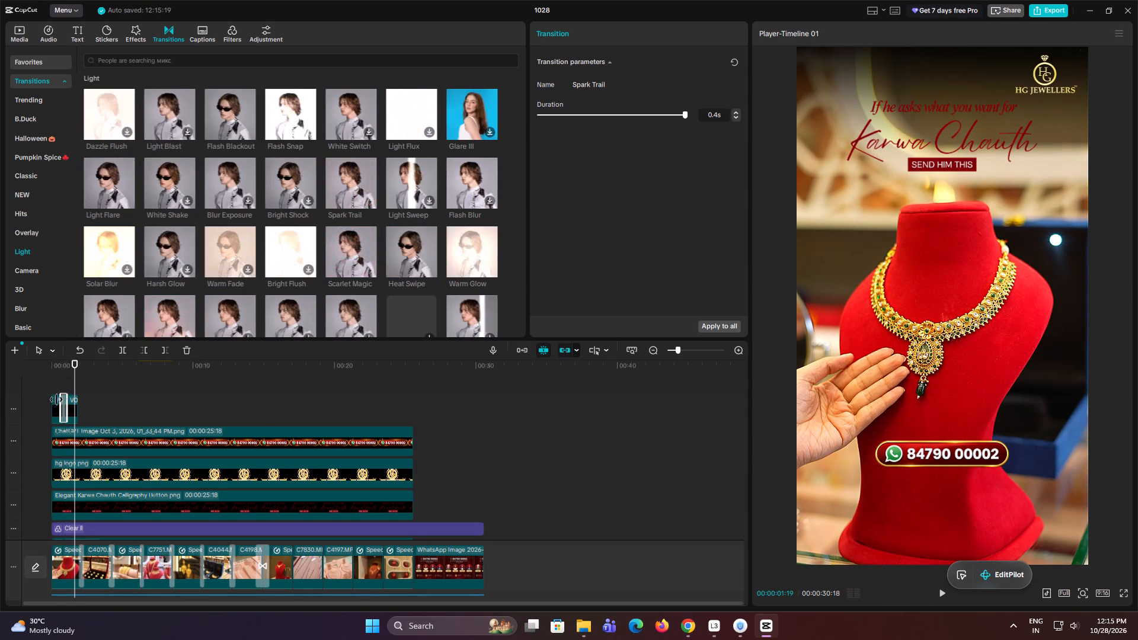
{"action": "left_click_drag", "start_coordinate": [56, 399], "coordinate": [48, 403]}
{"action": "left_click", "coordinate": [61, 376]}
{"action": "left_click_drag", "start_coordinate": [61, 376], "coordinate": [47, 378]}
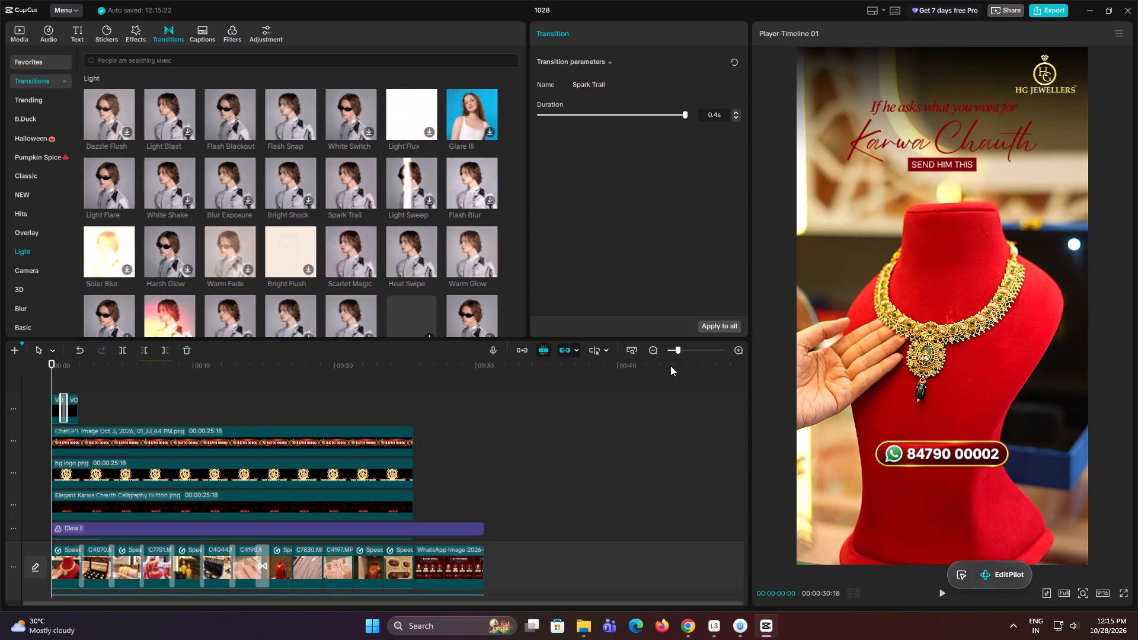
{"action": "left_click_drag", "start_coordinate": [677, 350], "coordinate": [689, 349]}
{"action": "key", "text": "space"}
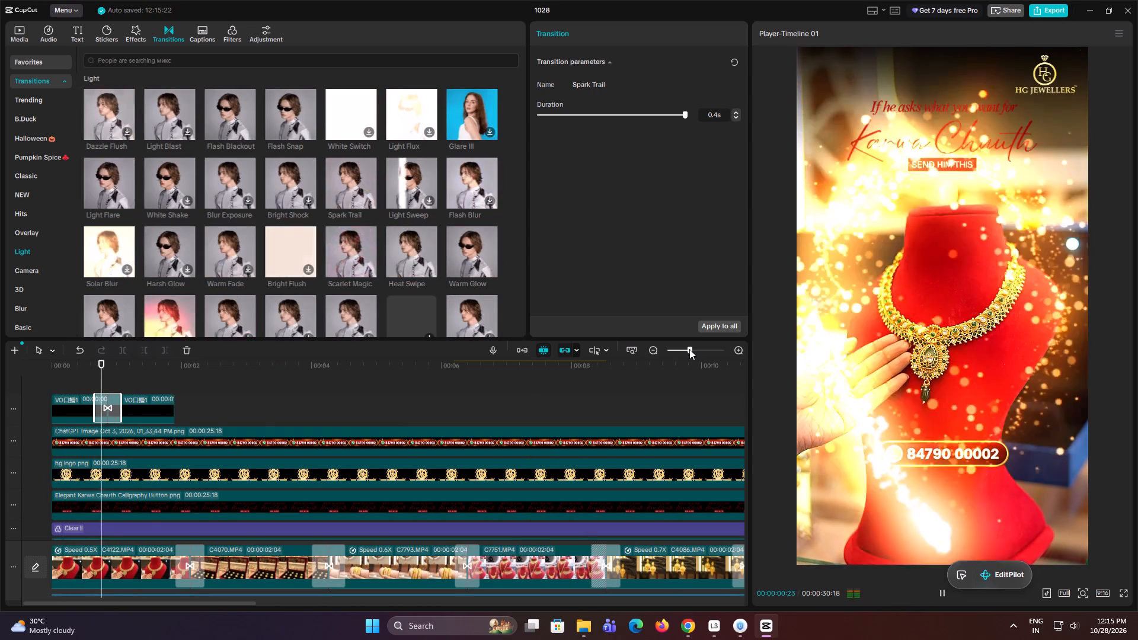
{"action": "key", "text": "space"}
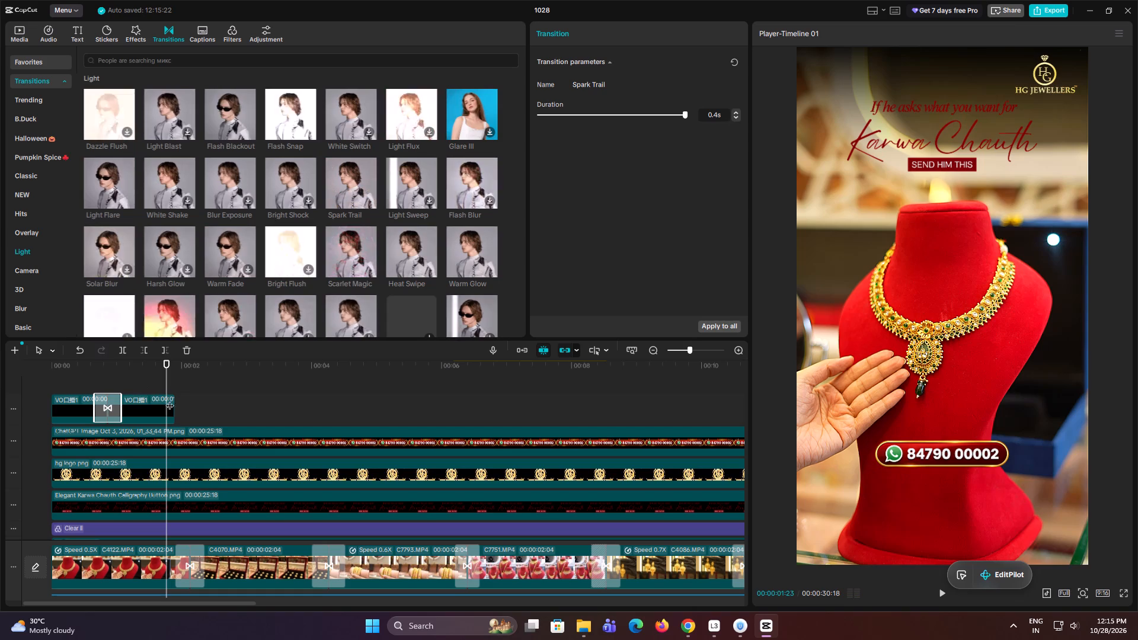
Extend the end of the second overlay piece to a duration of 00:00:02:05.
{"action": "left_click", "coordinate": [169, 405]}
{"action": "left_click_drag", "start_coordinate": [174, 406], "coordinate": [247, 406]}
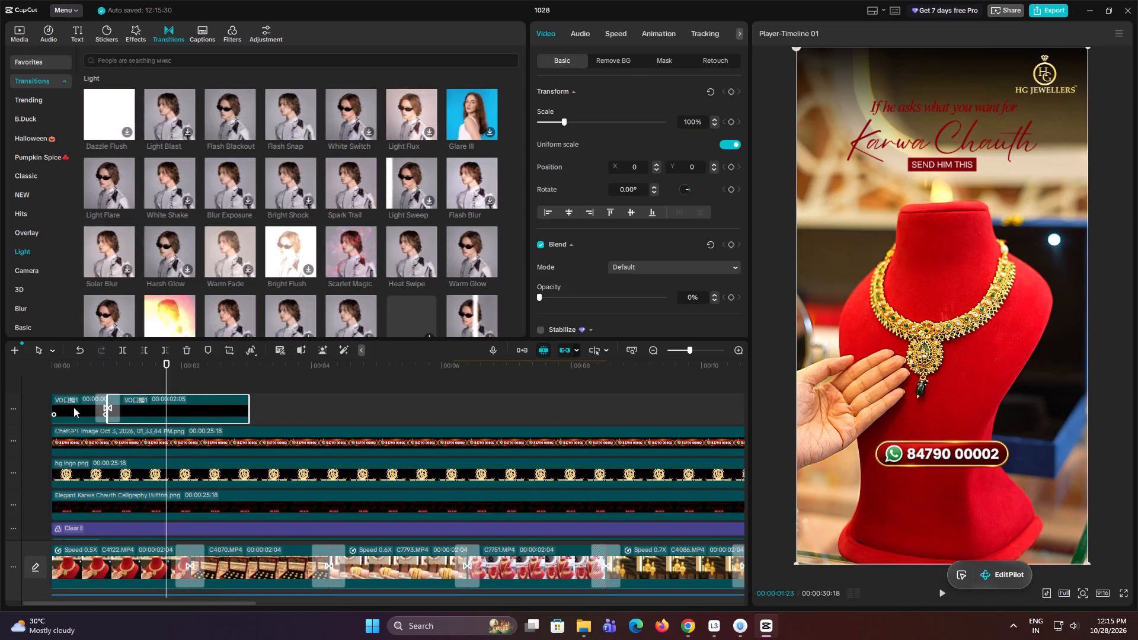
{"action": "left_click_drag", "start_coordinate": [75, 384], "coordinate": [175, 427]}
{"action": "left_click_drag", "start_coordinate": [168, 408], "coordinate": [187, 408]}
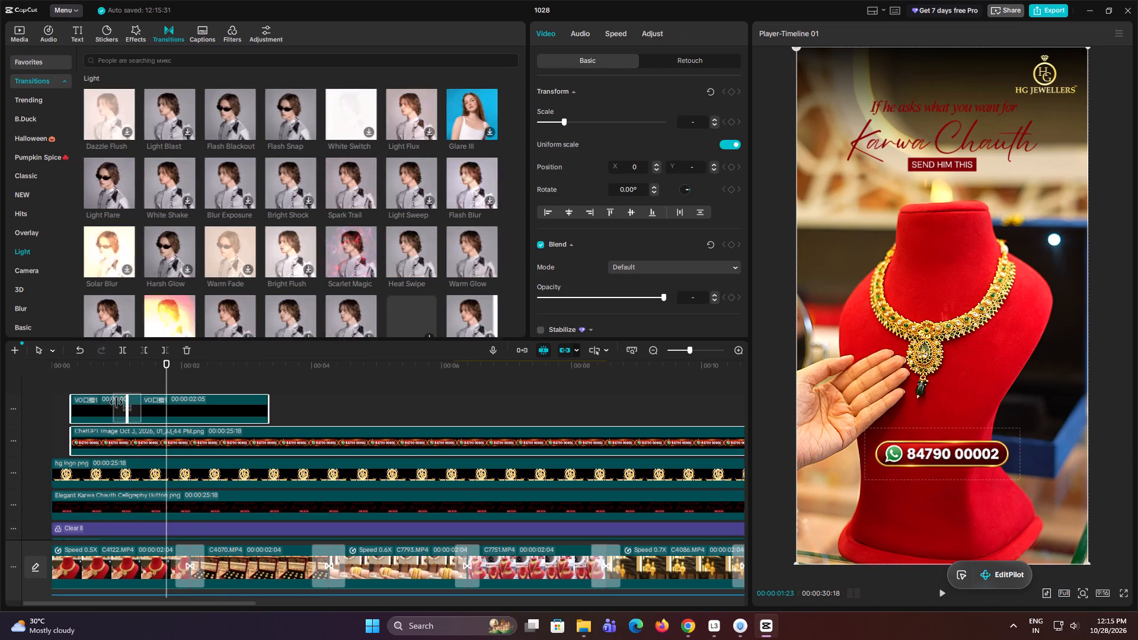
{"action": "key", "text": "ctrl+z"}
Move both overlay pieces together later along the top track so their cut sits at about 00:00:01:23.
{"action": "left_click_drag", "start_coordinate": [82, 378], "coordinate": [162, 403]}
{"action": "left_click_drag", "start_coordinate": [87, 405], "coordinate": [142, 407]}
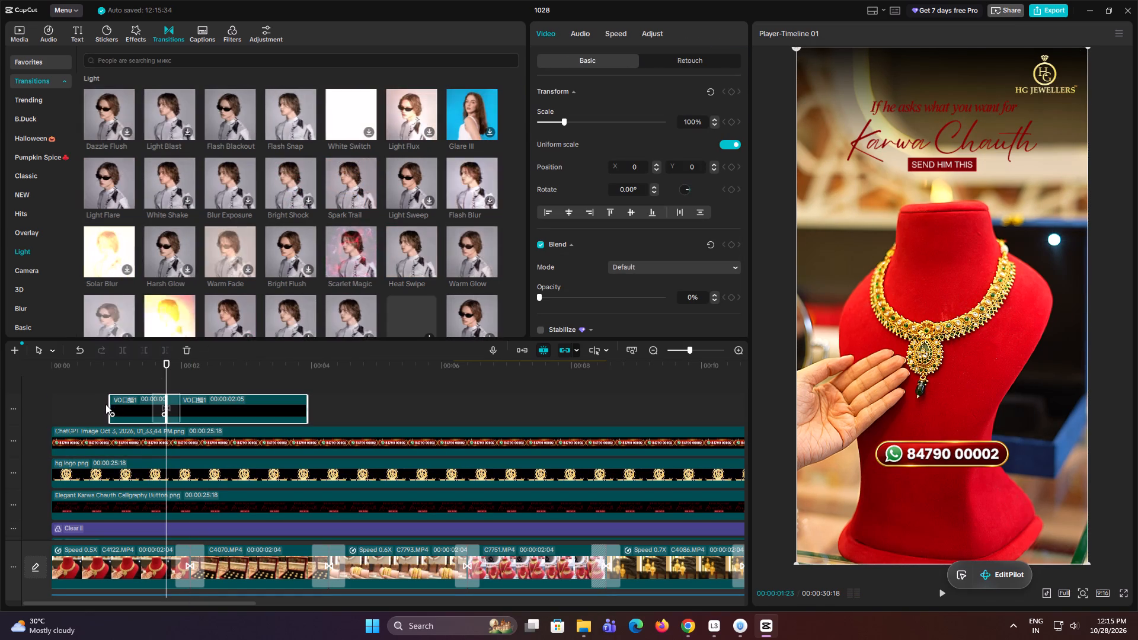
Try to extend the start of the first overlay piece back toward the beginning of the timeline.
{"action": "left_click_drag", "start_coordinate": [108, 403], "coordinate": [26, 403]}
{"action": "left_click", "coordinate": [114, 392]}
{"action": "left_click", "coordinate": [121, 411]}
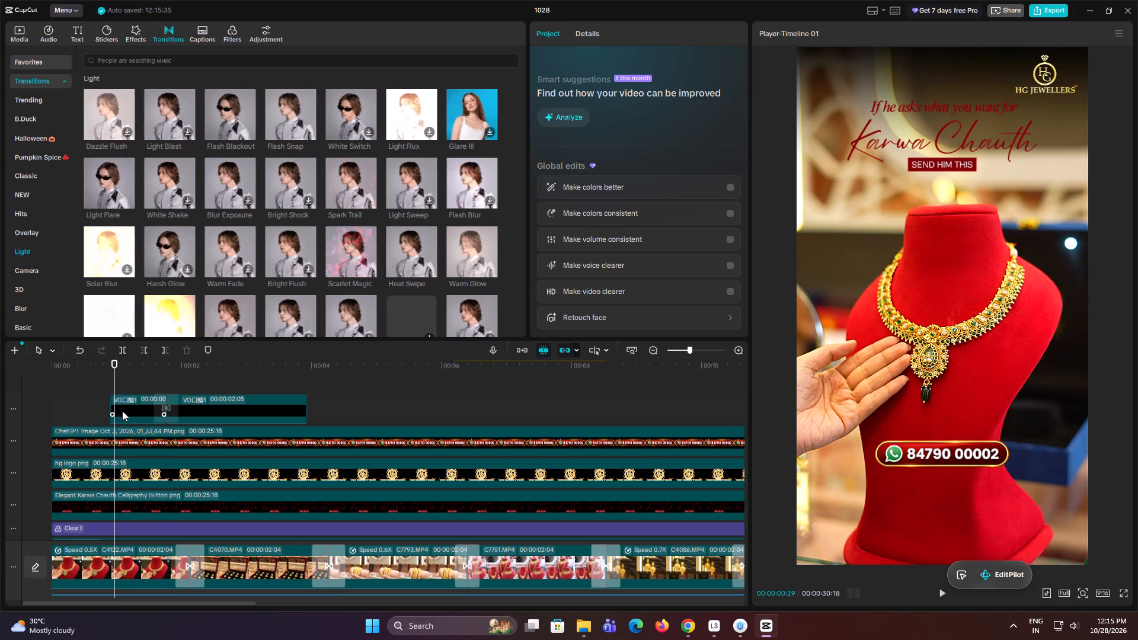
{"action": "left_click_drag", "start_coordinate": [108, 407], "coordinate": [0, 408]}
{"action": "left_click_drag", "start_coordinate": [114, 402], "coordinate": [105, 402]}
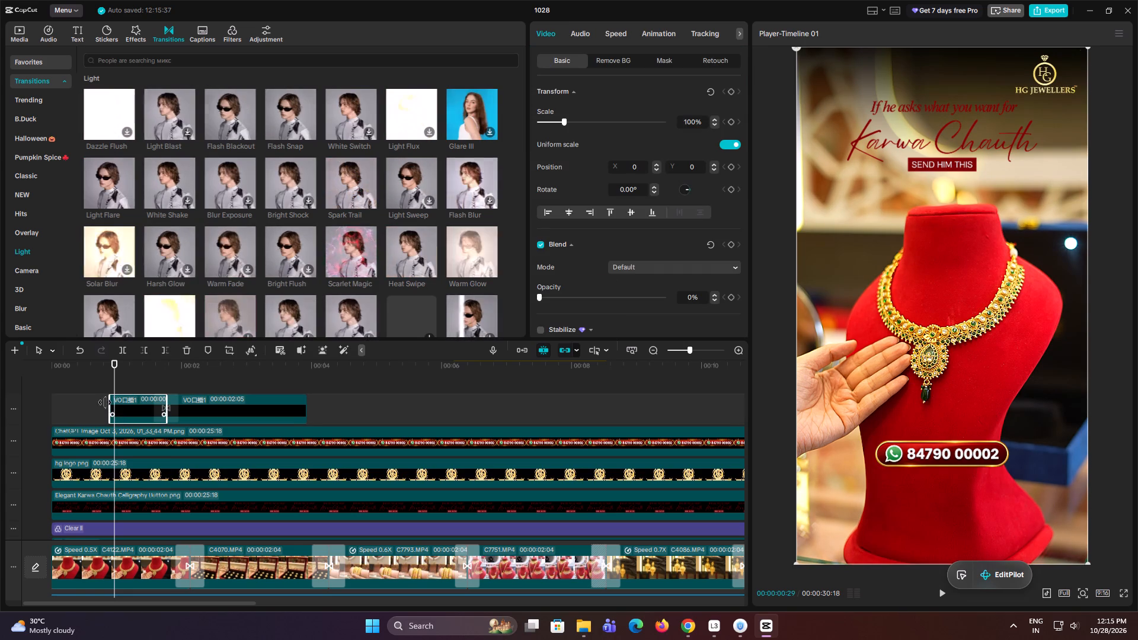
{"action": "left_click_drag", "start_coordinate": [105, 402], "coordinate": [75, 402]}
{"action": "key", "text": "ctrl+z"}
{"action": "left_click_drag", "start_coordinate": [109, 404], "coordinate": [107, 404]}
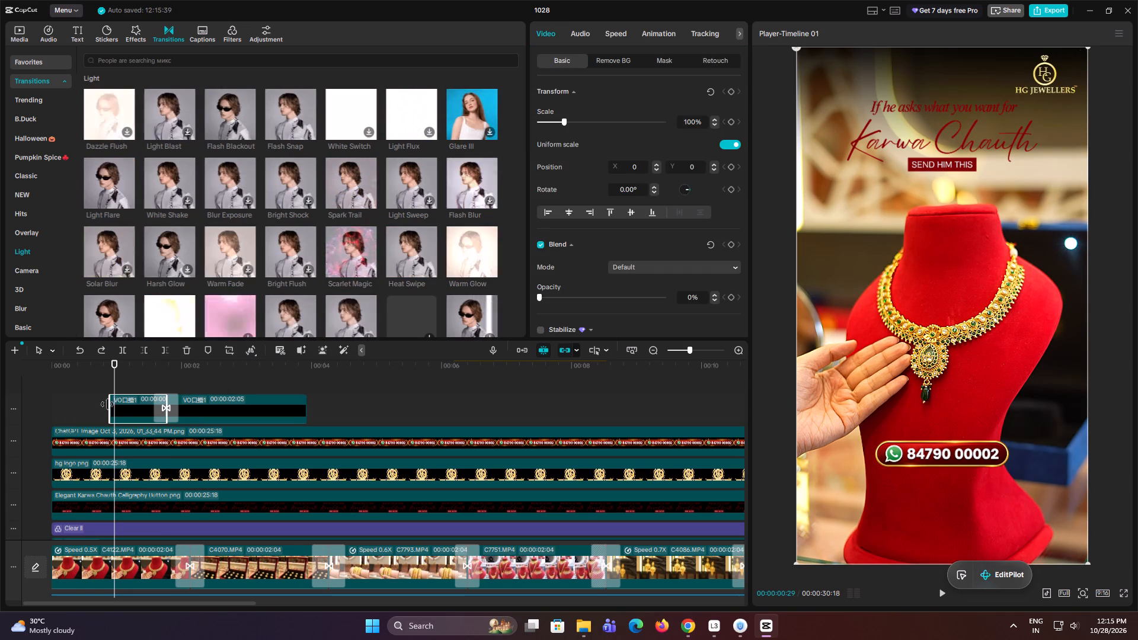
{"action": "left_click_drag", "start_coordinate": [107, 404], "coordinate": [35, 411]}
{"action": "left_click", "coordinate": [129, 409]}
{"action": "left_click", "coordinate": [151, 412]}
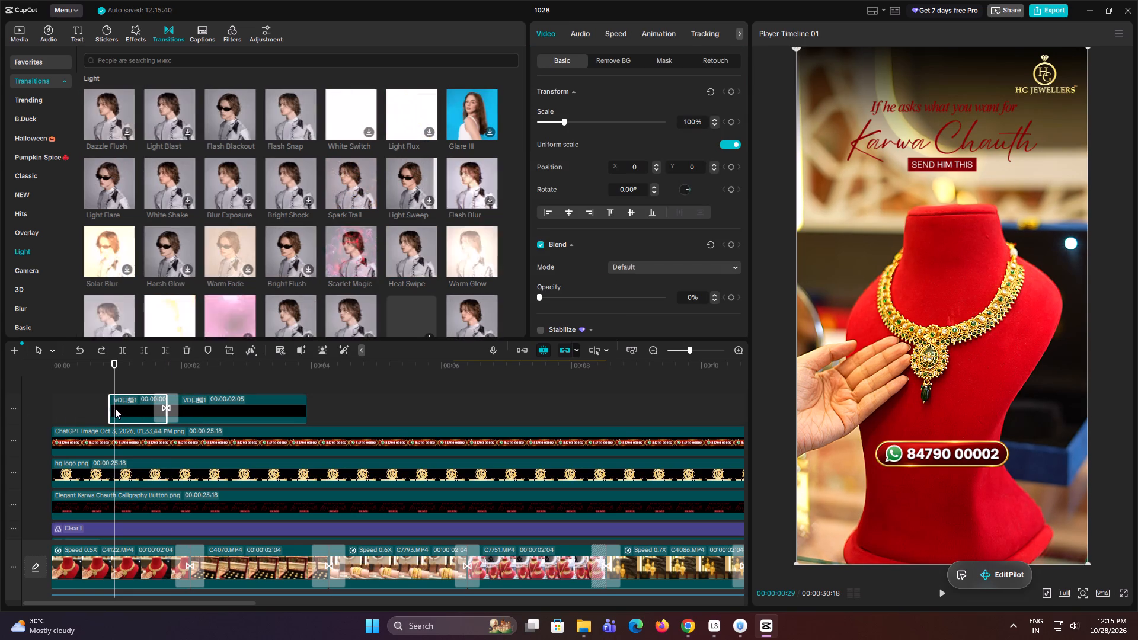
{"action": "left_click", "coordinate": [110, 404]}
Move the first overlay piece to the timeline start and extend its end to meet the second piece, for a duration of 00:00:01:23.
{"action": "left_click_drag", "start_coordinate": [123, 407], "coordinate": [55, 407]}
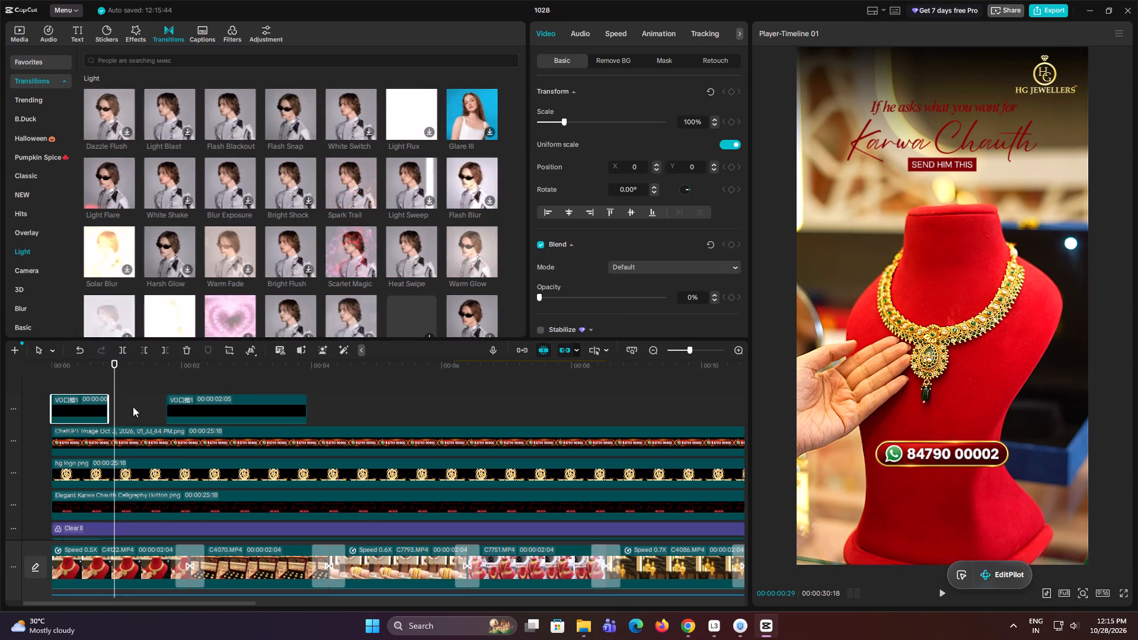
{"action": "left_click_drag", "start_coordinate": [110, 405], "coordinate": [177, 413]}
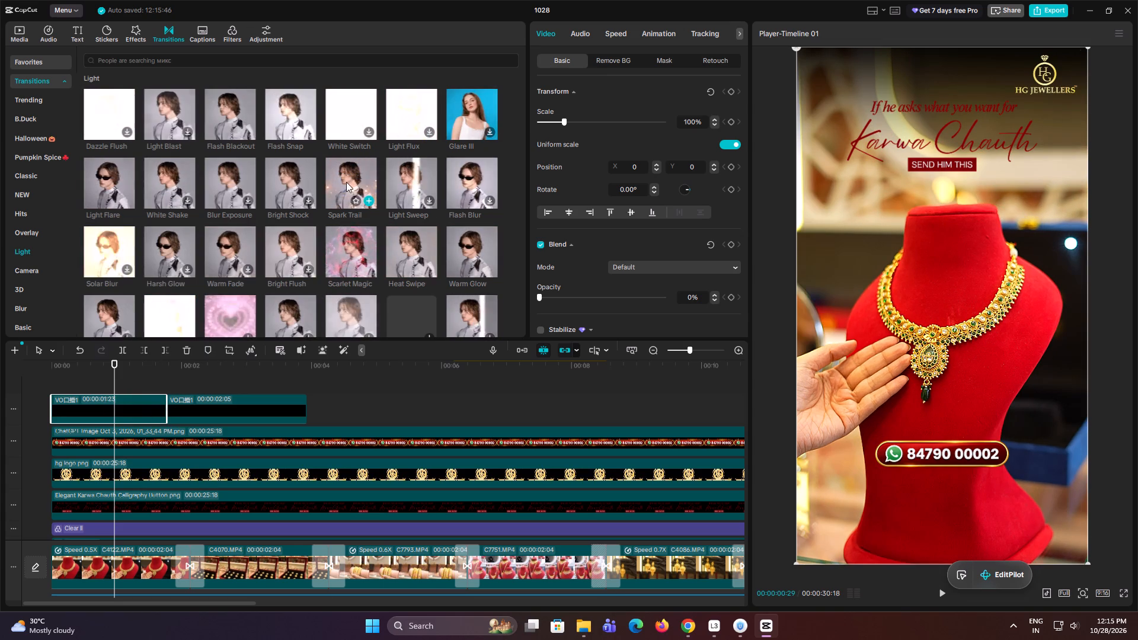
Add the Spark Trail transition between the two overlay pieces and preview it.
{"action": "left_click_drag", "start_coordinate": [343, 181], "coordinate": [152, 412]}
{"action": "left_click", "coordinate": [140, 375]}
{"action": "key", "text": "space"}
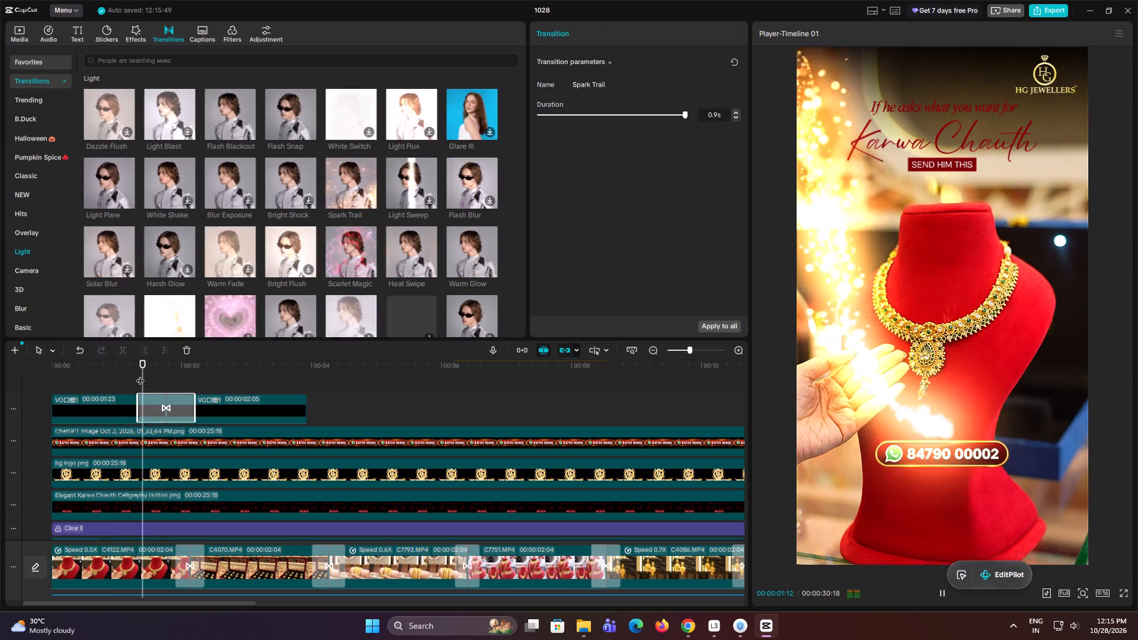
{"action": "key", "text": "space"}
{"action": "left_click", "coordinate": [108, 376]}
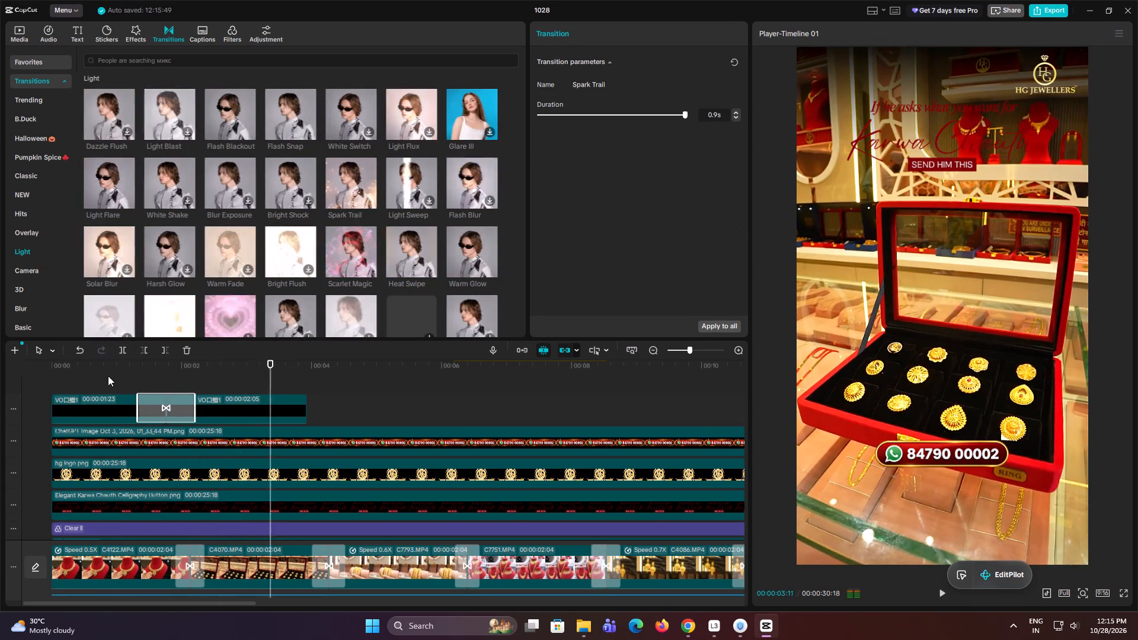
{"action": "left_click_drag", "start_coordinate": [108, 376], "coordinate": [0, 395]}
{"action": "key", "text": "space"}
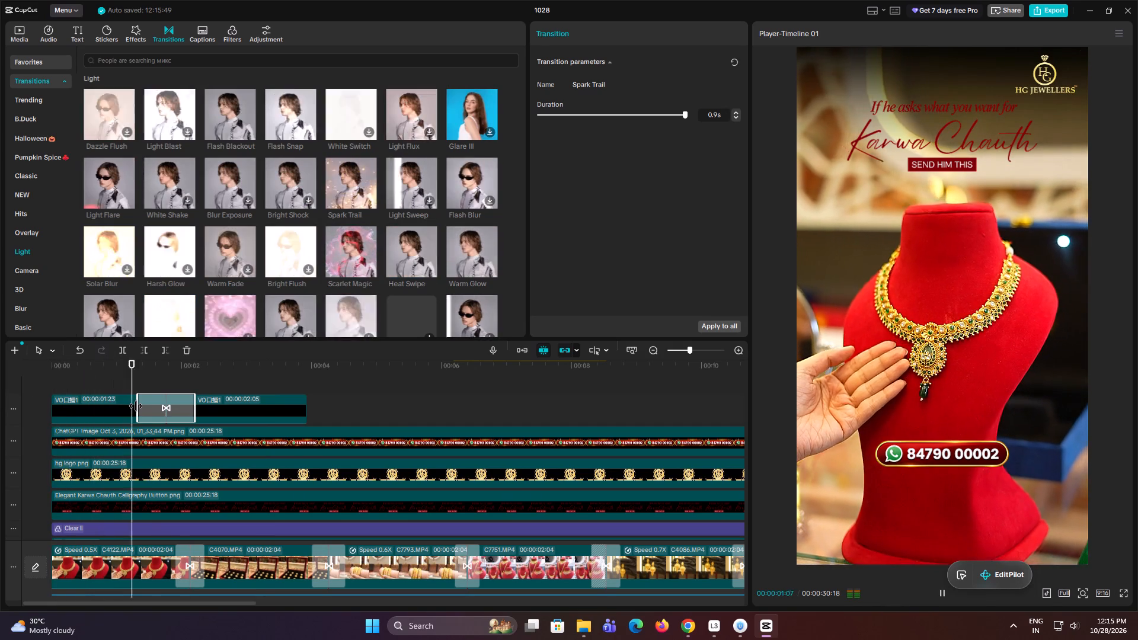
{"action": "key", "text": "space"}
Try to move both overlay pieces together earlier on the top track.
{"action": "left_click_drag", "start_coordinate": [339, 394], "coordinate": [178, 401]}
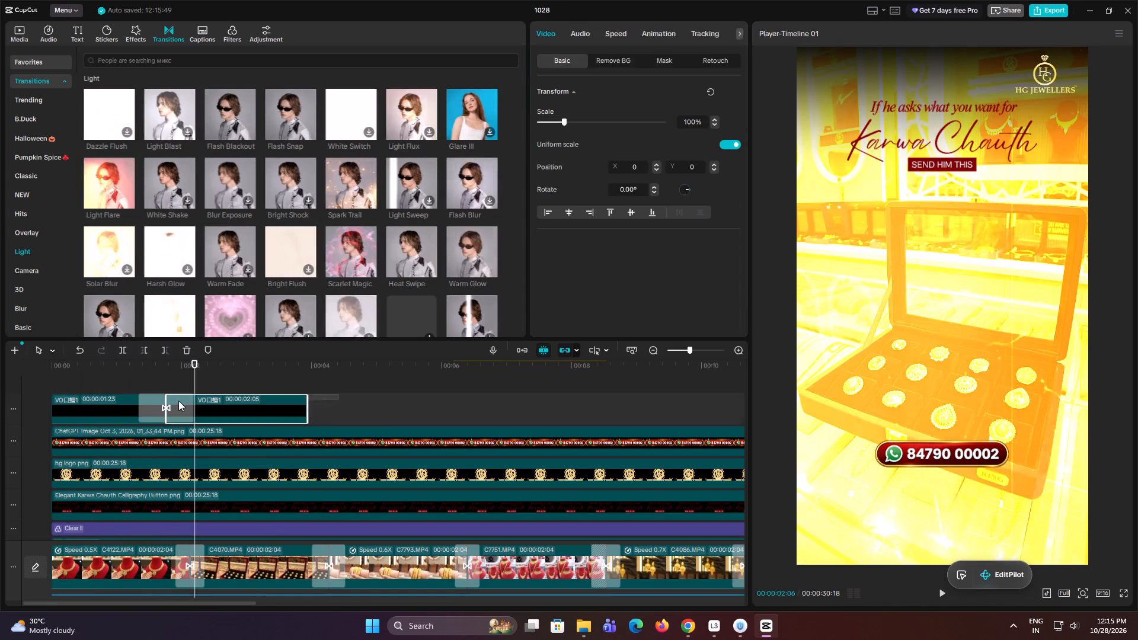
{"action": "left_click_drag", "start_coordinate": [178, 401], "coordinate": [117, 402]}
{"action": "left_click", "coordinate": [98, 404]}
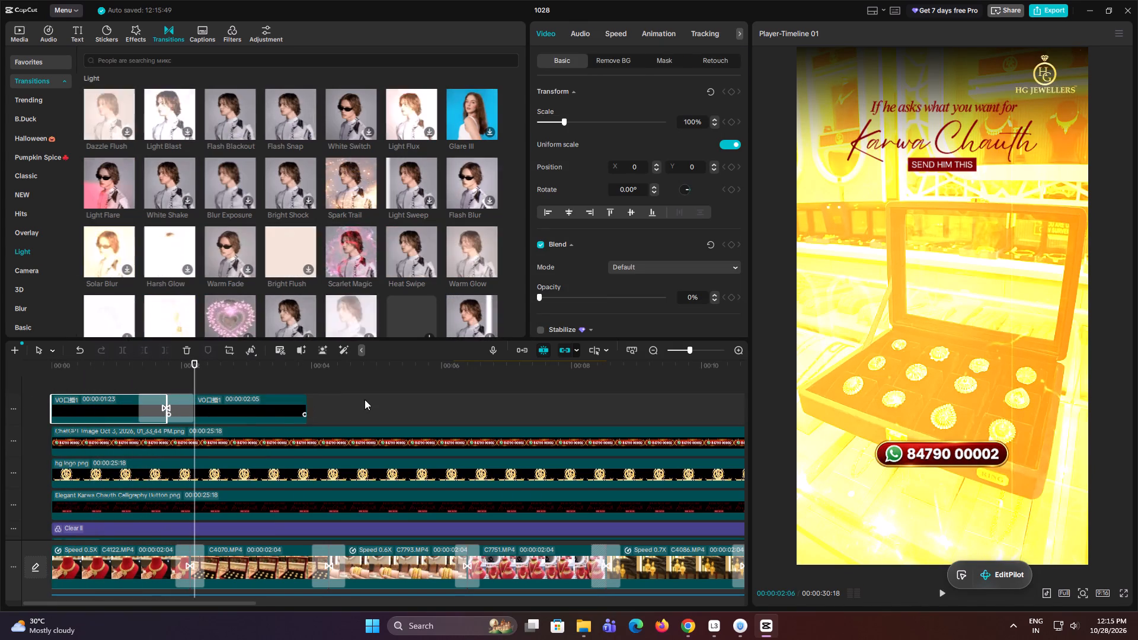
Fit the whole timeline in view and shift every clip on all tracks together so they start at about 00:00:02:27.
{"action": "left_click", "coordinate": [633, 351]}
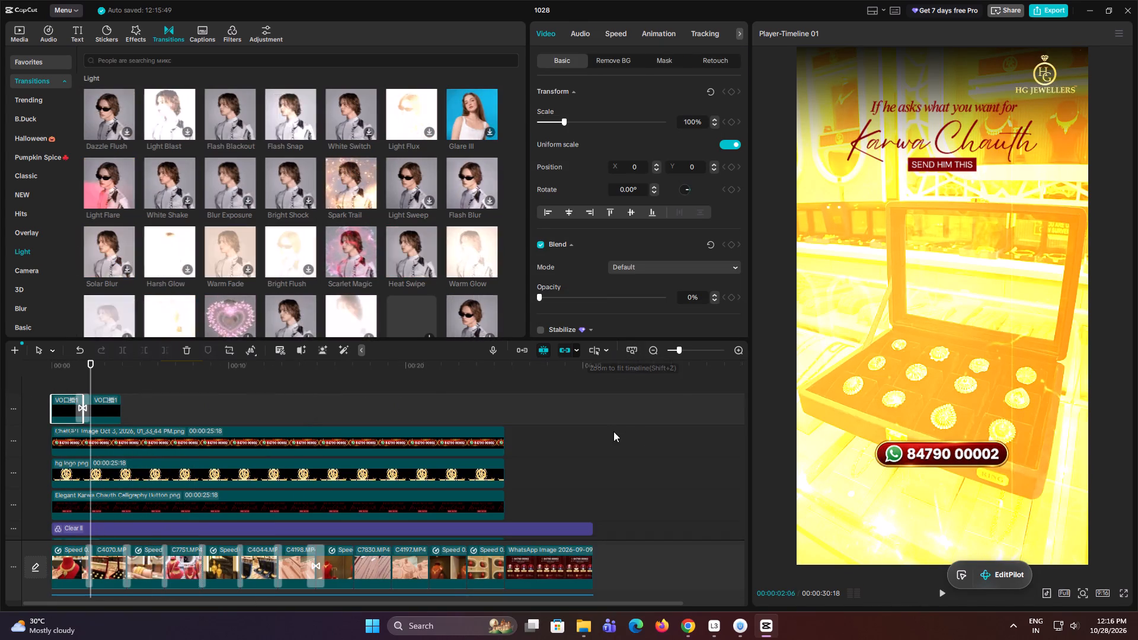
{"action": "key", "text": "ctrl+a"}
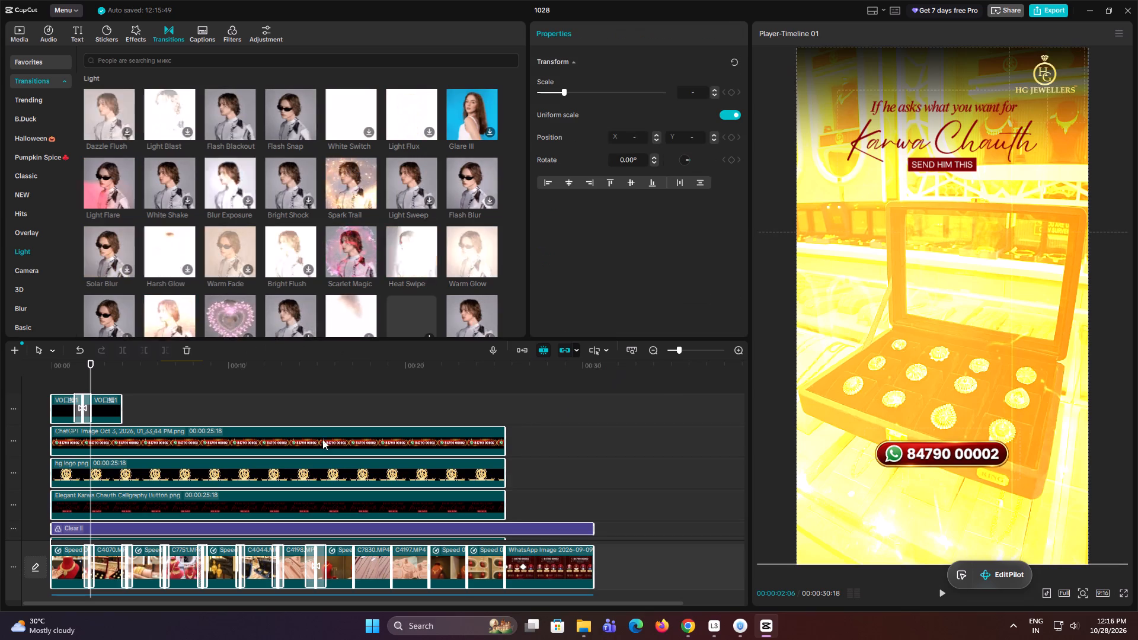
{"action": "left_click_drag", "start_coordinate": [308, 440], "coordinate": [359, 441]}
Move both overlay pieces together earlier on the top track so their cut sits at about 00:00:03, and preview it.
{"action": "left_click", "coordinate": [99, 401]}
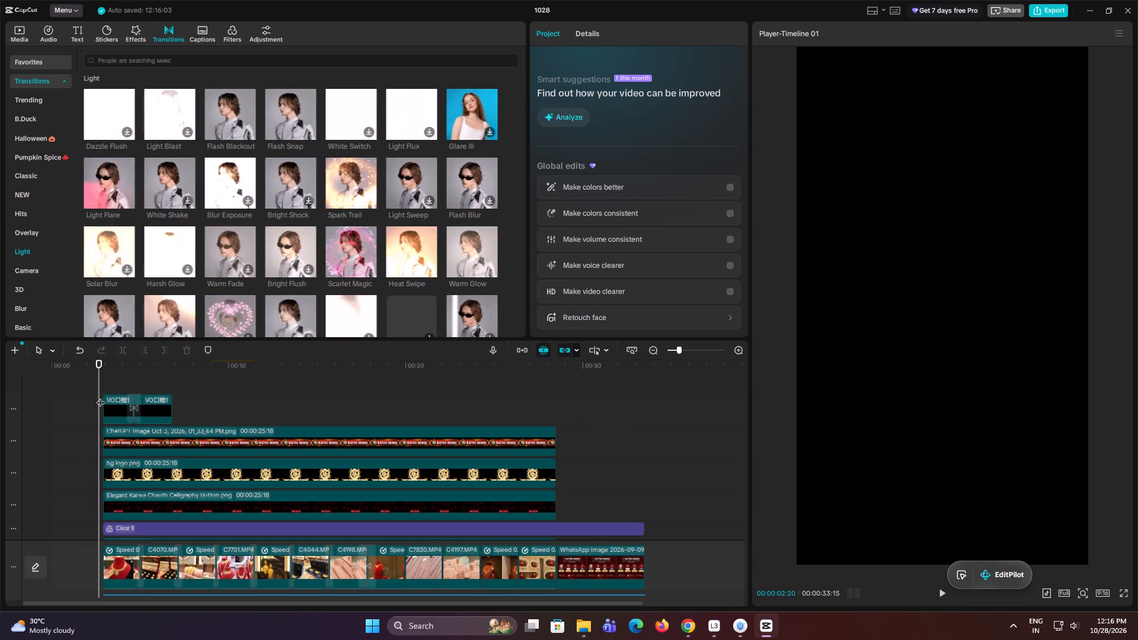
{"action": "left_click_drag", "start_coordinate": [210, 385], "coordinate": [116, 406]}
{"action": "left_click_drag", "start_coordinate": [116, 406], "coordinate": [113, 407]}
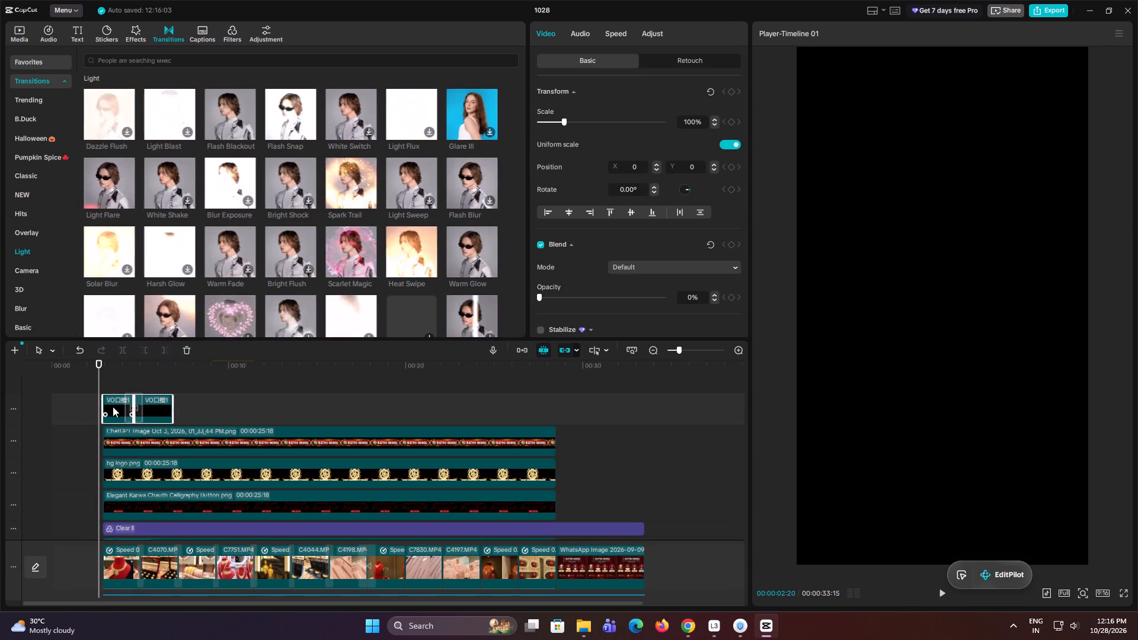
{"action": "left_click_drag", "start_coordinate": [113, 407], "coordinate": [91, 411]}
{"action": "left_click", "coordinate": [81, 380]}
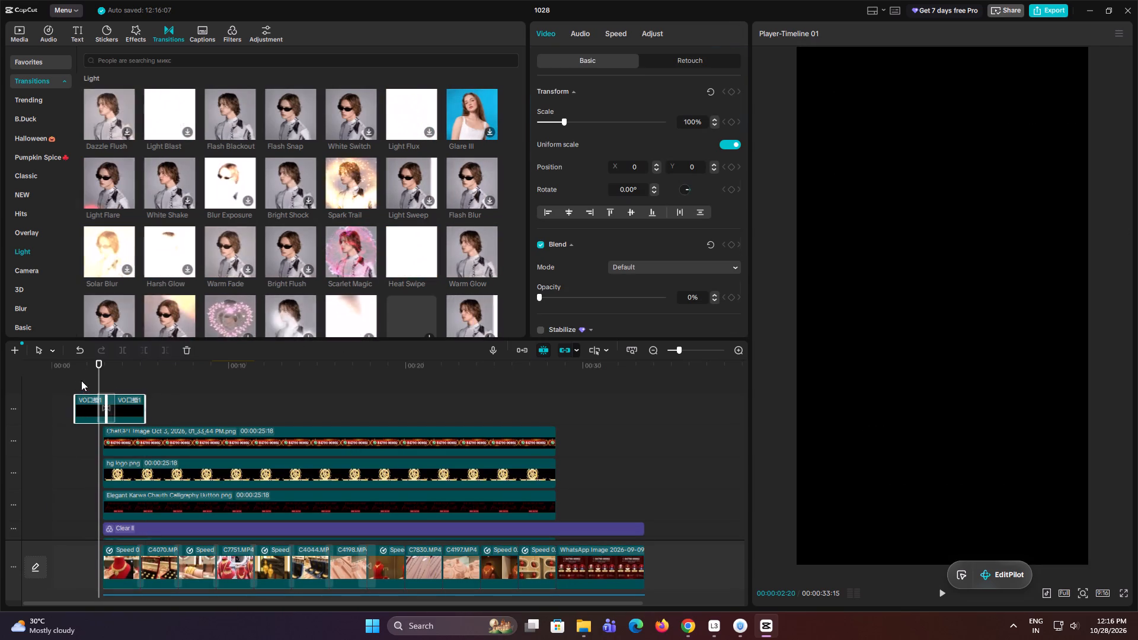
{"action": "key", "text": "space"}
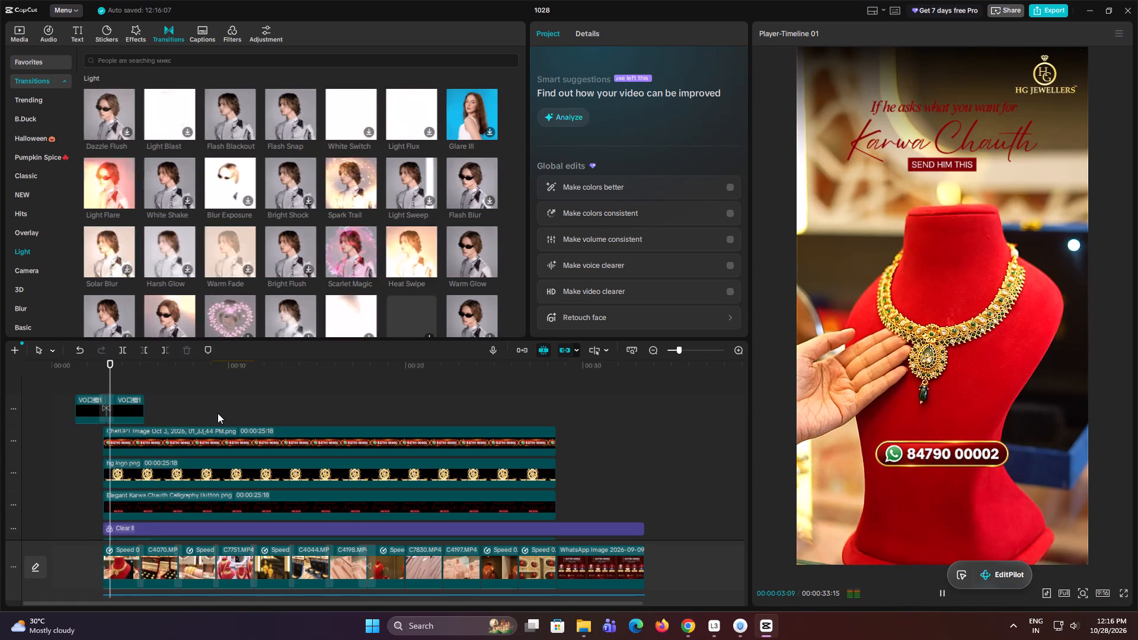
{"action": "key", "text": "space"}
Fine-tune the position of both overlay pieces so their Spark Trail transition starts with the first main clip, and preview it.
{"action": "left_click_drag", "start_coordinate": [185, 392], "coordinate": [78, 415]}
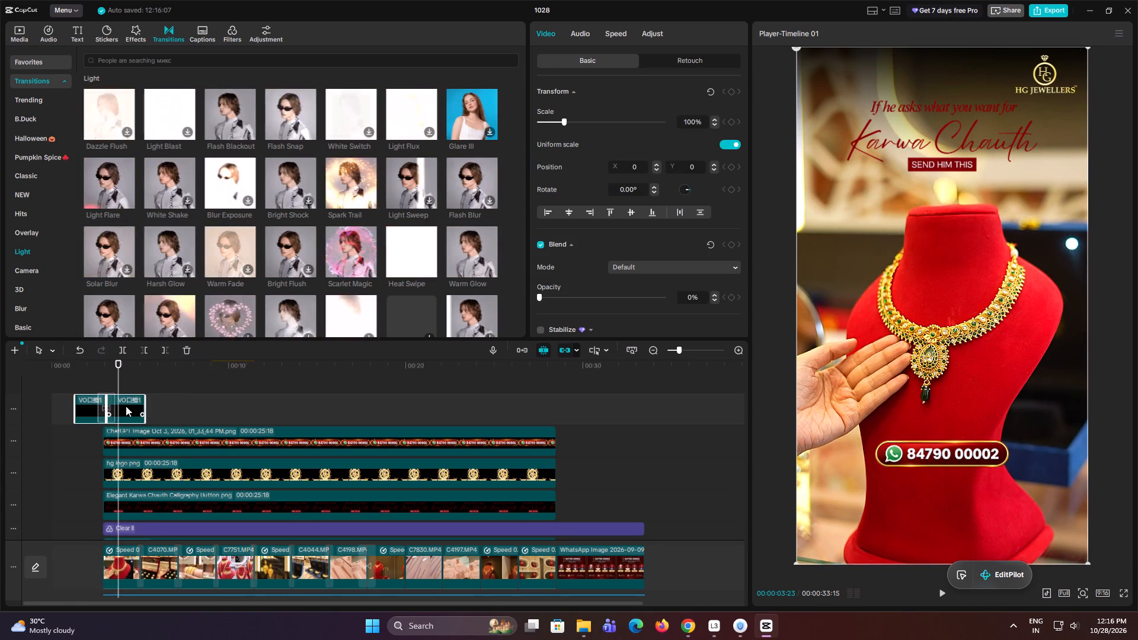
{"action": "left_click_drag", "start_coordinate": [130, 406], "coordinate": [138, 406]}
{"action": "double_click", "coordinate": [110, 393]}
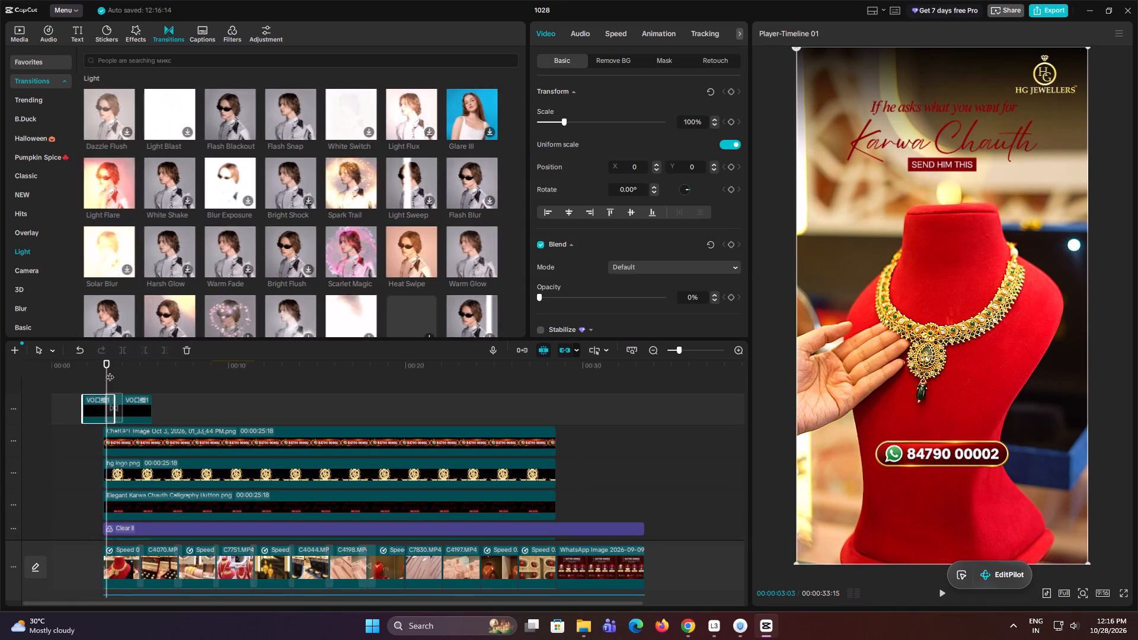
{"action": "left_click_drag", "start_coordinate": [110, 369], "coordinate": [102, 370]}
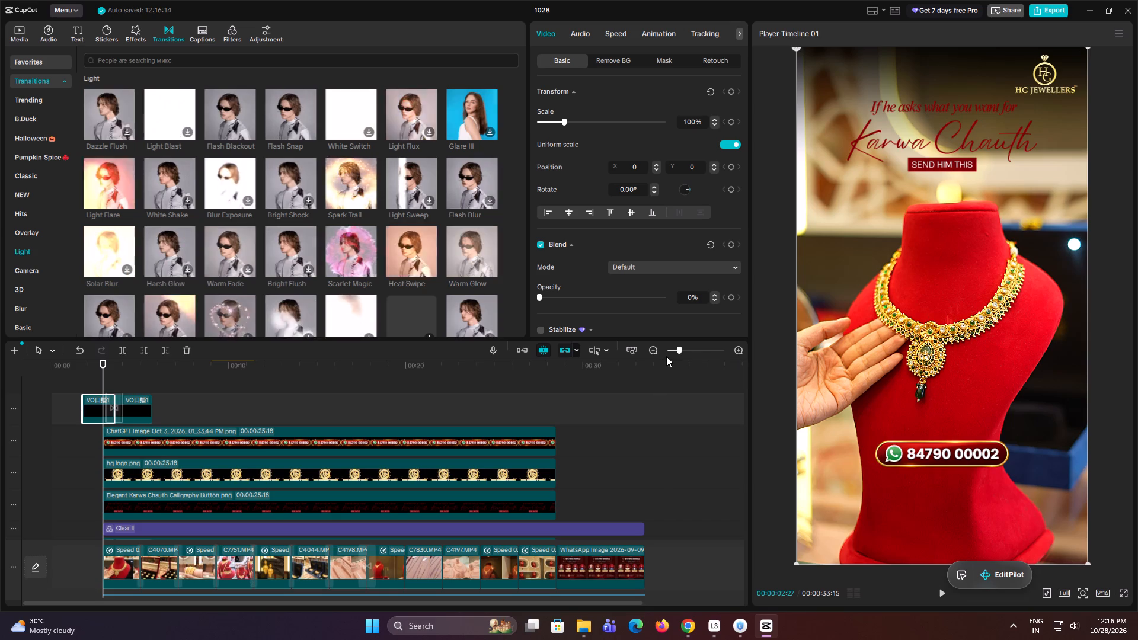
{"action": "left_click_drag", "start_coordinate": [675, 351], "coordinate": [685, 352]}
{"action": "left_click_drag", "start_coordinate": [240, 396], "coordinate": [152, 395]}
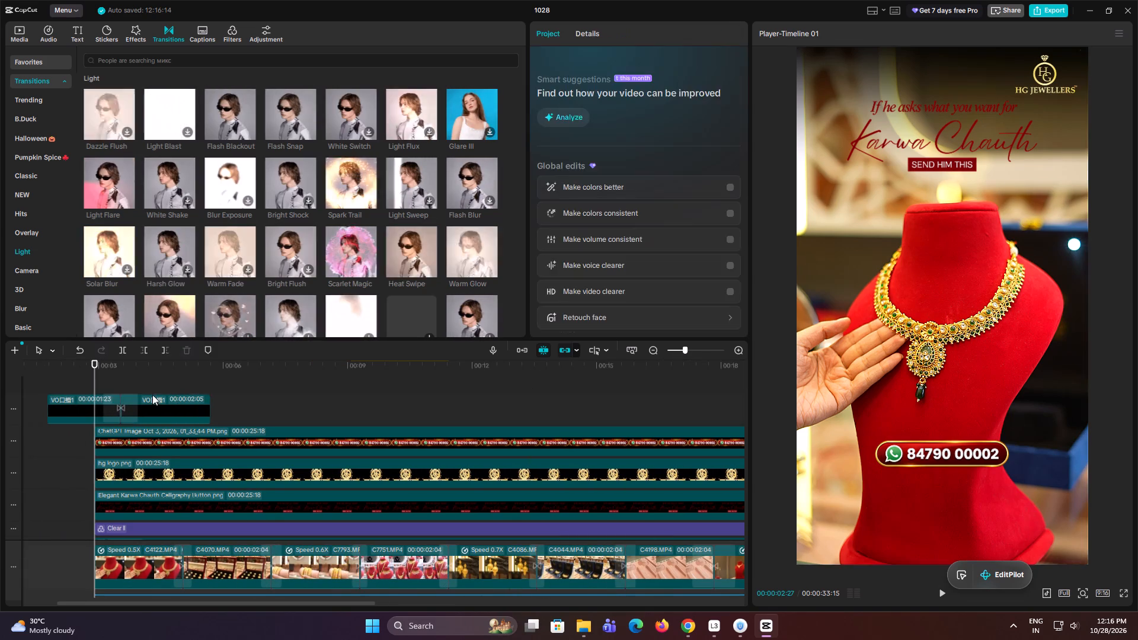
{"action": "left_click_drag", "start_coordinate": [152, 395], "coordinate": [74, 405]}
{"action": "left_click_drag", "start_coordinate": [69, 405], "coordinate": [63, 406]}
{"action": "key", "text": "space"}
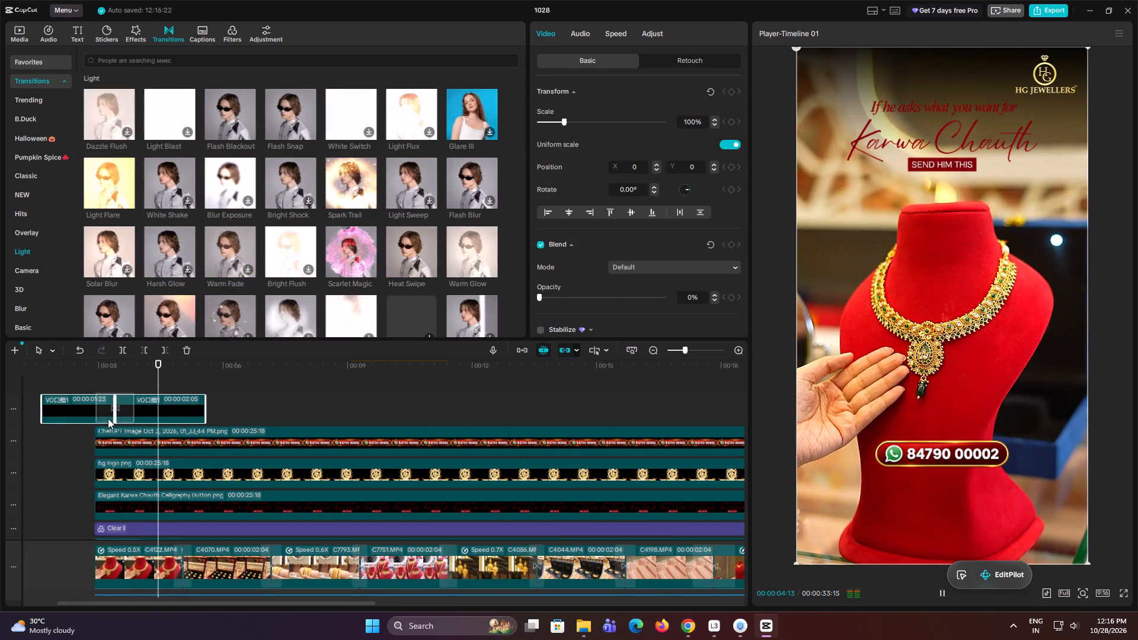
{"action": "key", "text": "space"}
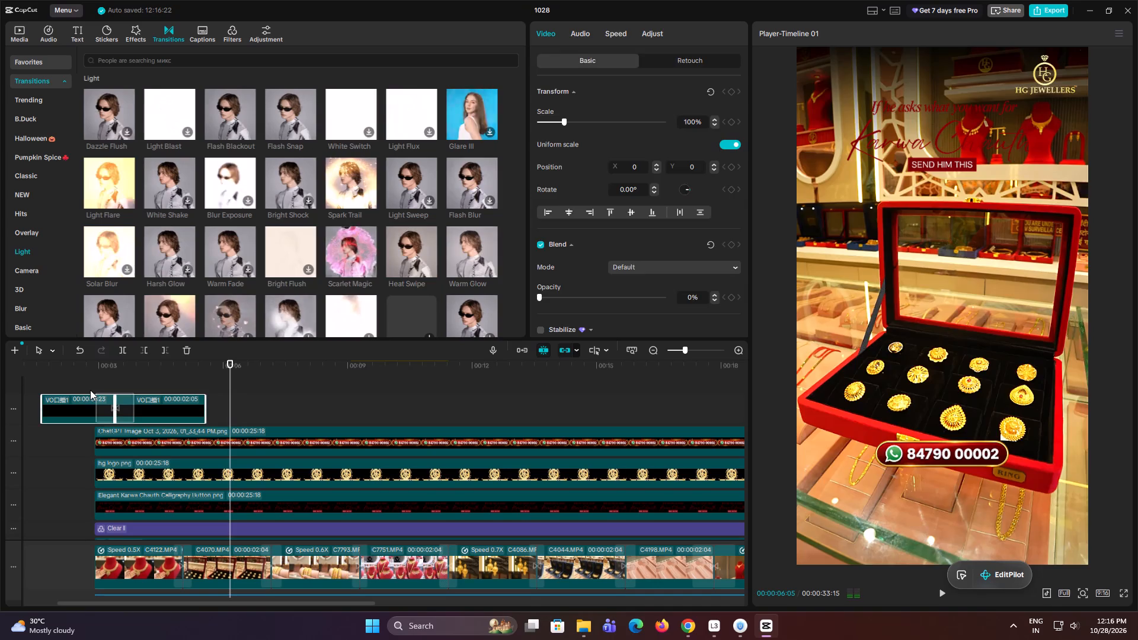
{"action": "left_click", "coordinate": [90, 390]}
{"action": "left_click", "coordinate": [90, 390]}
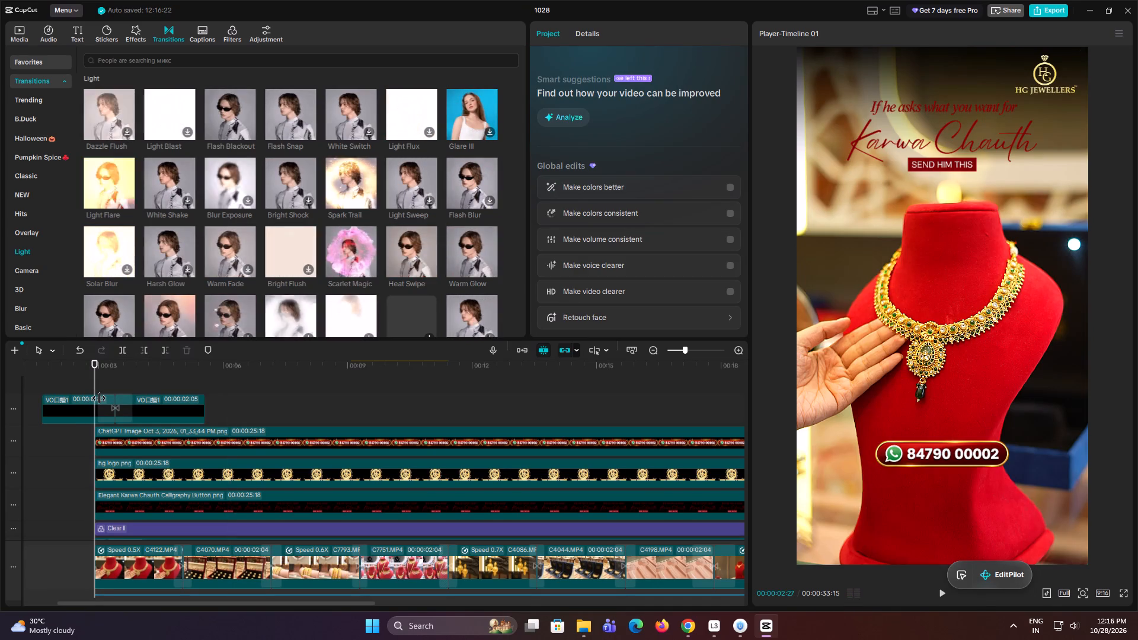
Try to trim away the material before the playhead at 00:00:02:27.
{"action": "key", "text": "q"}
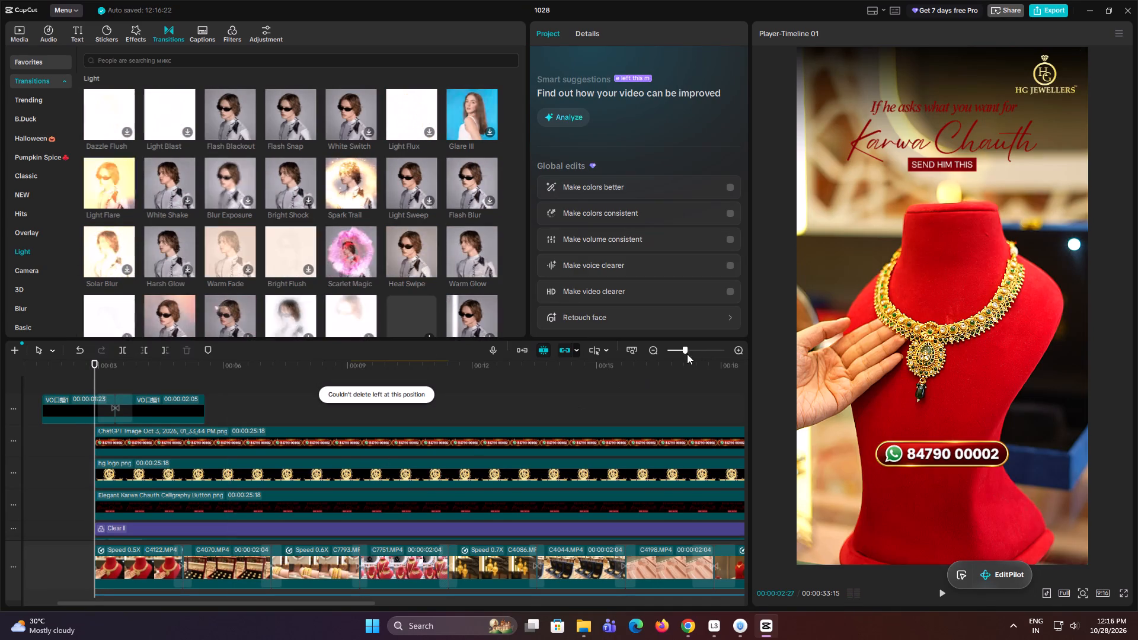
Play back the video from its first clip and around 00:00:17 to check the transitions between main clips.
{"action": "left_click_drag", "start_coordinate": [685, 354], "coordinate": [679, 356]}
{"action": "left_click_drag", "start_coordinate": [683, 349], "coordinate": [677, 351]}
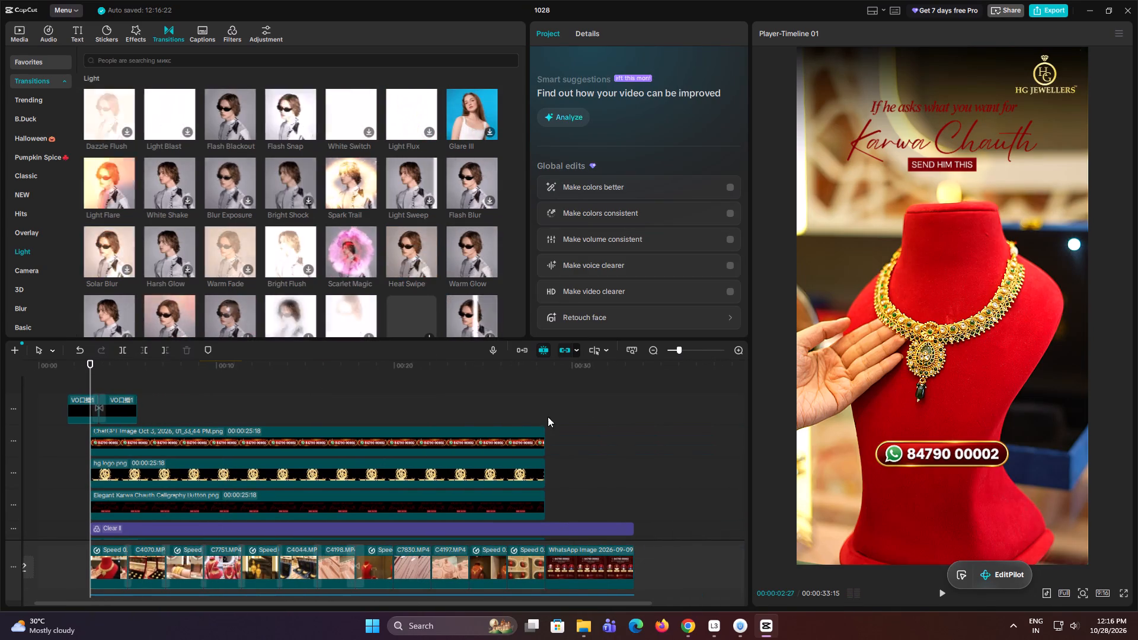
{"action": "scroll", "coordinate": [398, 430], "scroll_direction": "down", "scroll_amount": 4}
{"action": "key", "text": "space"}
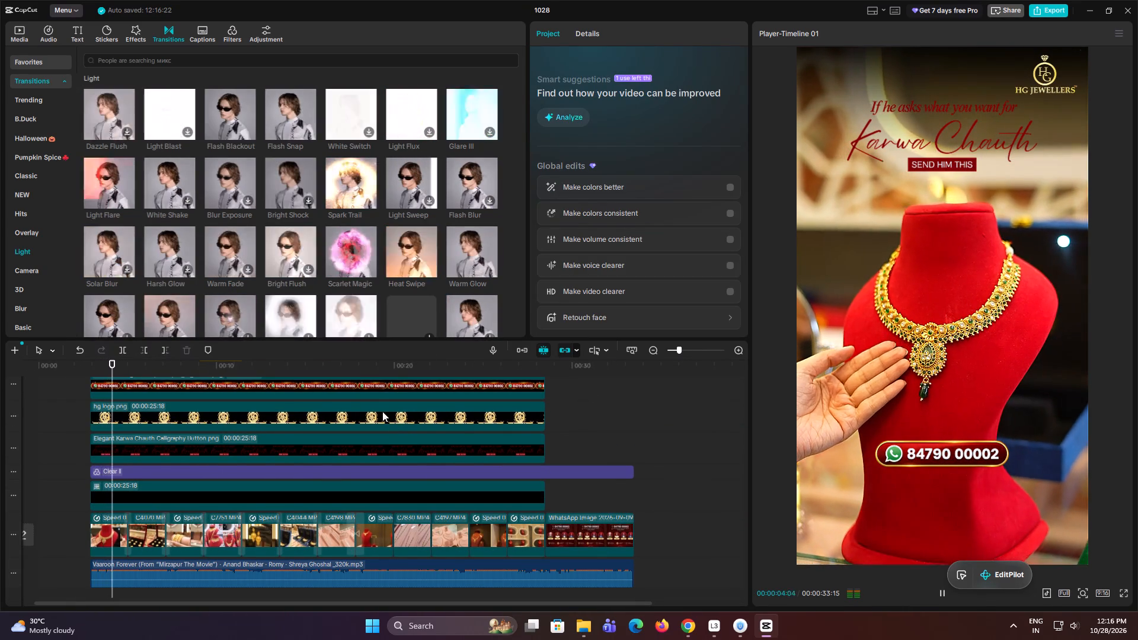
{"action": "left_click", "coordinate": [351, 371]}
{"action": "key", "text": "space"}
{"action": "key", "text": "space"}
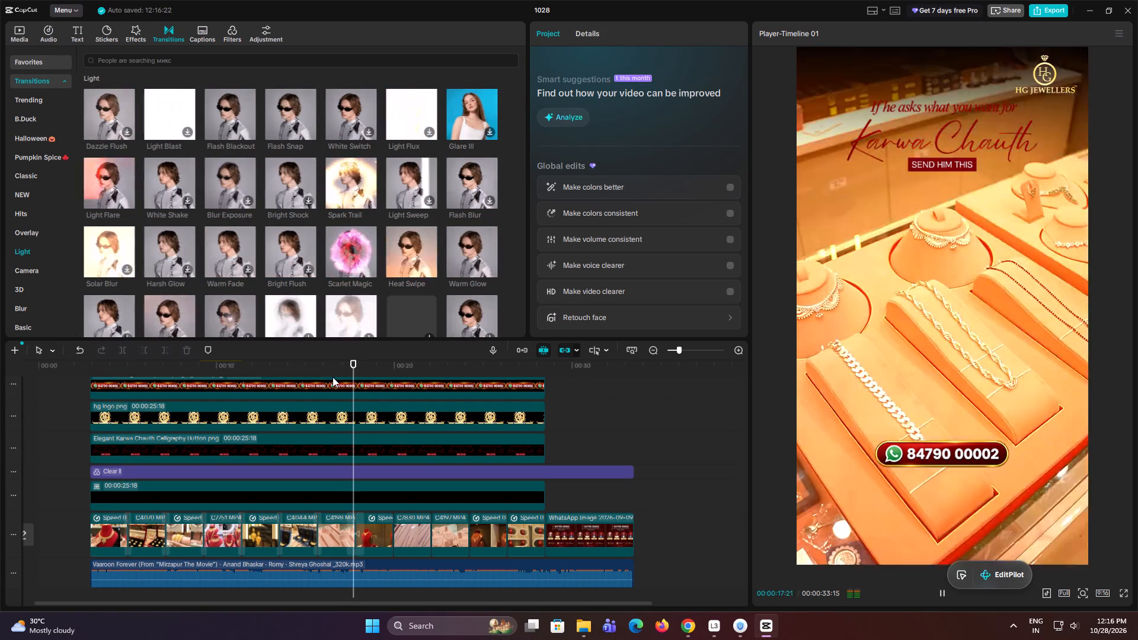
{"action": "left_click", "coordinate": [335, 373]}
{"action": "key", "text": "space"}
{"action": "key", "text": "space"}
Shorten the Heat Swipe transition after clip C4198.MP4 to 0.5s and preview it.
{"action": "left_click", "coordinate": [362, 525]}
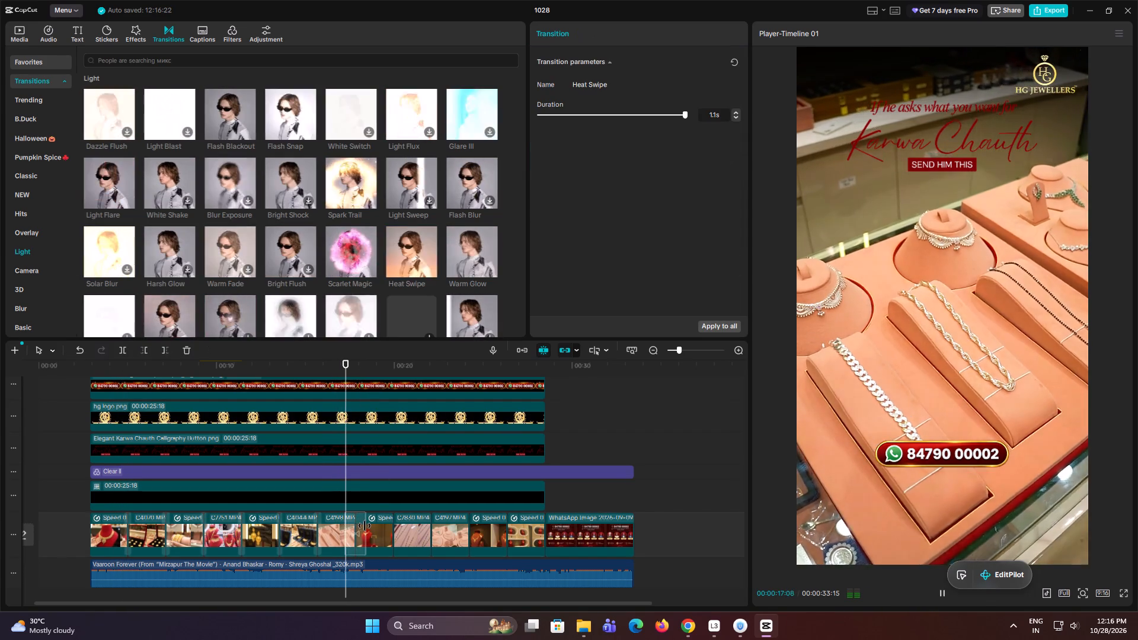
{"action": "key", "text": "space"}
{"action": "left_click_drag", "start_coordinate": [367, 524], "coordinate": [360, 526]}
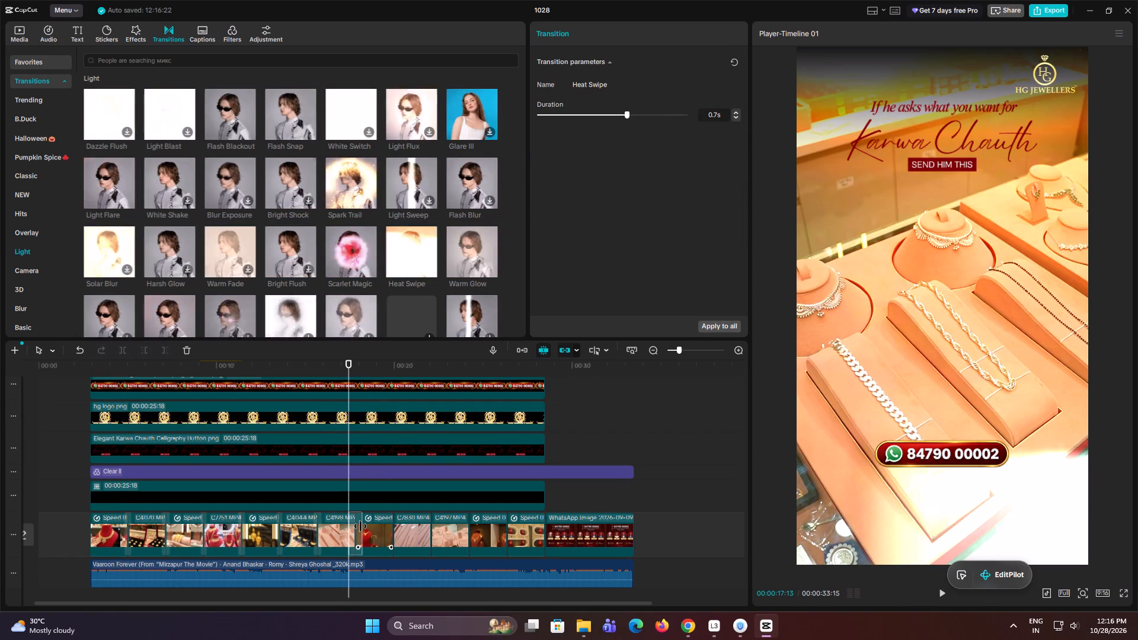
{"action": "left_click_drag", "start_coordinate": [360, 526], "coordinate": [359, 528]}
{"action": "key", "text": "space"}
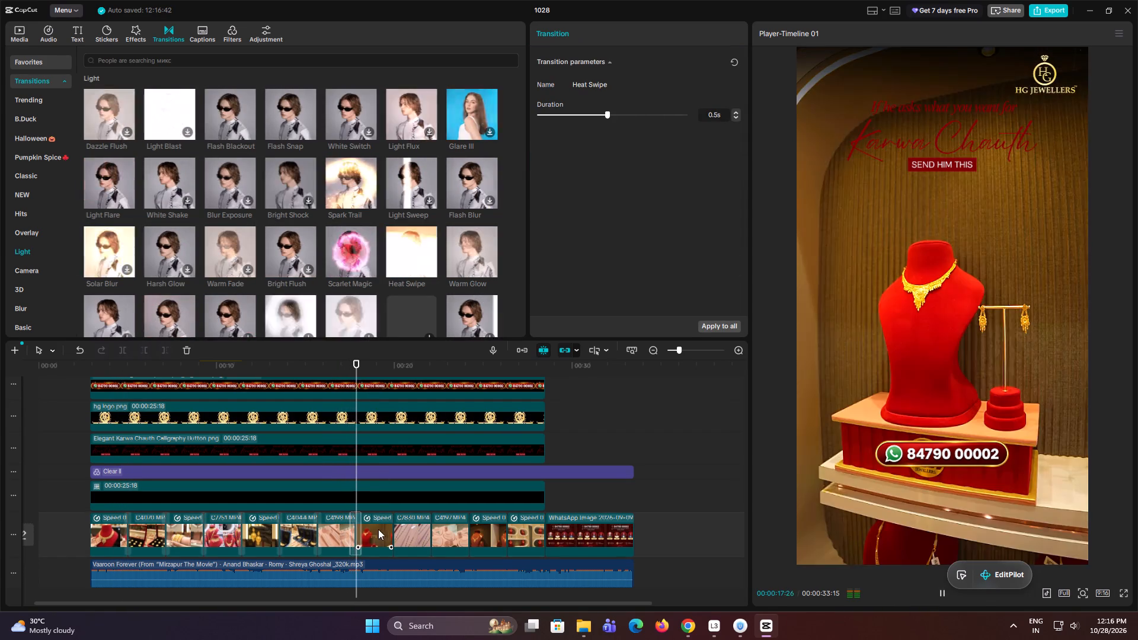
{"action": "key", "text": "space"}
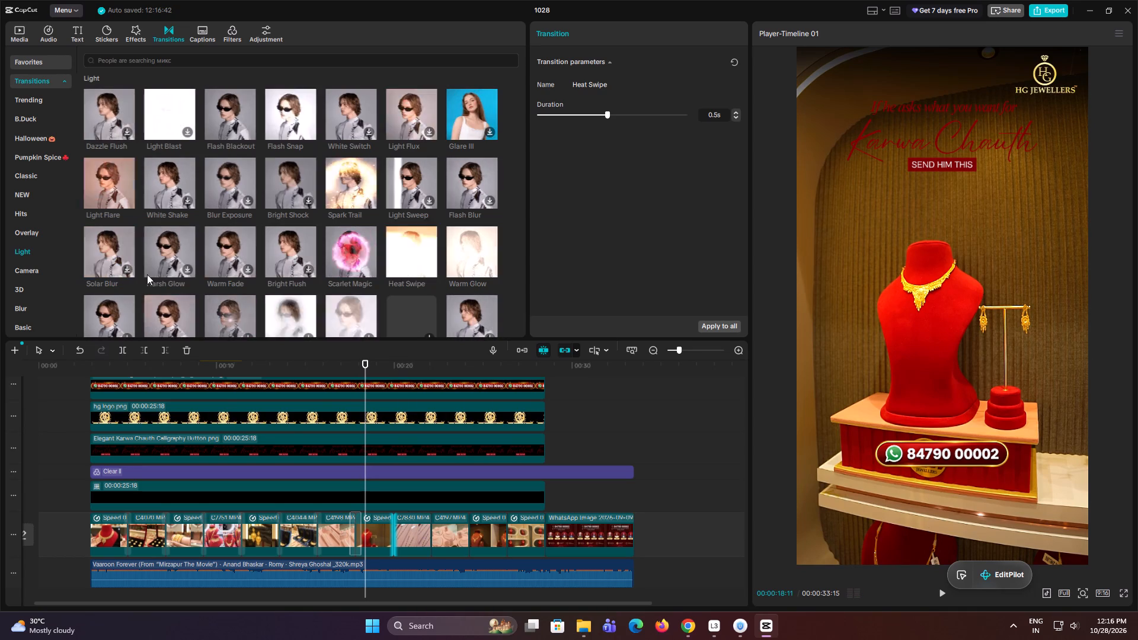
Replace the Heat Swipe transition after clip C4198.MP4 with Light Flare and preview it.
{"action": "left_click_drag", "start_coordinate": [114, 182], "coordinate": [343, 536]}
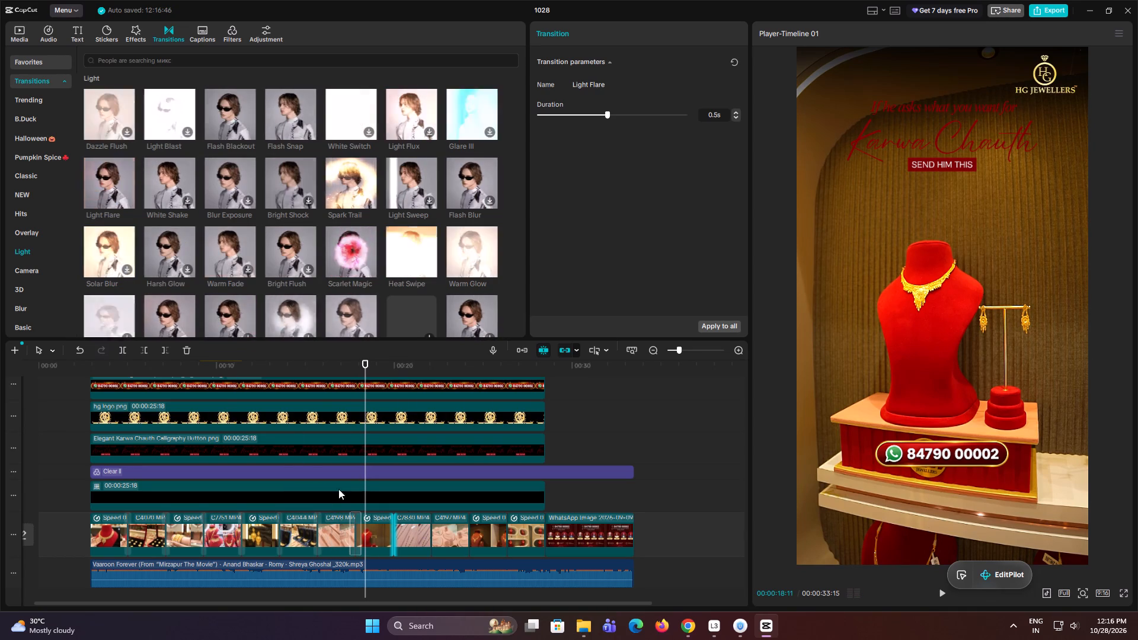
{"action": "left_click", "coordinate": [333, 373]}
{"action": "key", "text": "space"}
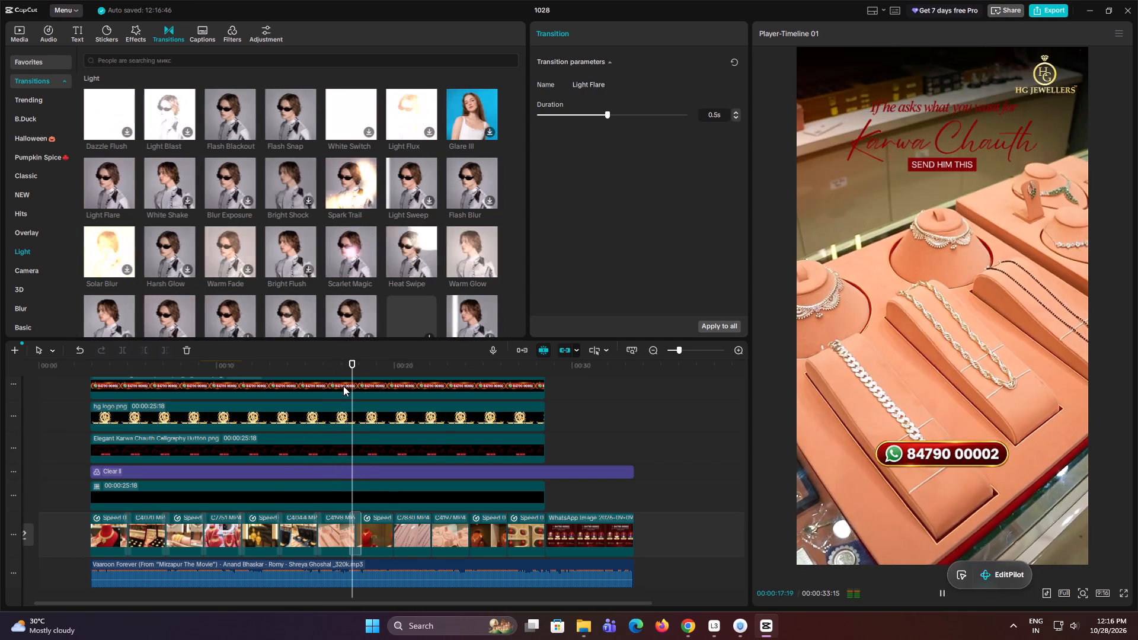
{"action": "key", "text": "space"}
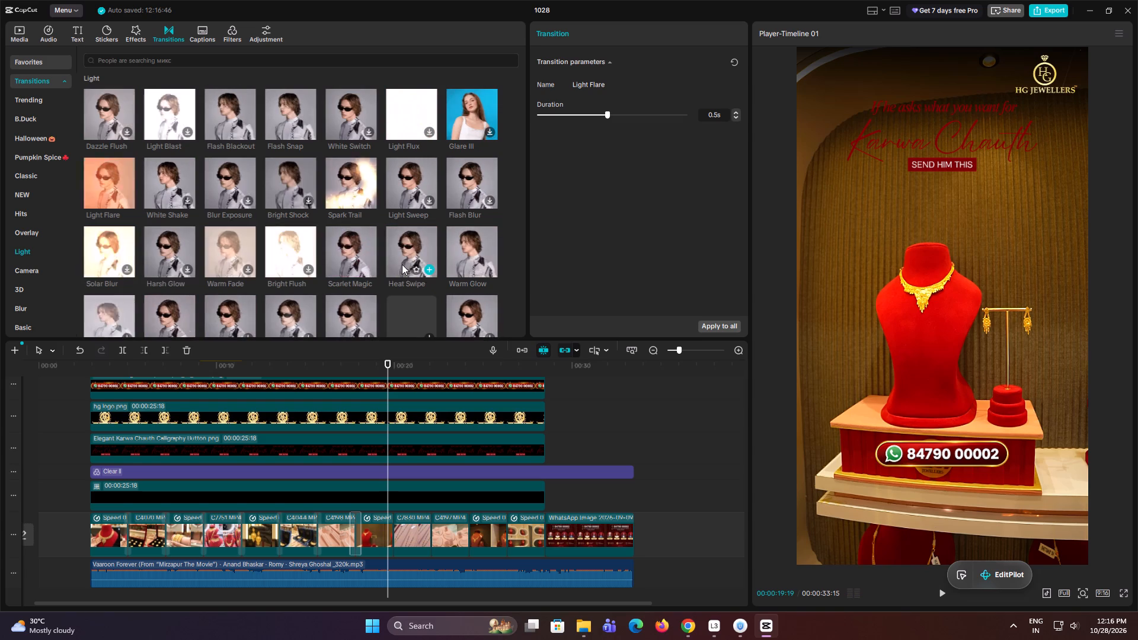
Add a Heat Swipe transition just before clip C7830.MP4 and shorten it to 0.5s.
{"action": "left_click_drag", "start_coordinate": [407, 254], "coordinate": [388, 529]}
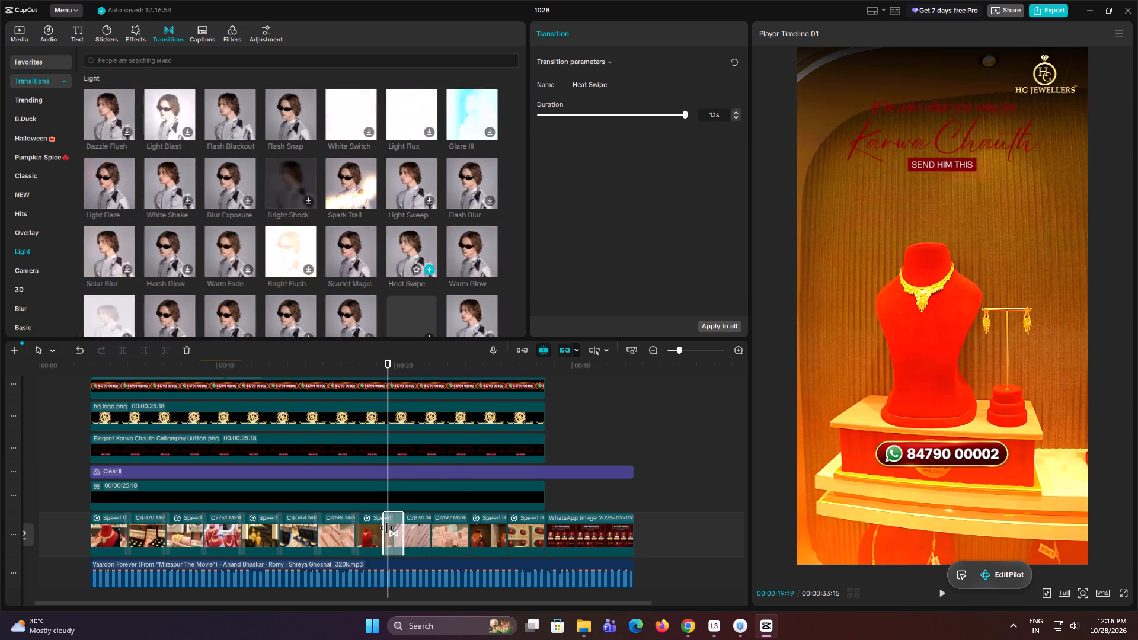
{"action": "left_click", "coordinate": [386, 523]}
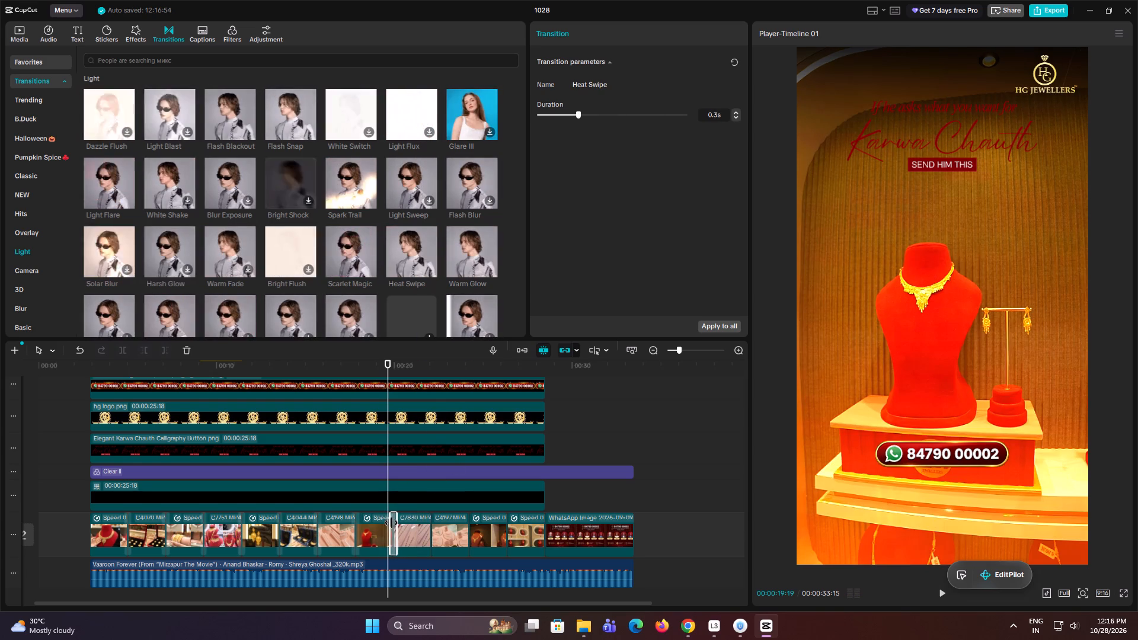
Add a Radiant Shot transition between clips C7830.MP4 and C4197.MP4 and shorten it to 0.5s.
{"action": "scroll", "coordinate": [282, 277], "scroll_direction": "down", "scroll_amount": 3}
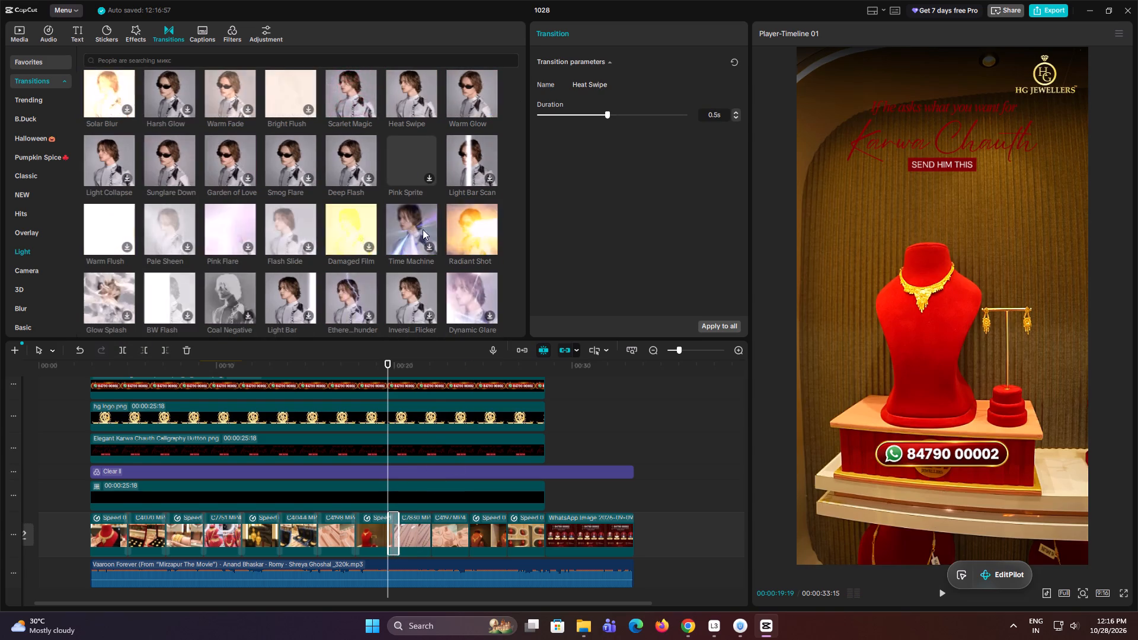
{"action": "left_click_drag", "start_coordinate": [468, 229], "coordinate": [424, 535]}
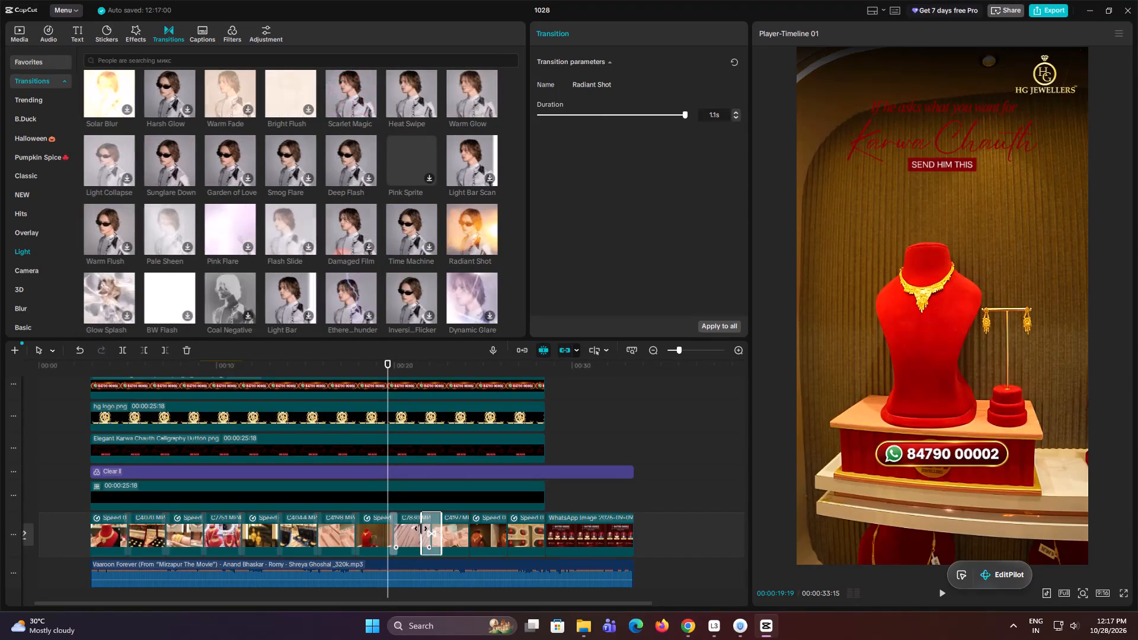
{"action": "left_click_drag", "start_coordinate": [421, 526], "coordinate": [427, 524]}
Find the Nostalgic Heat transition, add it after clip C4197.MP4, and shorten it to 0.5s.
{"action": "scroll", "coordinate": [450, 288], "scroll_direction": "down", "scroll_amount": 5}
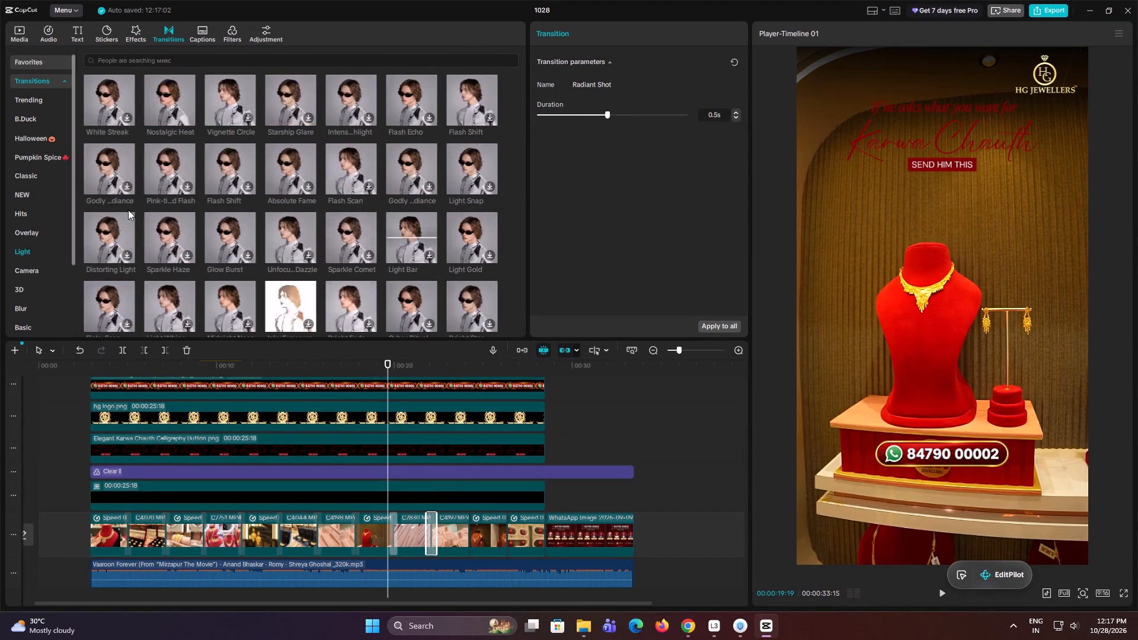
{"action": "scroll", "coordinate": [176, 217], "scroll_direction": "down", "scroll_amount": 4}
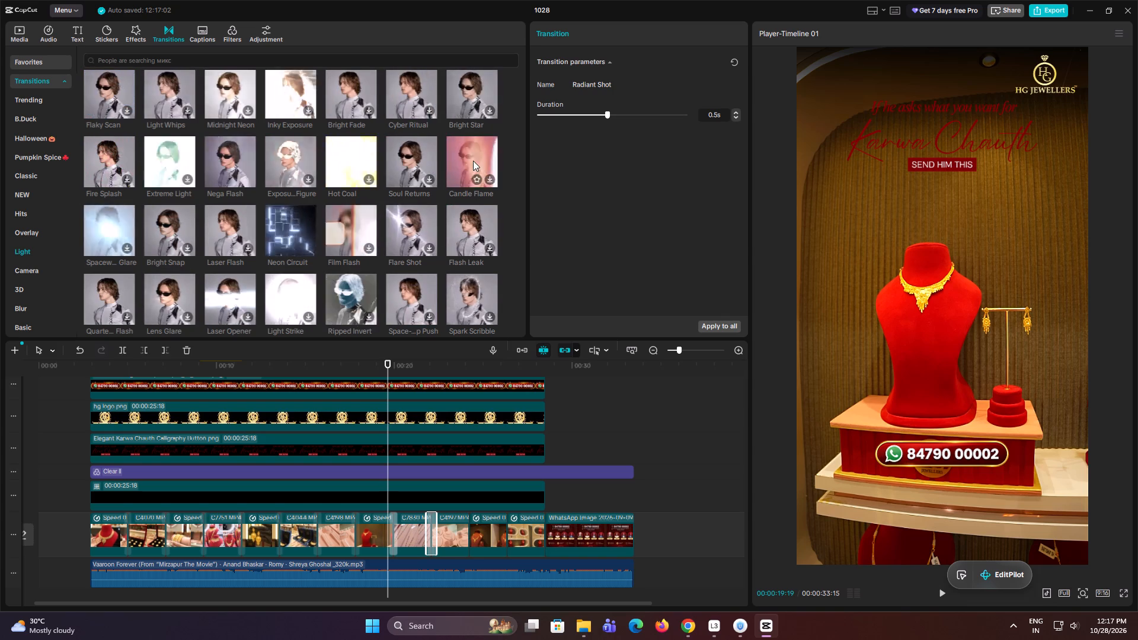
{"action": "scroll", "coordinate": [241, 223], "scroll_direction": "up", "scroll_amount": 3}
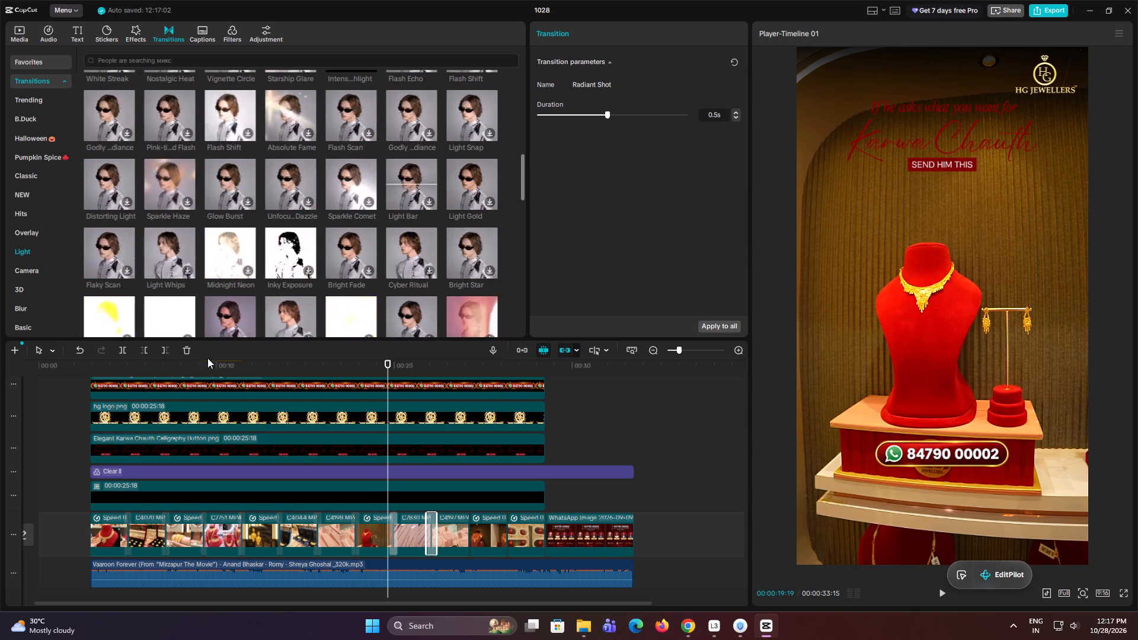
{"action": "scroll", "coordinate": [256, 235], "scroll_direction": "up", "scroll_amount": 3}
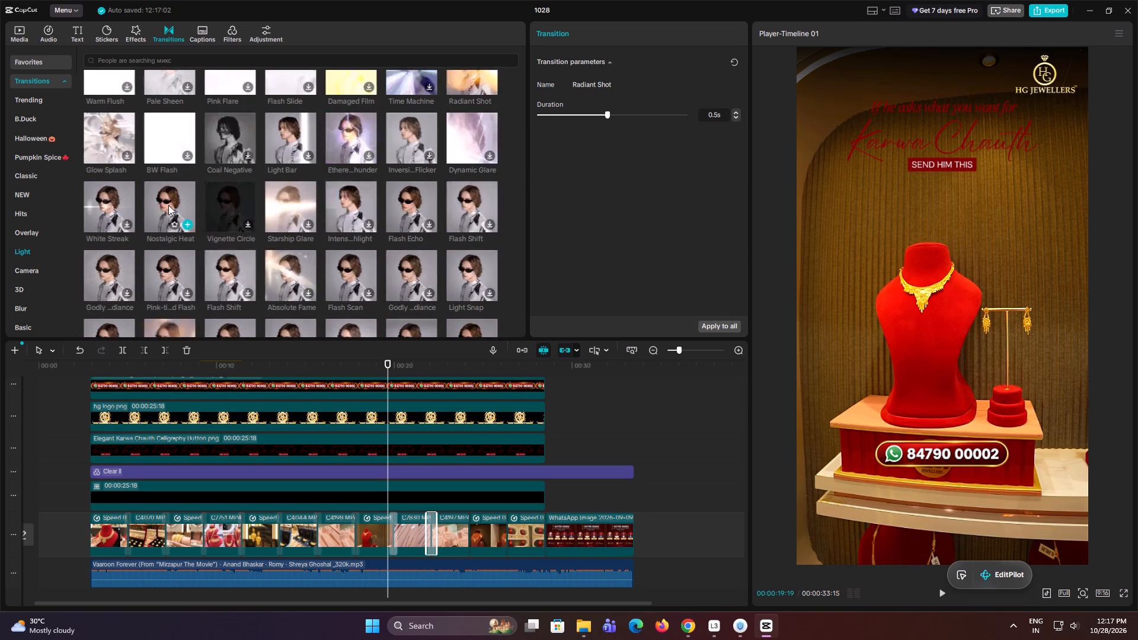
{"action": "left_click_drag", "start_coordinate": [168, 200], "coordinate": [458, 530]}
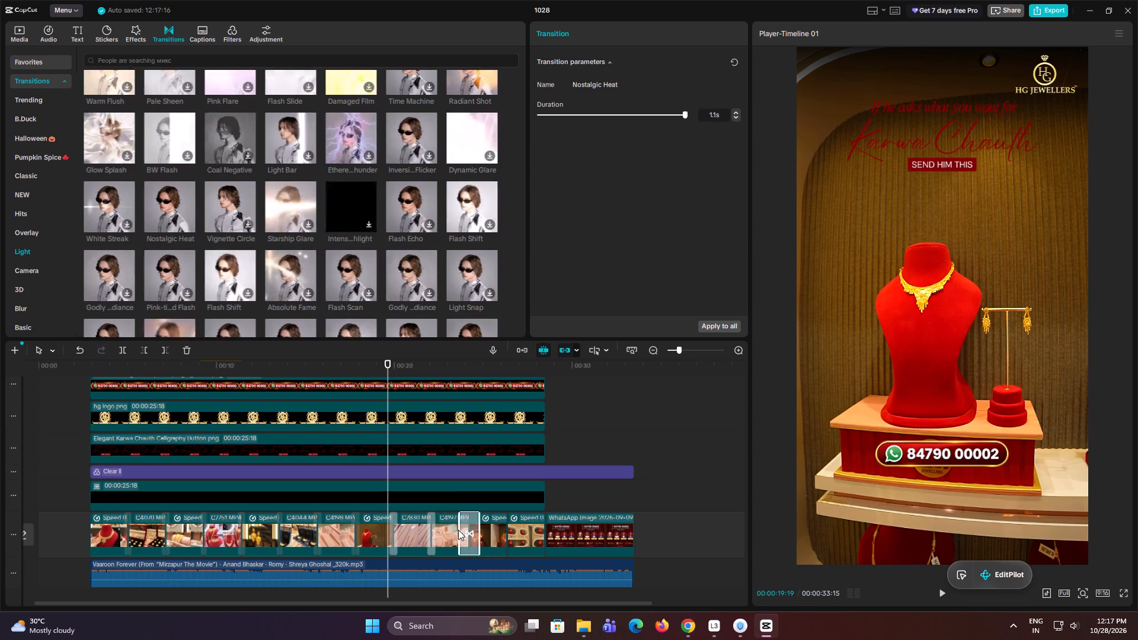
{"action": "left_click_drag", "start_coordinate": [458, 526], "coordinate": [466, 524]}
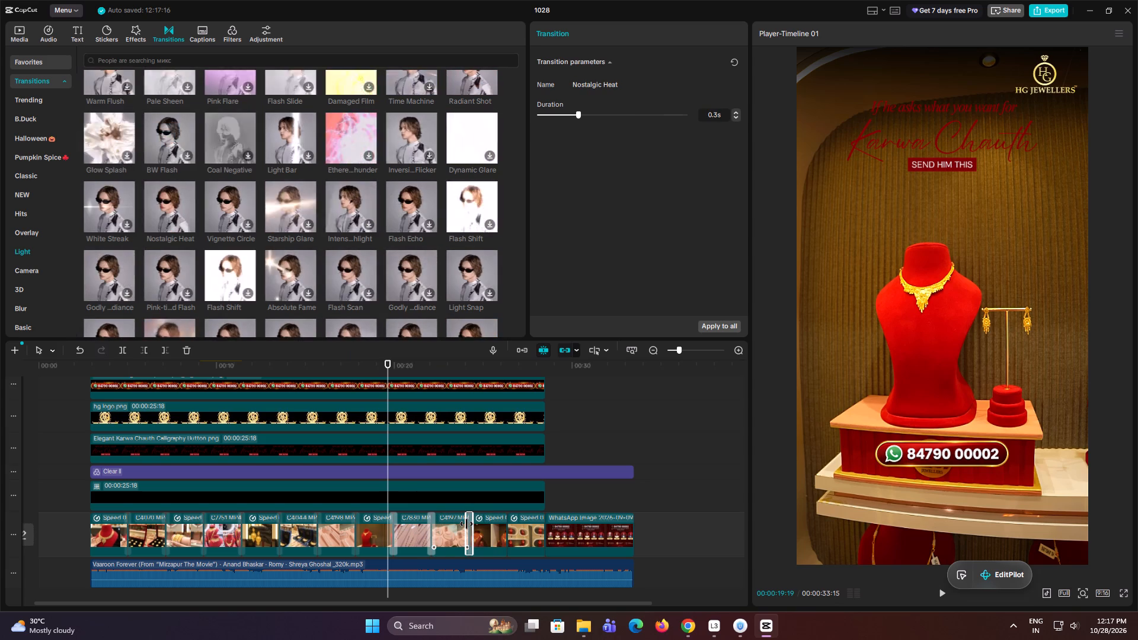
{"action": "left_click_drag", "start_coordinate": [466, 524], "coordinate": [465, 524]}
Add a Light Flare transition between the last two jewellery clips before the end card and shorten it to 0.3s.
{"action": "scroll", "coordinate": [314, 237], "scroll_direction": "up", "scroll_amount": 7}
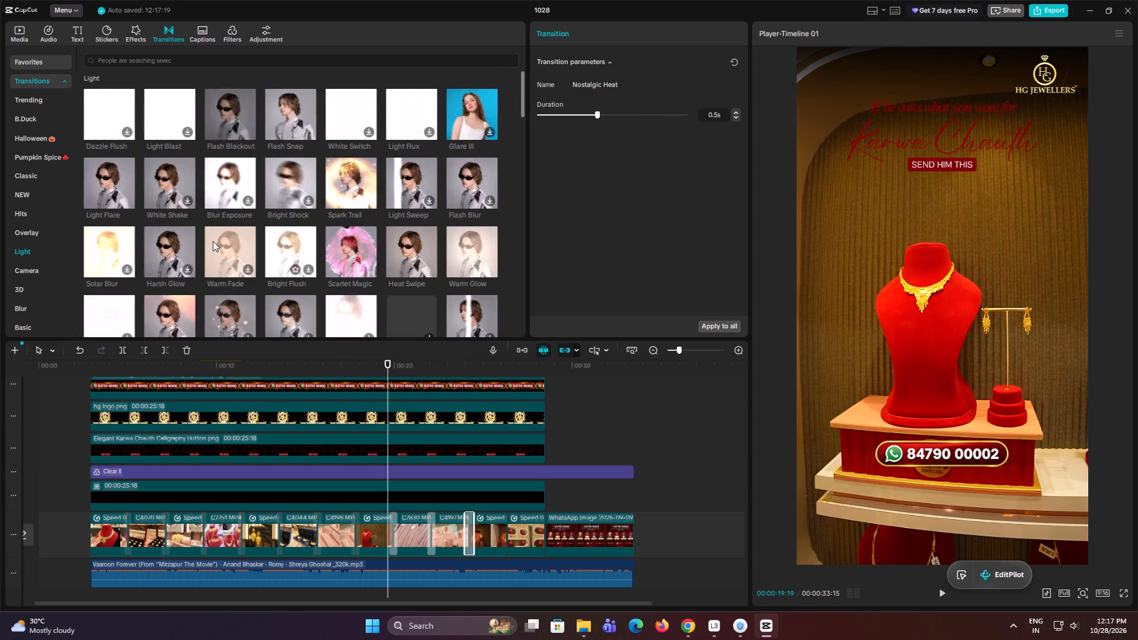
{"action": "left_click_drag", "start_coordinate": [104, 215], "coordinate": [468, 524]}
{"action": "scroll", "coordinate": [283, 210], "scroll_direction": "down", "scroll_amount": 3}
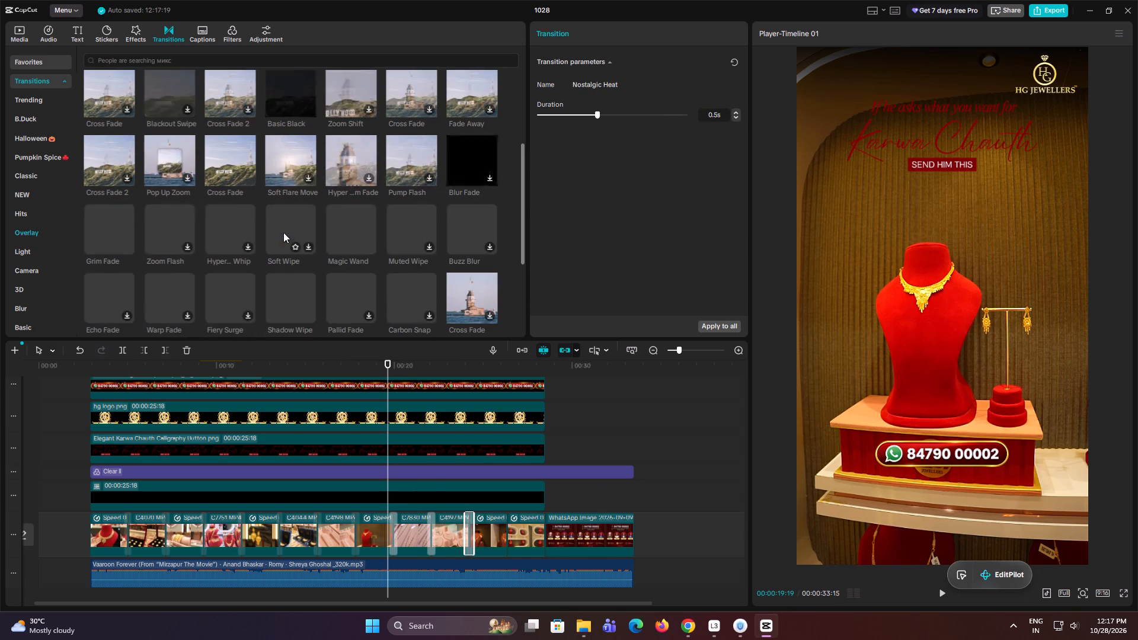
{"action": "left_click", "coordinate": [30, 246]}
{"action": "left_click_drag", "start_coordinate": [118, 184], "coordinate": [512, 534]}
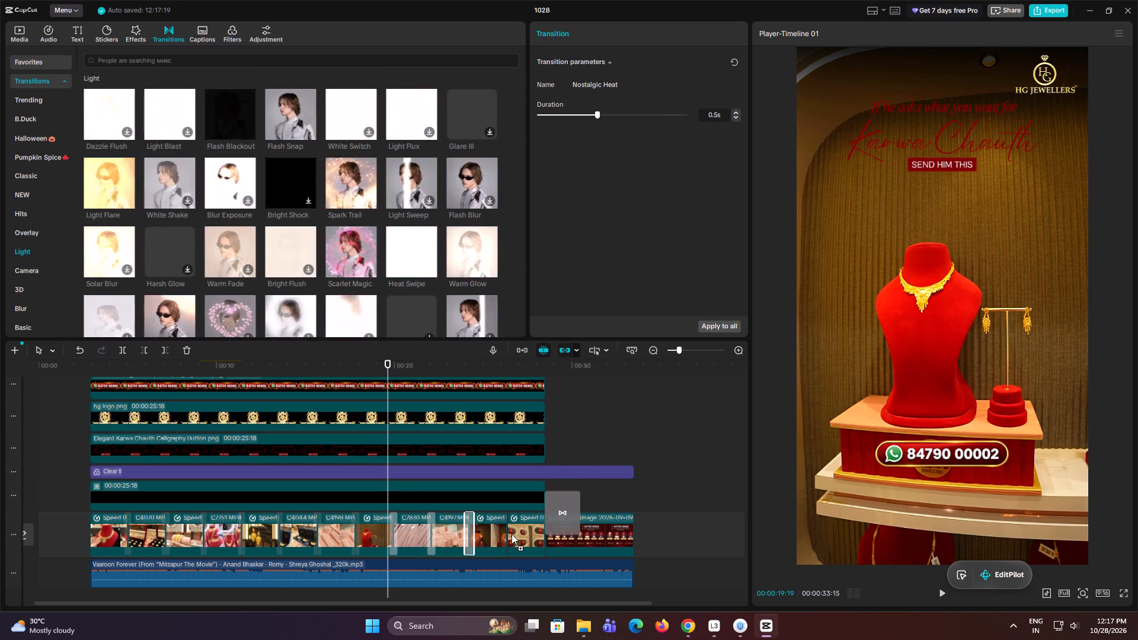
{"action": "left_click_drag", "start_coordinate": [512, 534], "coordinate": [498, 536]}
{"action": "left_click_drag", "start_coordinate": [500, 529], "coordinate": [506, 529]}
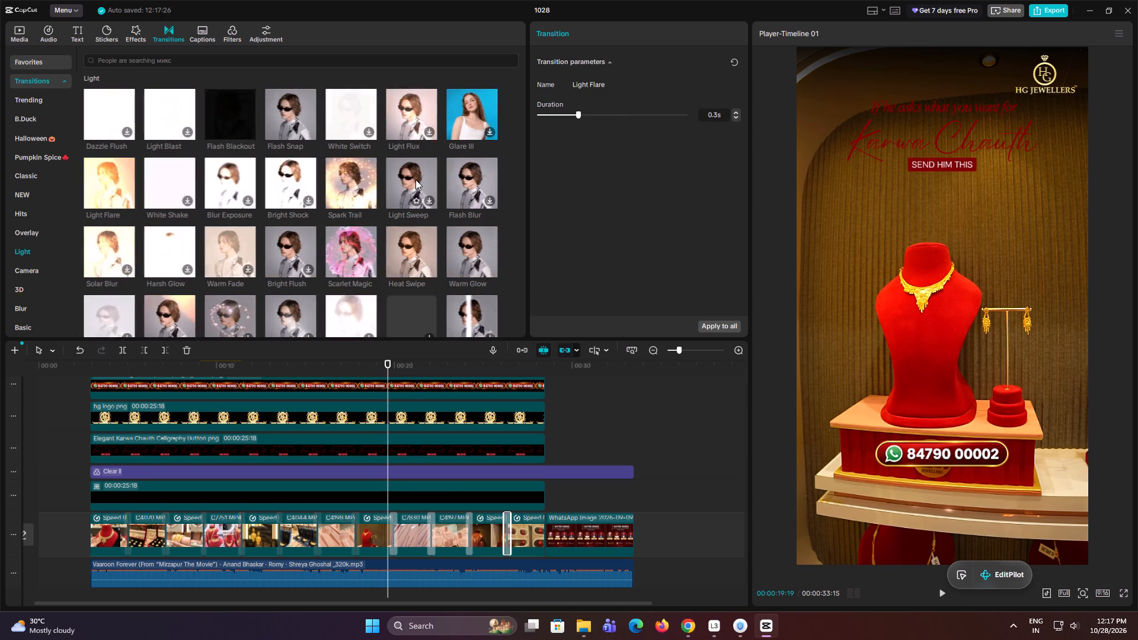
Add a Light Sweep transition between the last jewellery clip and the contact end card and shorten it to 0.5s.
{"action": "left_click_drag", "start_coordinate": [414, 179], "coordinate": [538, 543]}
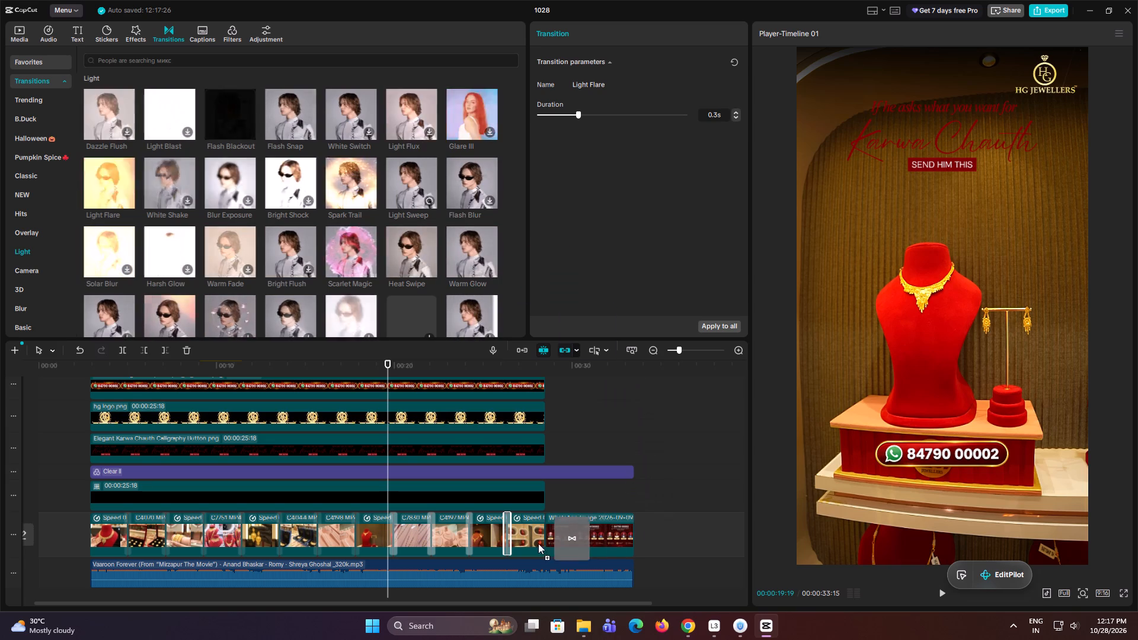
{"action": "left_click_drag", "start_coordinate": [538, 543], "coordinate": [533, 541]}
{"action": "left_click_drag", "start_coordinate": [535, 527], "coordinate": [540, 526]}
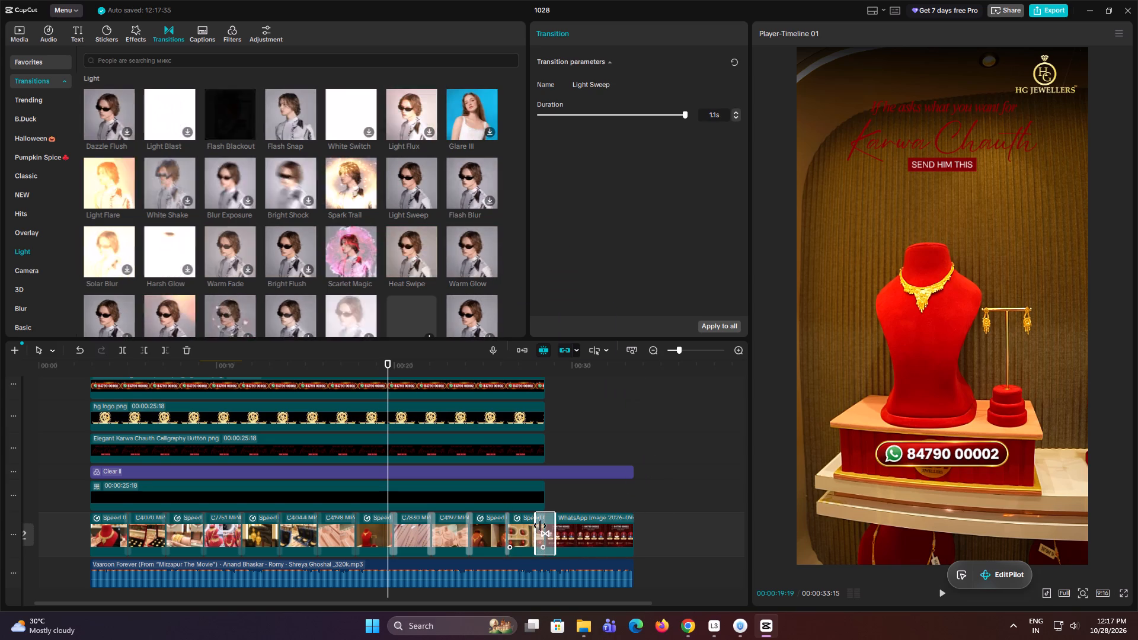
{"action": "left_click_drag", "start_coordinate": [540, 526], "coordinate": [541, 525]}
Play back the video from 00:00:19:19, at its opening, and around the end card to check the transitions.
{"action": "key", "text": "space"}
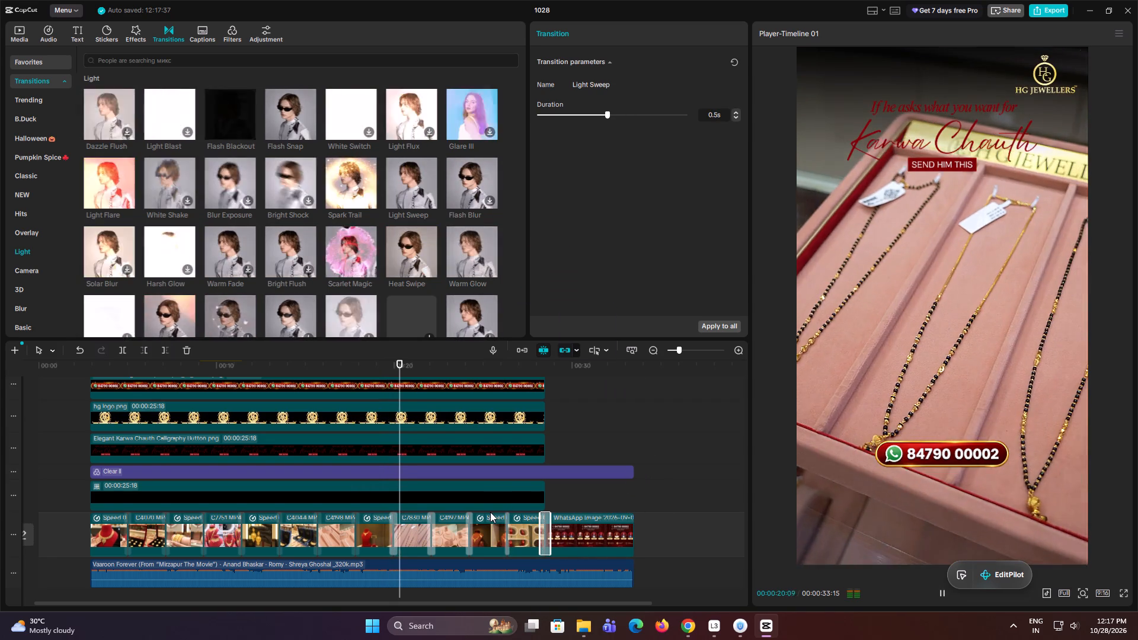
{"action": "scroll", "coordinate": [488, 510], "scroll_direction": "down", "scroll_amount": 2}
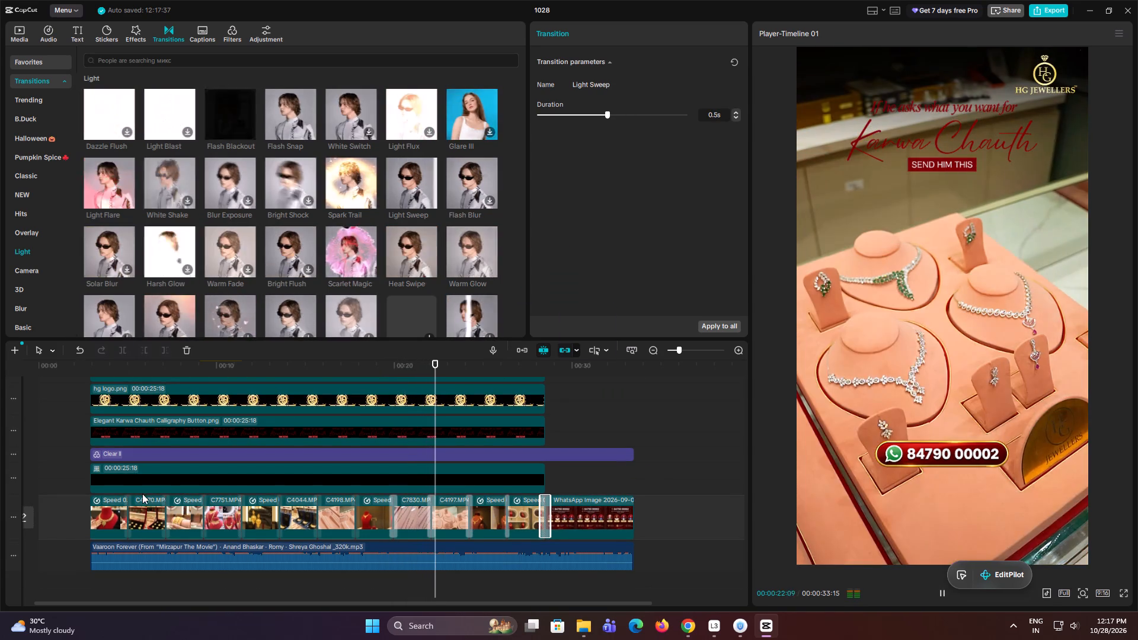
{"action": "scroll", "coordinate": [254, 495], "scroll_direction": "down", "scroll_amount": 4}
{"action": "key", "text": "space"}
{"action": "left_click", "coordinate": [71, 425]}
{"action": "left_click_drag", "start_coordinate": [71, 425], "coordinate": [81, 425]}
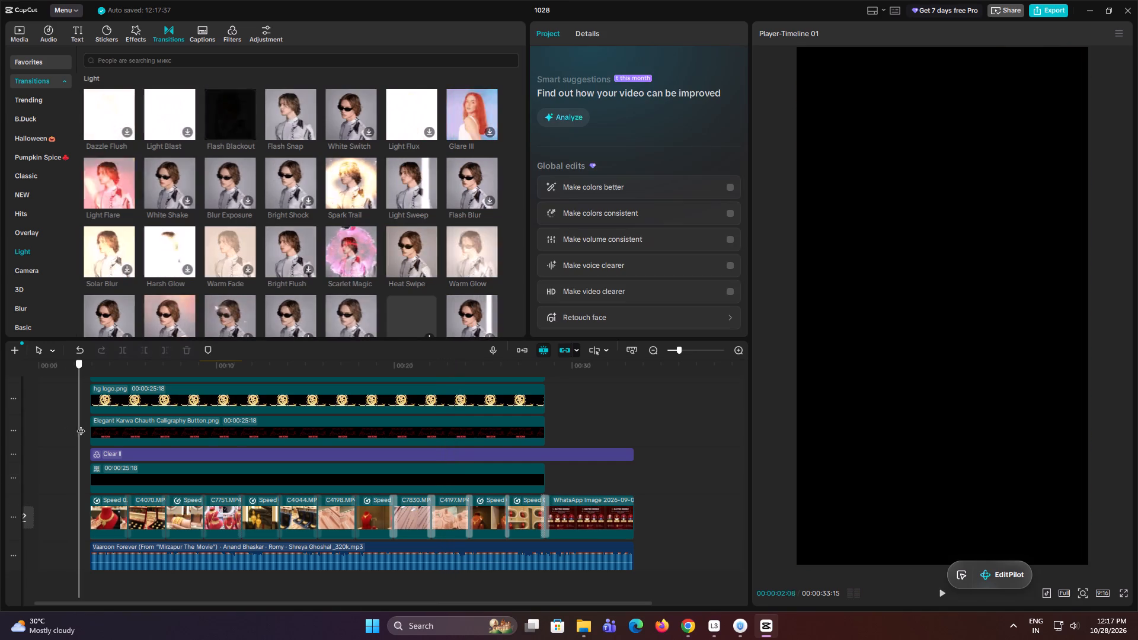
{"action": "left_click_drag", "start_coordinate": [81, 425], "coordinate": [89, 424]}
{"action": "key", "text": "space"}
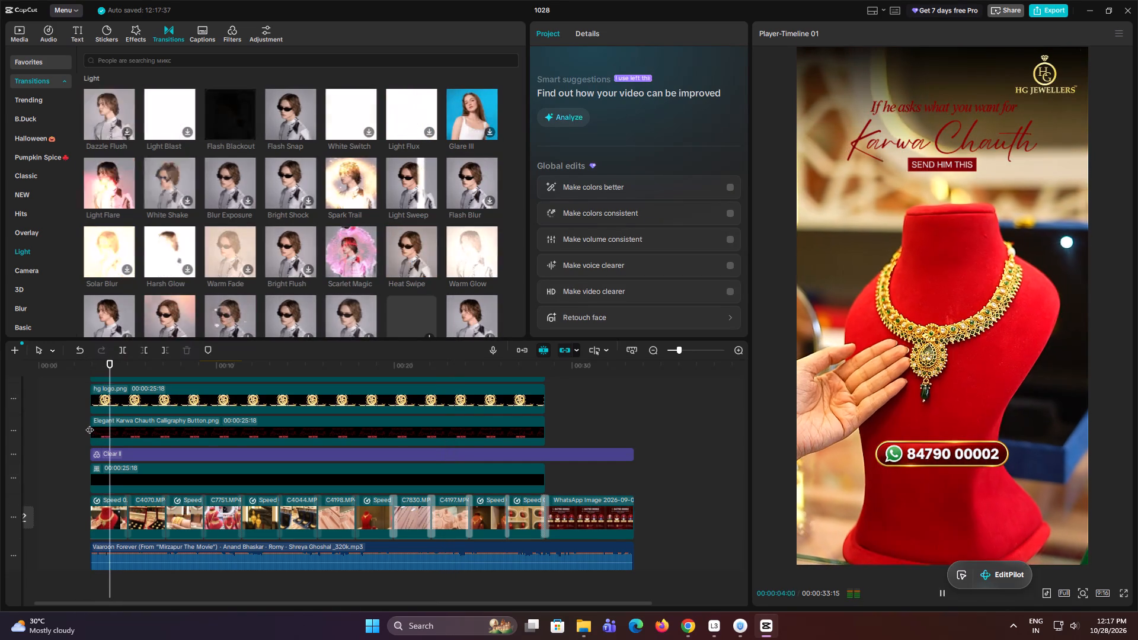
{"action": "key", "text": "space"}
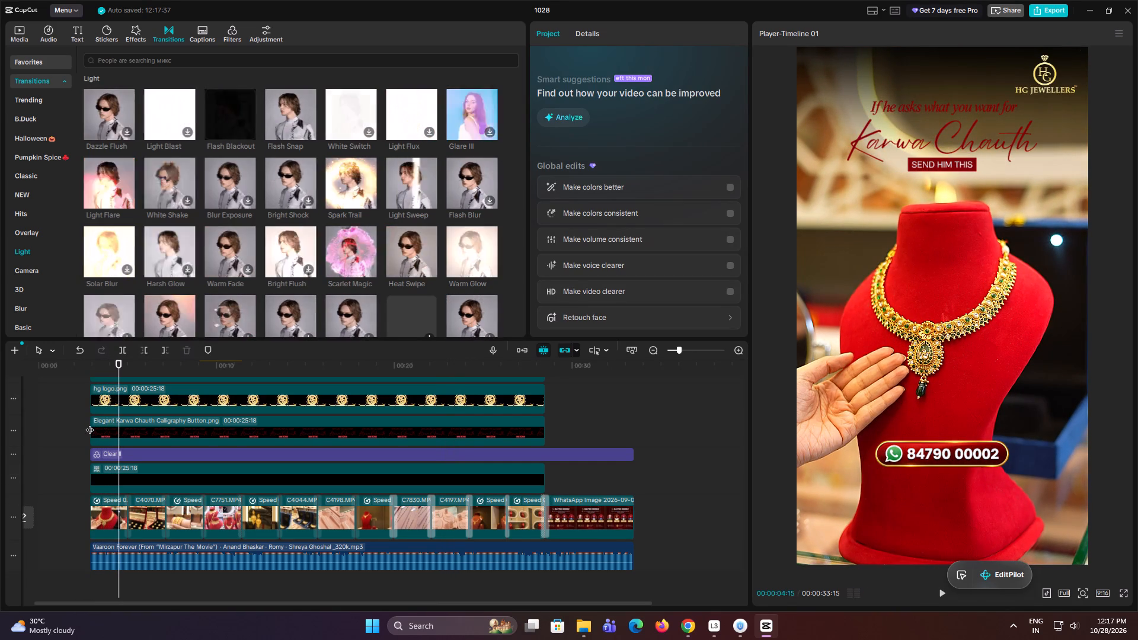
{"action": "left_click", "coordinate": [562, 417]}
{"action": "left_click_drag", "start_coordinate": [562, 417], "coordinate": [543, 437]}
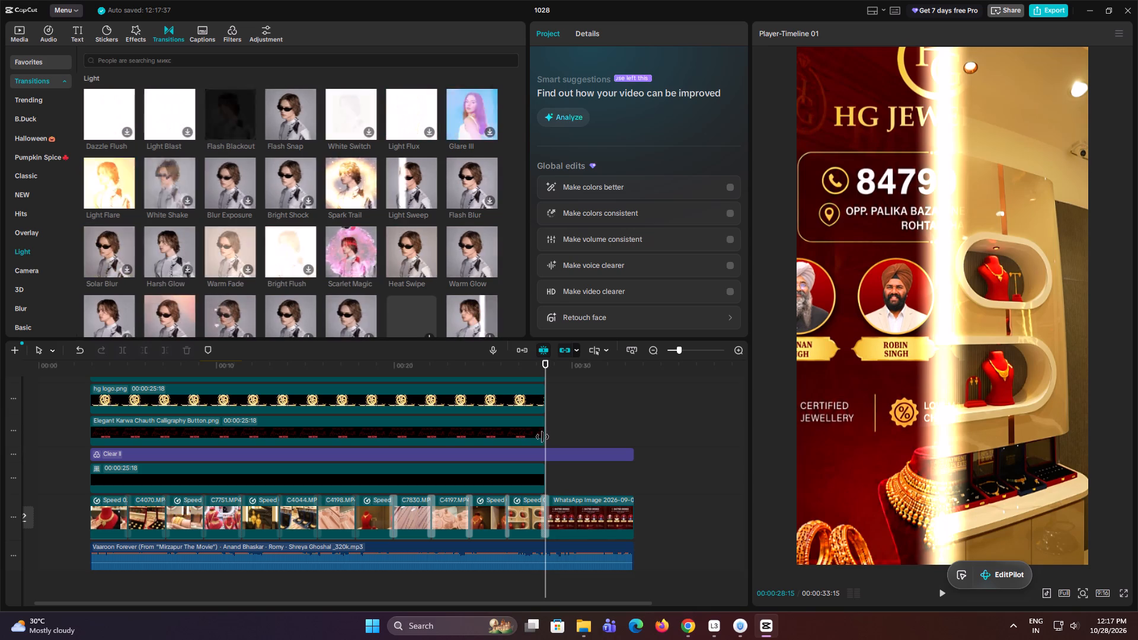
{"action": "left_click", "coordinate": [525, 369]}
{"action": "key", "text": "space"}
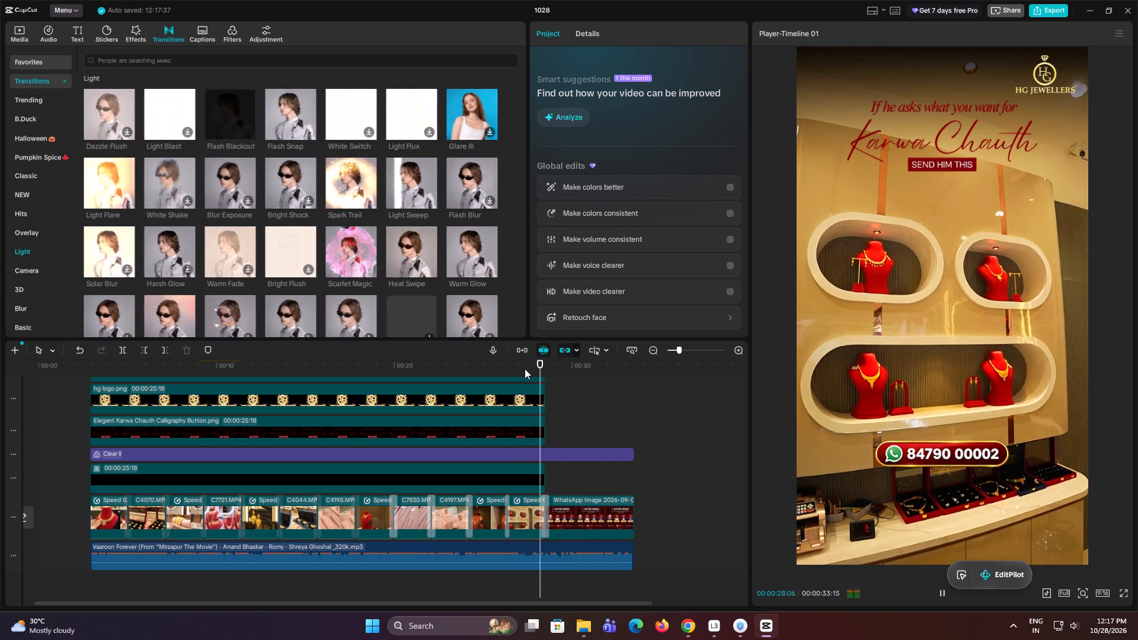
{"action": "key", "text": "space"}
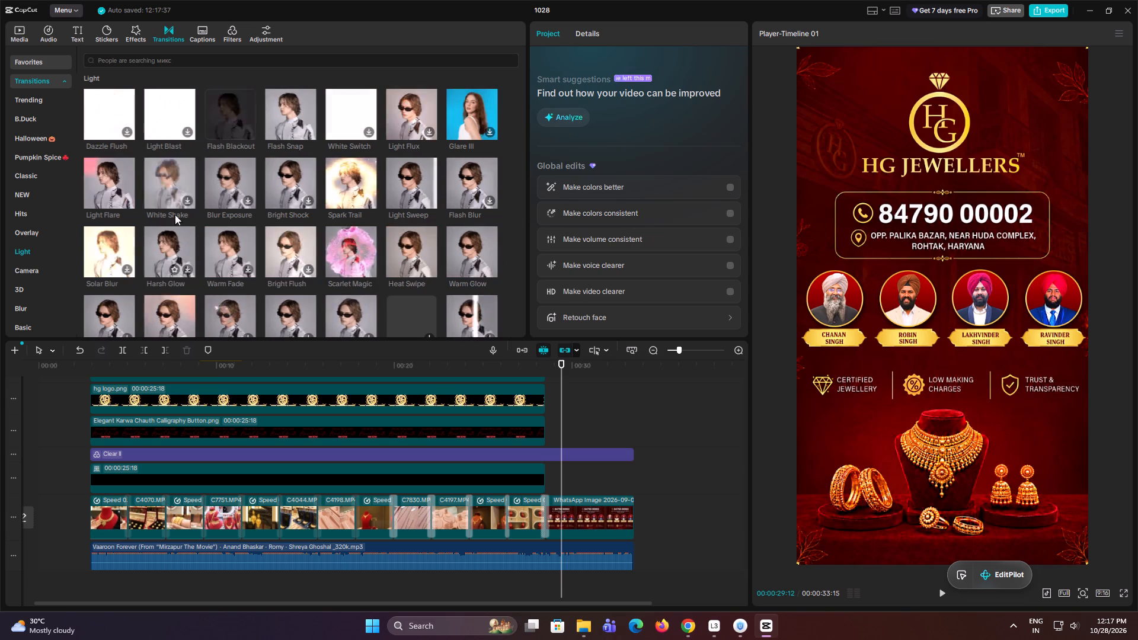
Replace the Light Sweep transition before the contact end card with Light Flare and preview it.
{"action": "left_click_drag", "start_coordinate": [103, 174], "coordinate": [535, 521]}
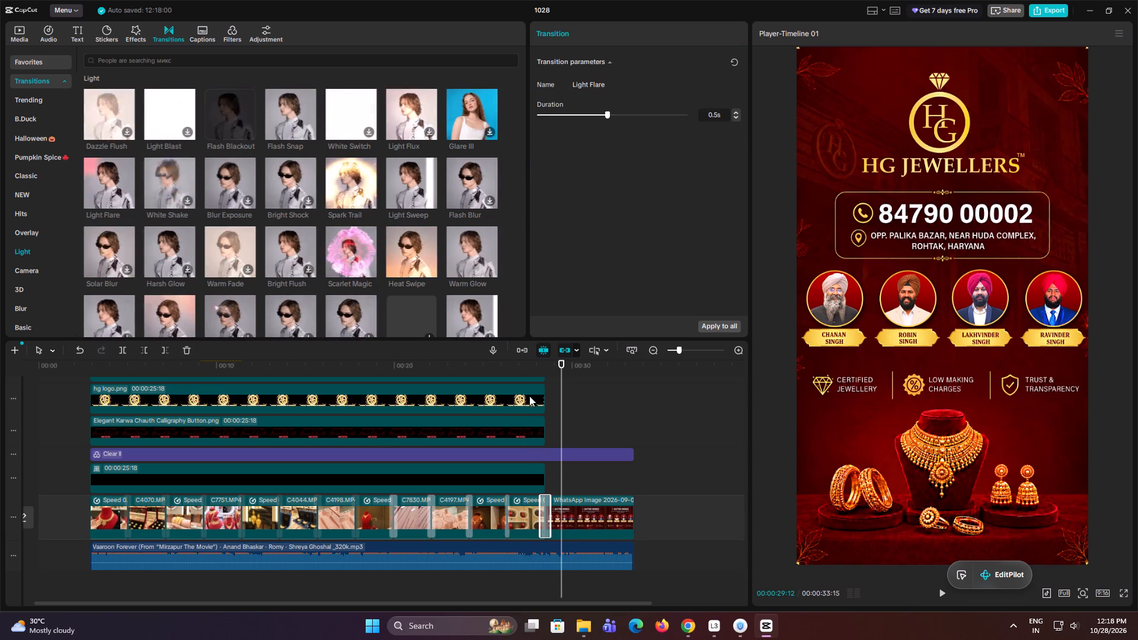
{"action": "left_click", "coordinate": [533, 364]}
{"action": "key", "text": "space"}
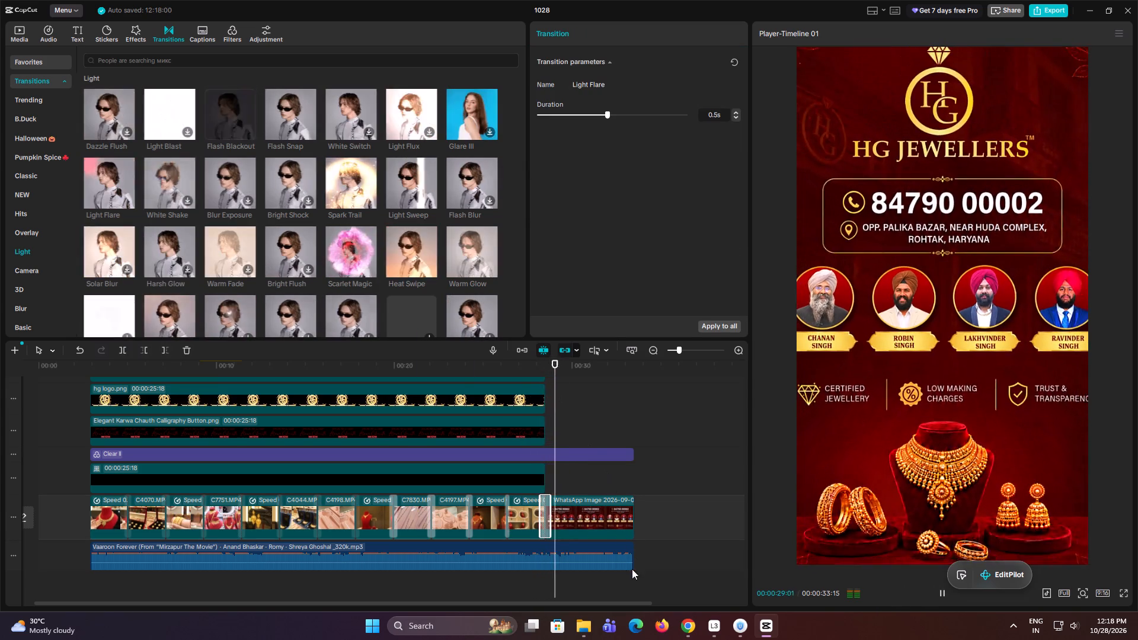
Apply a fade-out to the end of the Vaaroon Forever music track.
{"action": "left_click", "coordinate": [603, 555]}
{"action": "left_click_drag", "start_coordinate": [542, 144], "coordinate": [568, 148]}
{"action": "key", "text": "space"}
Audition the trending sound effects and add Magic reveal at 00:00:02:16.
{"action": "left_click", "coordinate": [84, 400]}
{"action": "scroll", "coordinate": [84, 400], "scroll_direction": "up", "scroll_amount": 4}
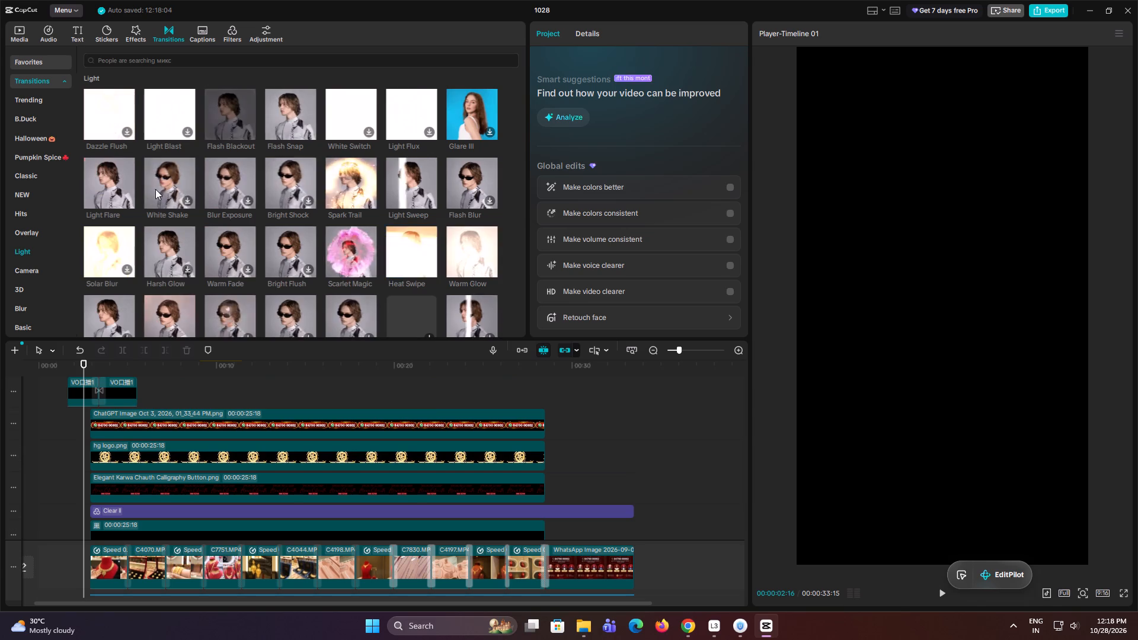
{"action": "left_click", "coordinate": [47, 31]}
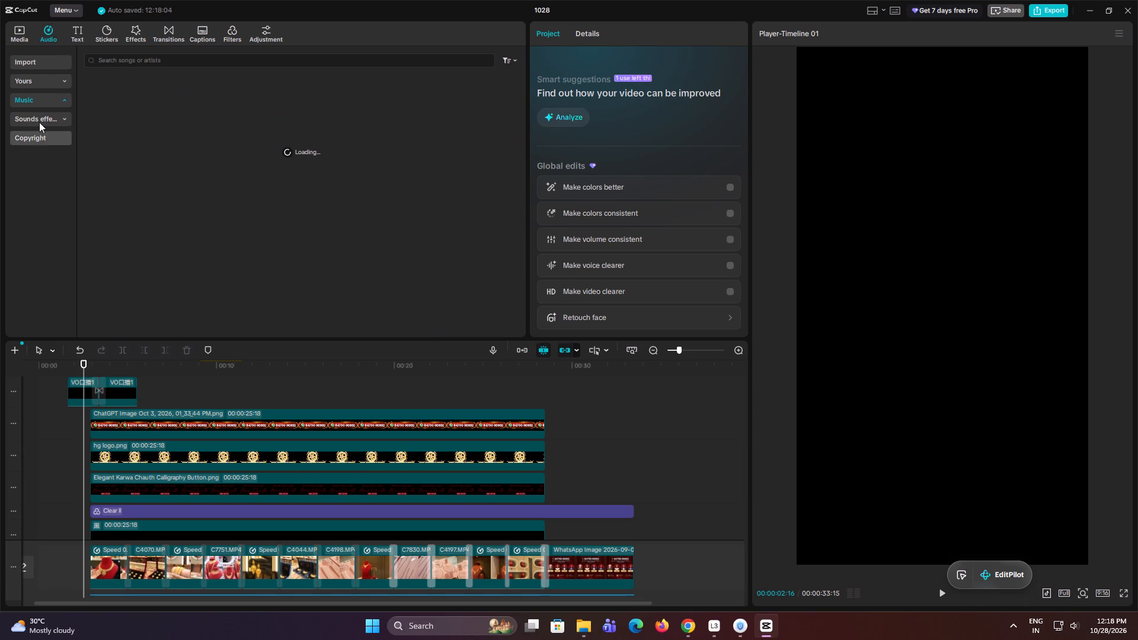
{"action": "left_click", "coordinate": [39, 121]}
{"action": "left_click", "coordinate": [48, 322]}
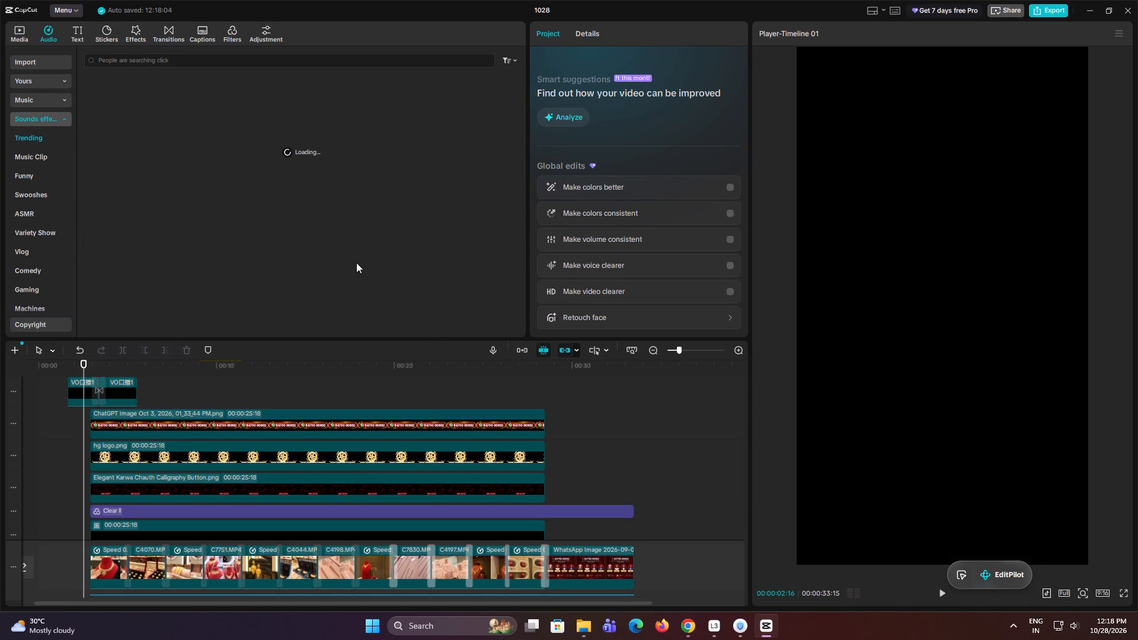
{"action": "left_click", "coordinate": [369, 165]}
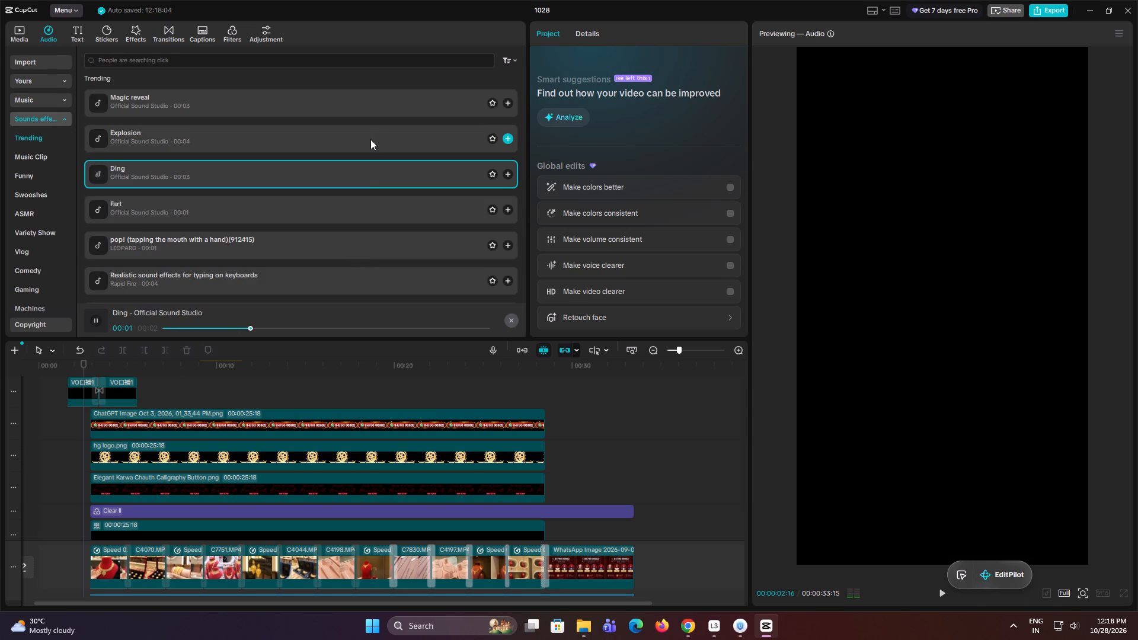
{"action": "left_click", "coordinate": [370, 139]}
{"action": "left_click", "coordinate": [374, 106]}
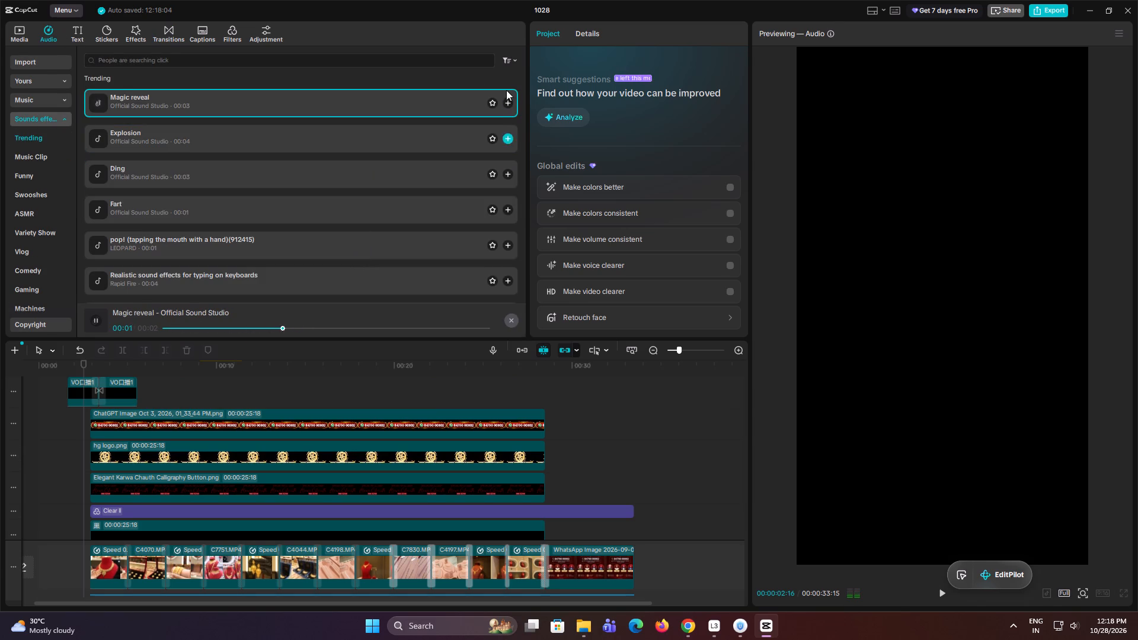
{"action": "left_click", "coordinate": [407, 240]}
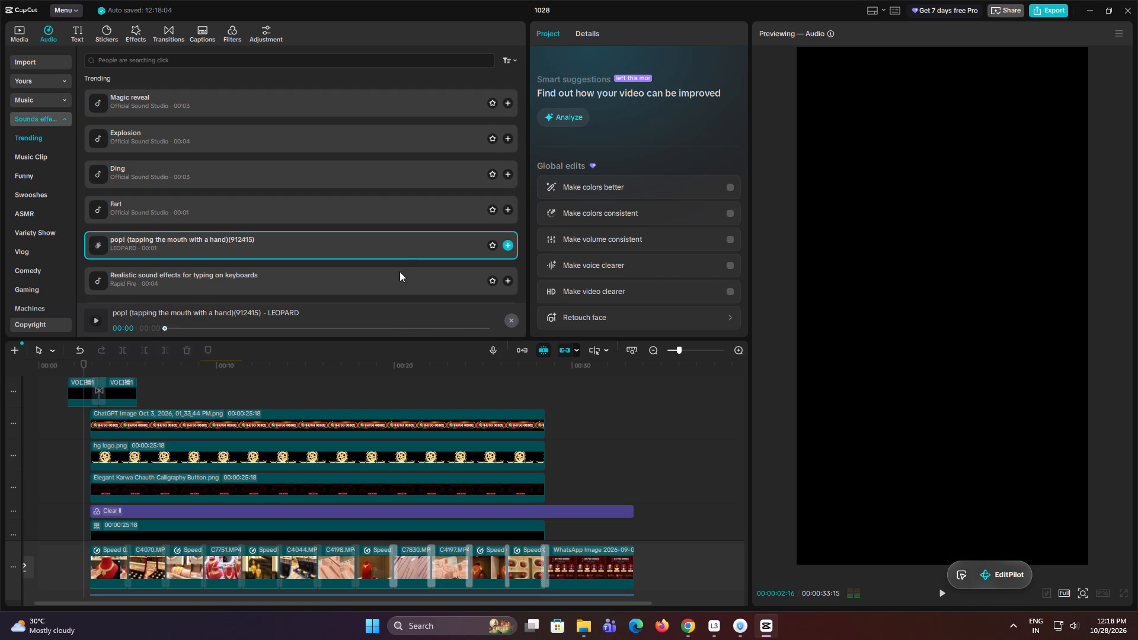
{"action": "left_click", "coordinate": [398, 281]}
{"action": "left_click", "coordinate": [506, 100]}
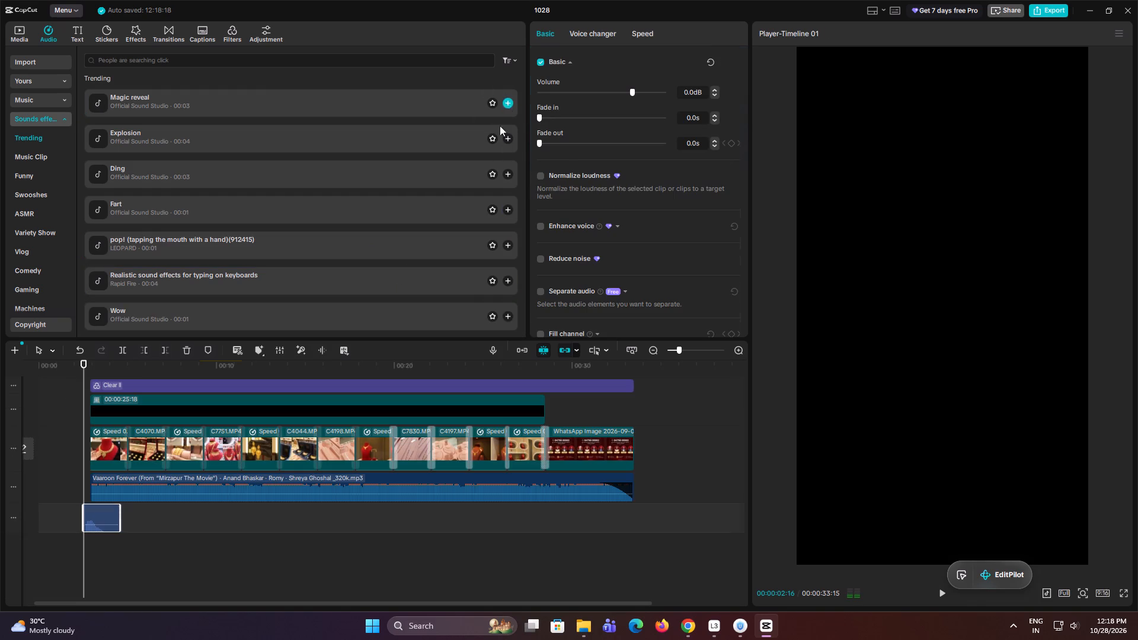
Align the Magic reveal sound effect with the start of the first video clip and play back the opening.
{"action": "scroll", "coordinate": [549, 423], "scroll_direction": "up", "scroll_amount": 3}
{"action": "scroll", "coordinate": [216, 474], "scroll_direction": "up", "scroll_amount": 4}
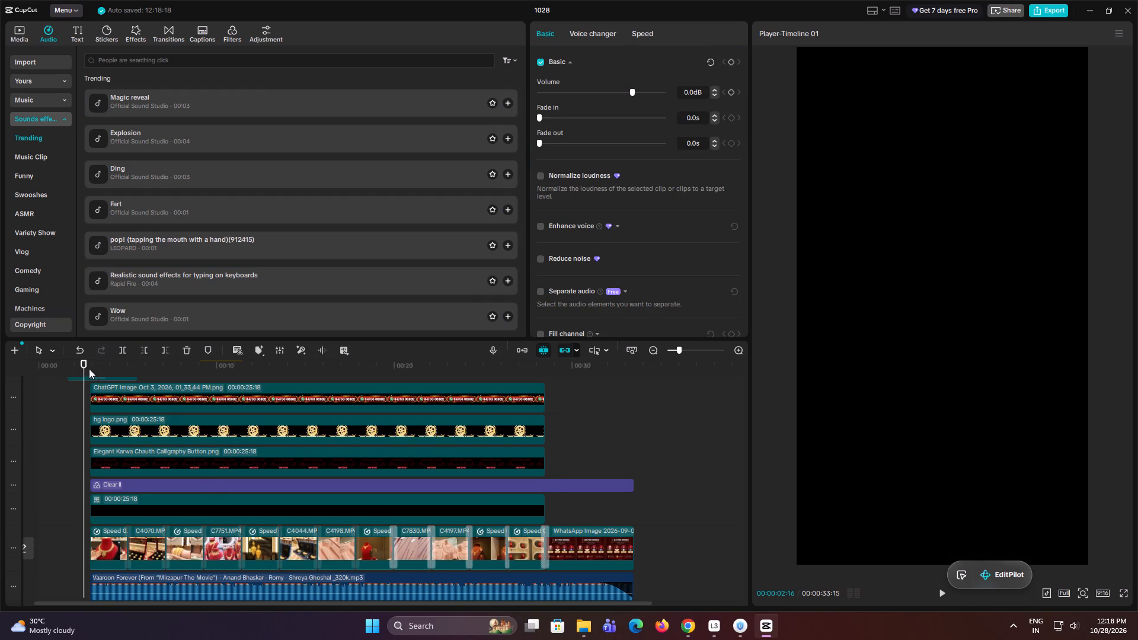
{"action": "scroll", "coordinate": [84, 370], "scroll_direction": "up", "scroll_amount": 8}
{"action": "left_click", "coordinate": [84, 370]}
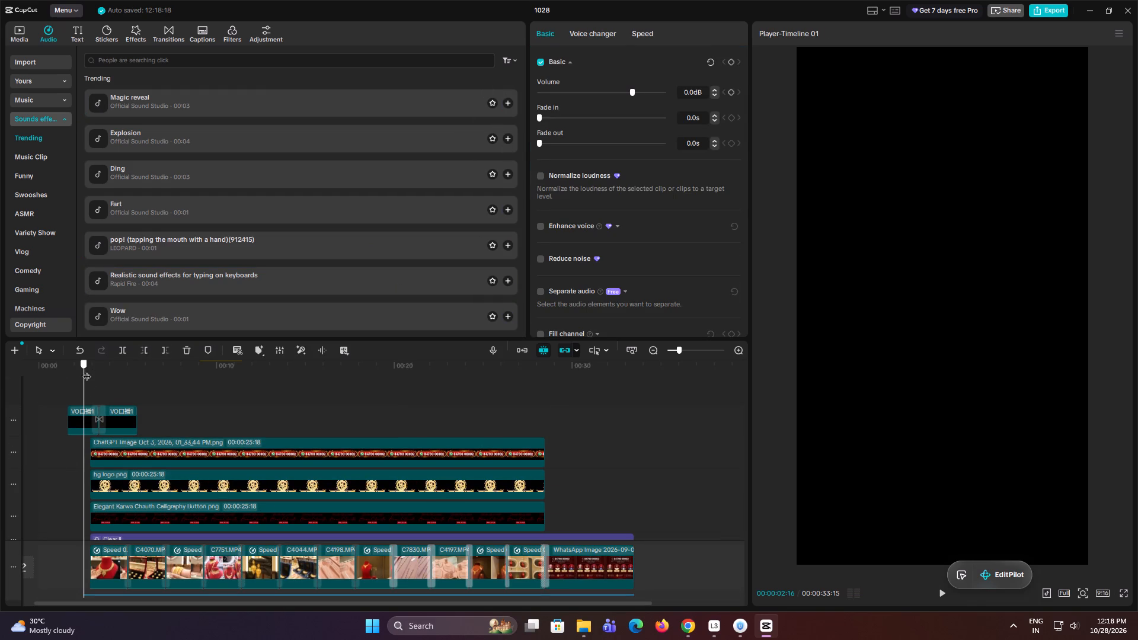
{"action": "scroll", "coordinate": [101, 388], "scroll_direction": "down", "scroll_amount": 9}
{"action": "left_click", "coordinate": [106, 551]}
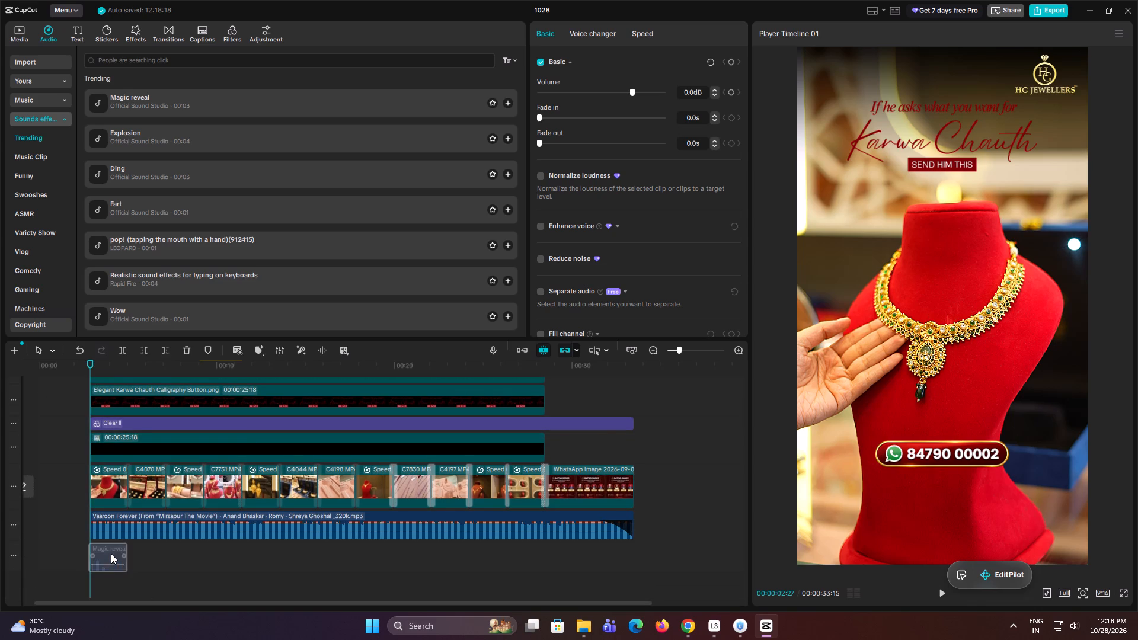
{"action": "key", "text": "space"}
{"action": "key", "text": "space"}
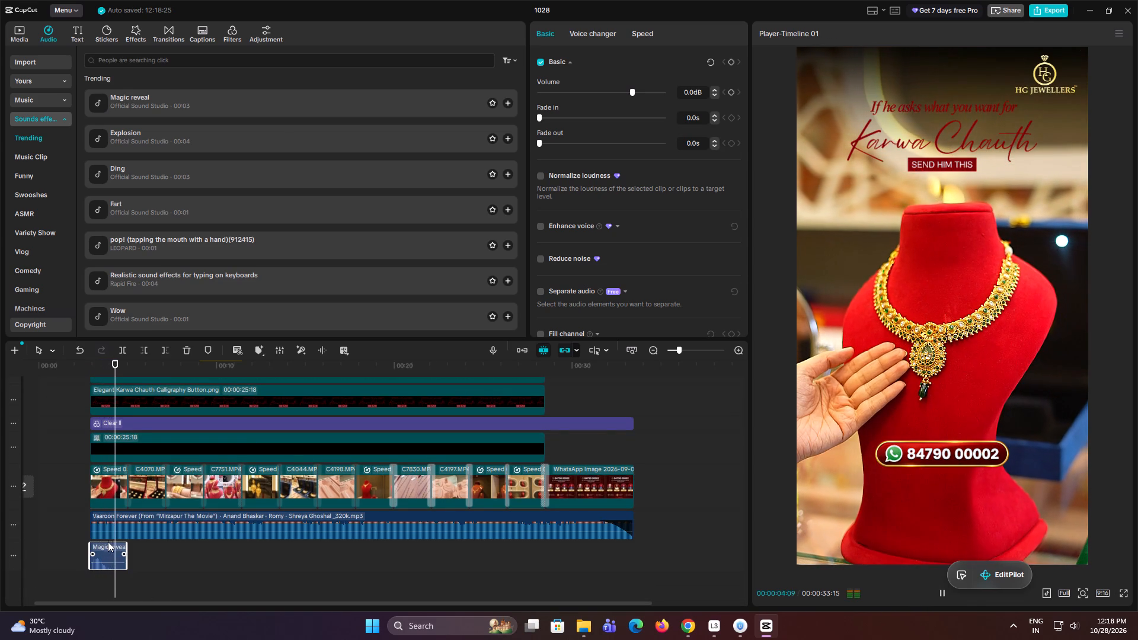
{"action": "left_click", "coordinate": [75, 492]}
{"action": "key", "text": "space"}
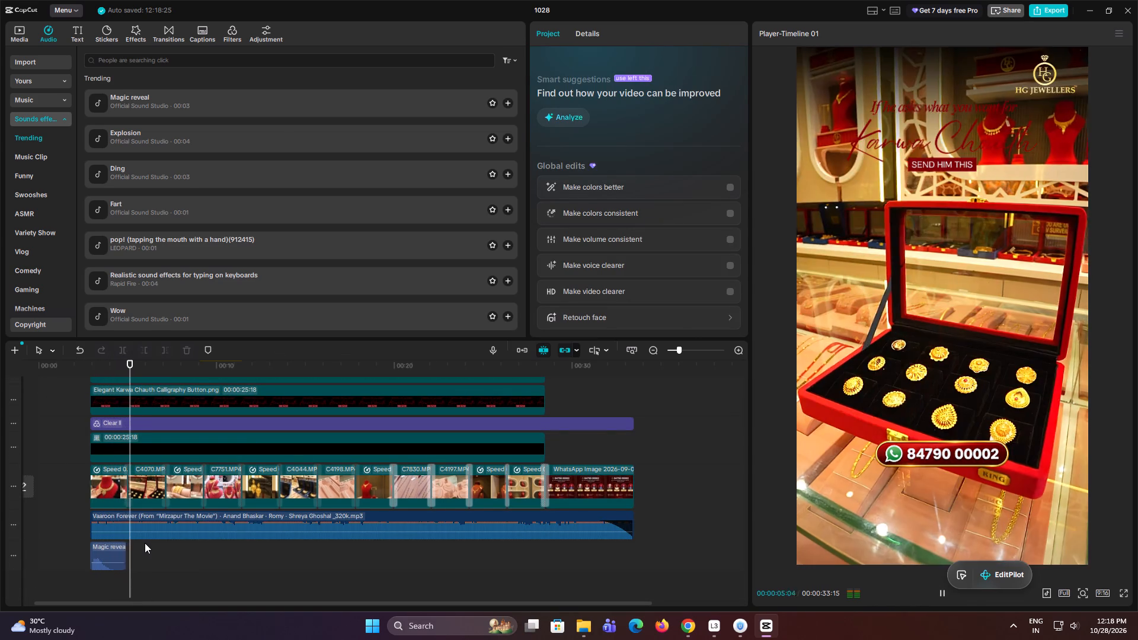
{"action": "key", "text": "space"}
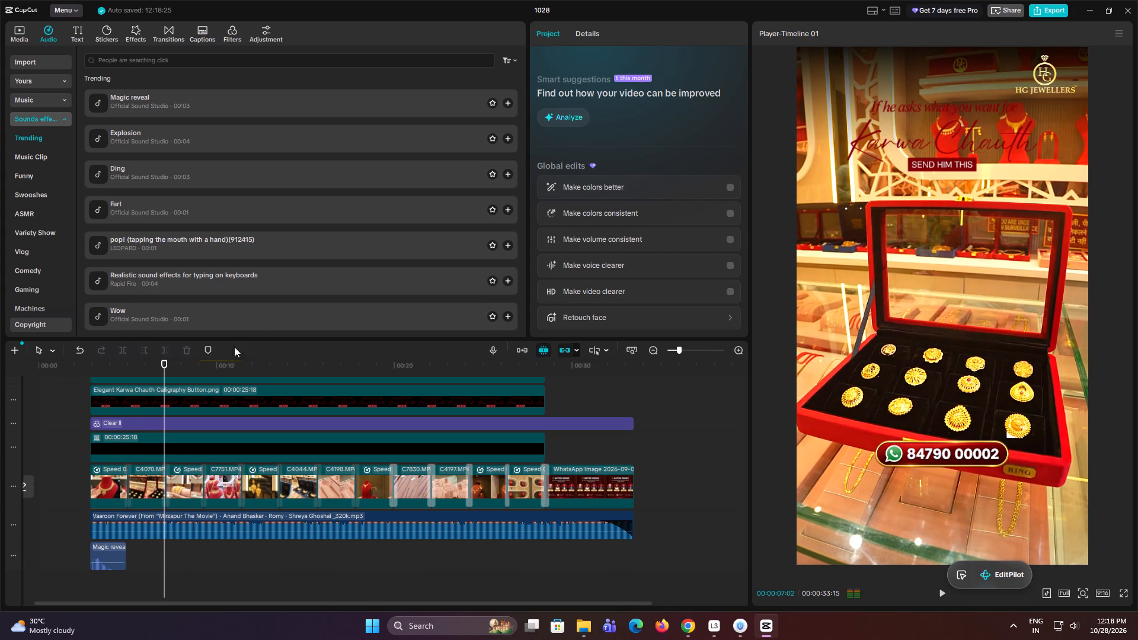
Audition more trending effects and replace Magic reveal with "Glitter glitter / Glocken beautiful rising sound" at the first clip's start.
{"action": "left_click", "coordinate": [330, 277]}
{"action": "scroll", "coordinate": [370, 269], "scroll_direction": "down", "scroll_amount": 4}
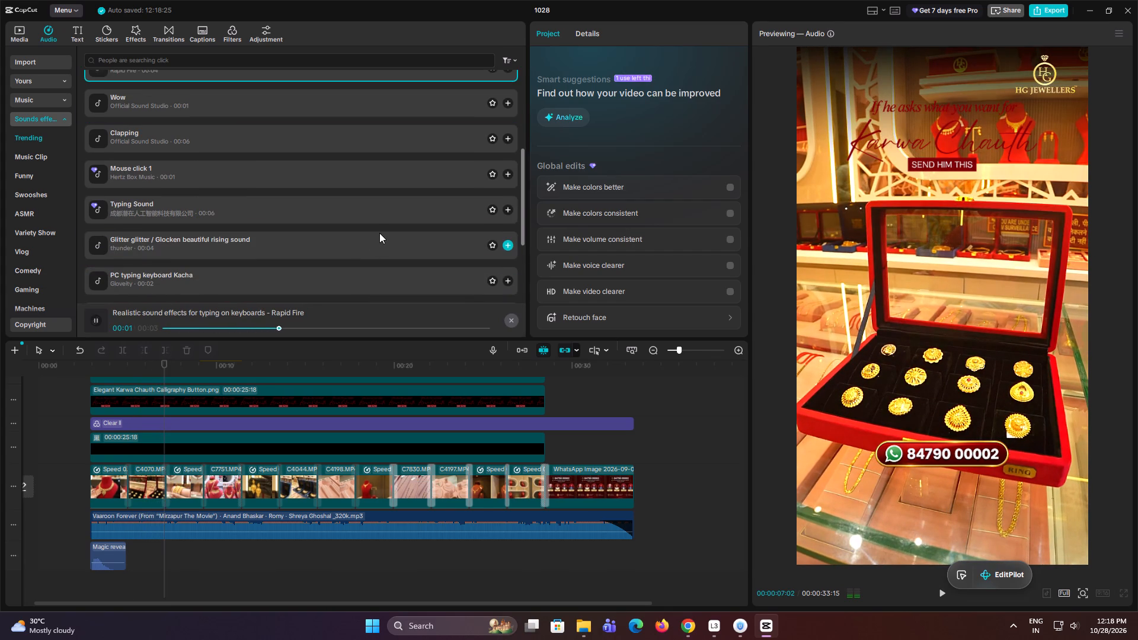
{"action": "left_click", "coordinate": [379, 233]}
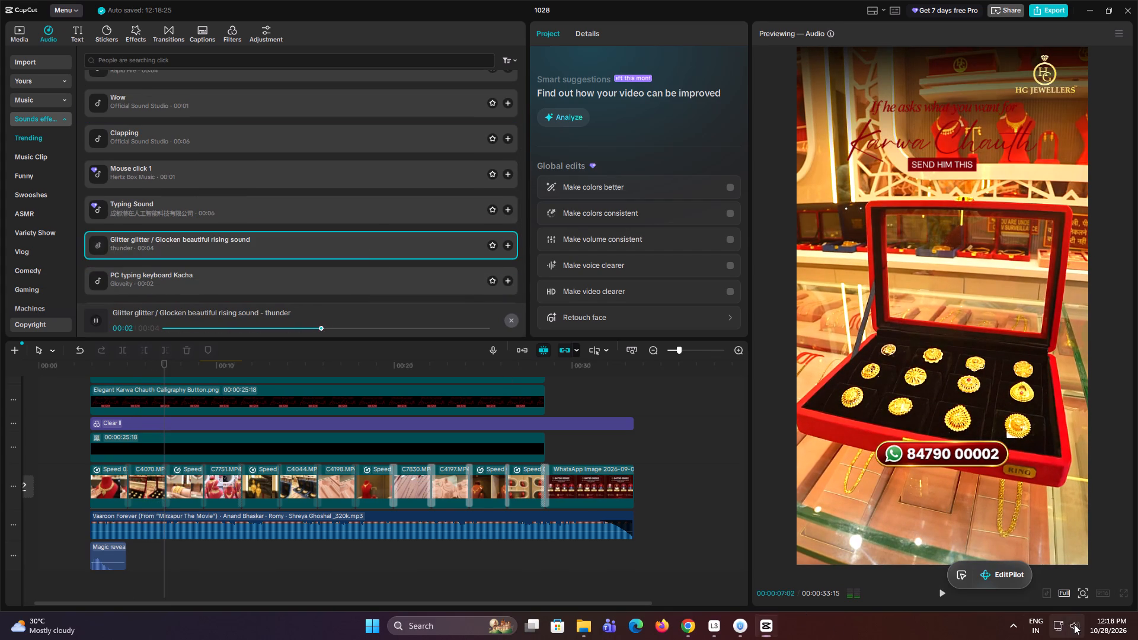
{"action": "left_click", "coordinate": [1074, 624]}
{"action": "left_click_drag", "start_coordinate": [1025, 549], "coordinate": [1040, 550]}
{"action": "left_click_drag", "start_coordinate": [281, 248], "coordinate": [131, 604]}
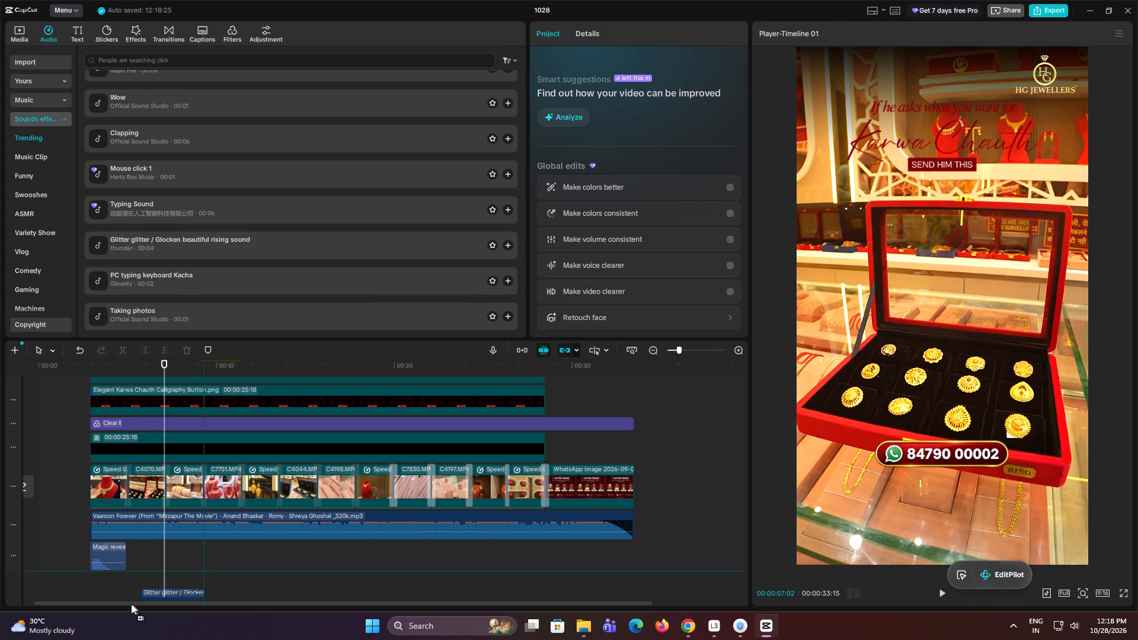
{"action": "left_click_drag", "start_coordinate": [131, 604], "coordinate": [92, 600]}
{"action": "left_click", "coordinate": [105, 555]}
{"action": "key", "text": "BackSpace"}
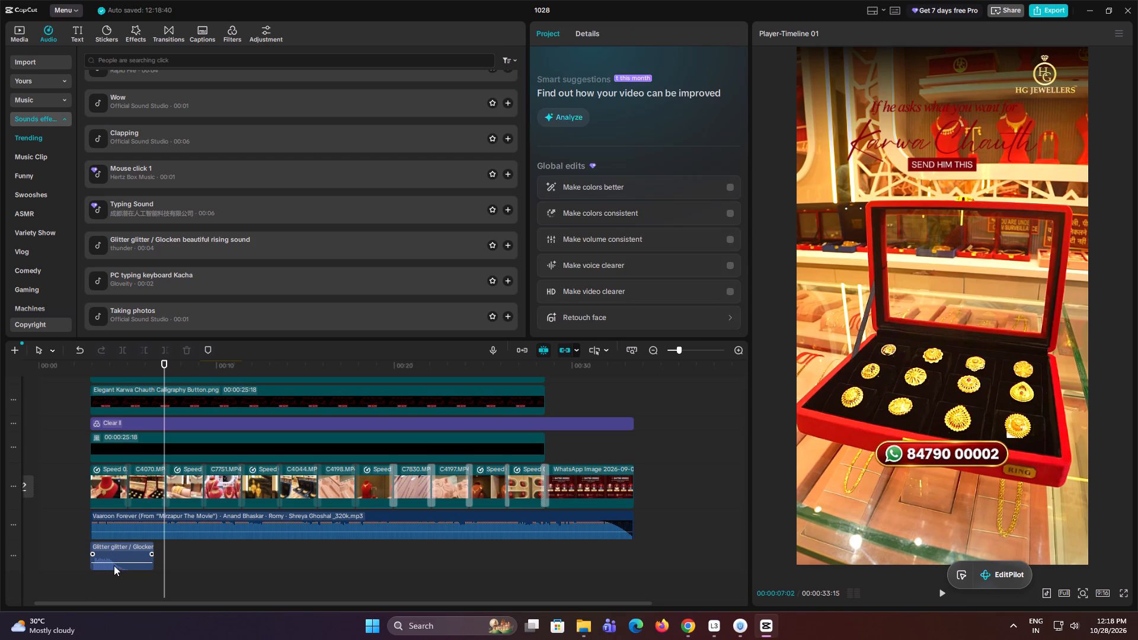
Trim the beginning of the Glitter glitter sound up to 00:00:03:01 and realign it with the first clip's start.
{"action": "left_click", "coordinate": [80, 542]}
{"action": "left_click", "coordinate": [103, 551]}
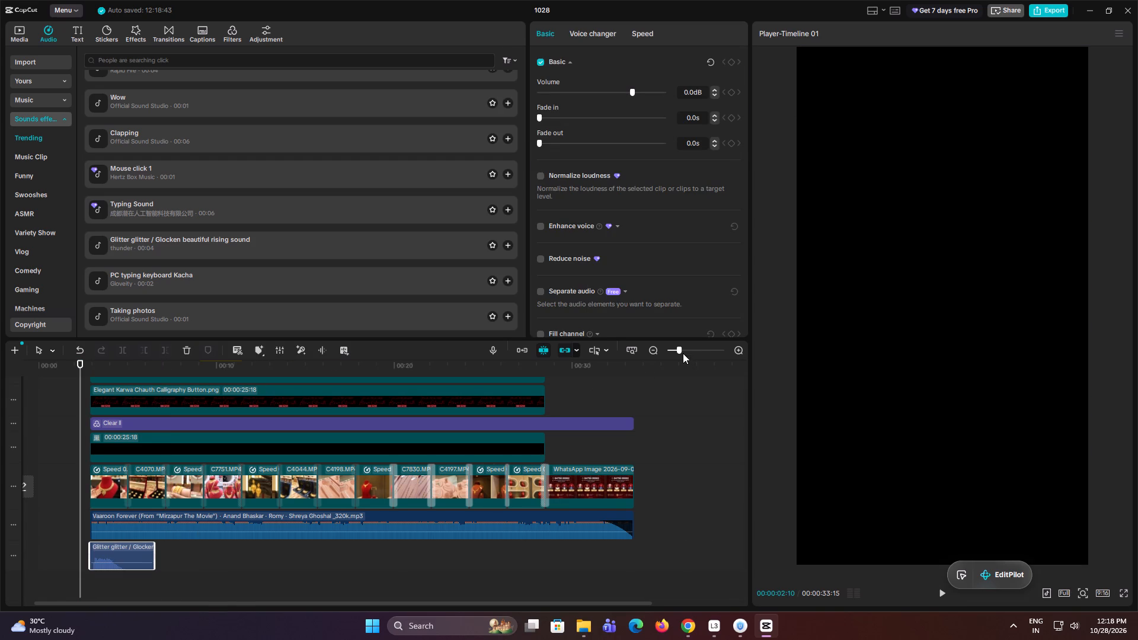
{"action": "left_click_drag", "start_coordinate": [683, 353], "coordinate": [691, 353]}
{"action": "left_click_drag", "start_coordinate": [119, 549], "coordinate": [124, 551]}
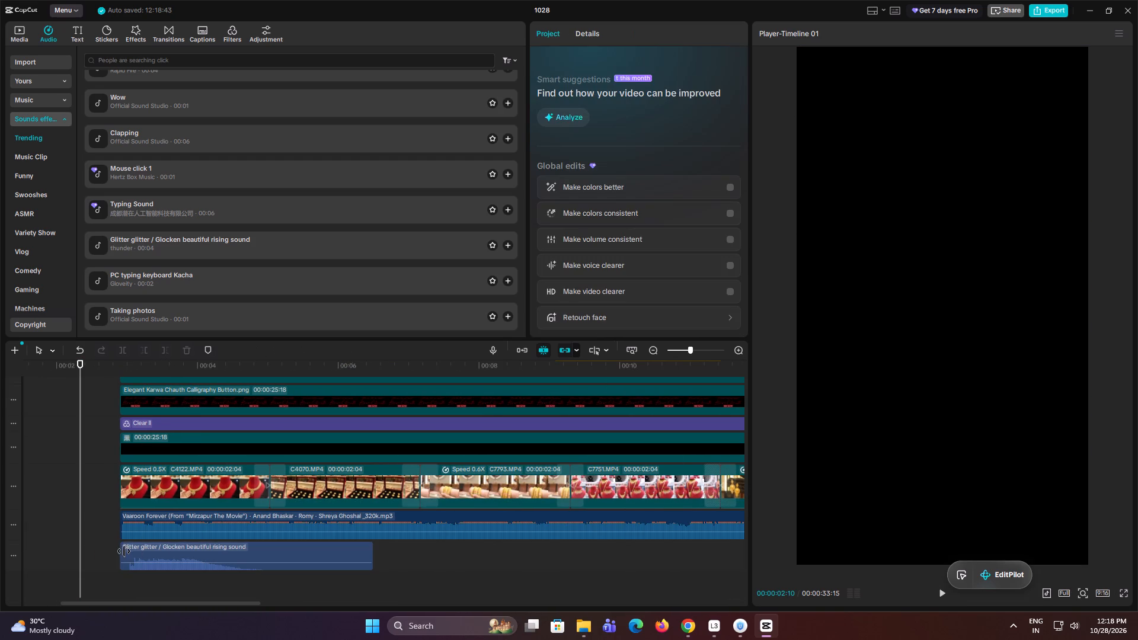
{"action": "left_click_drag", "start_coordinate": [124, 551], "coordinate": [124, 551]}
{"action": "left_click", "coordinate": [132, 553]}
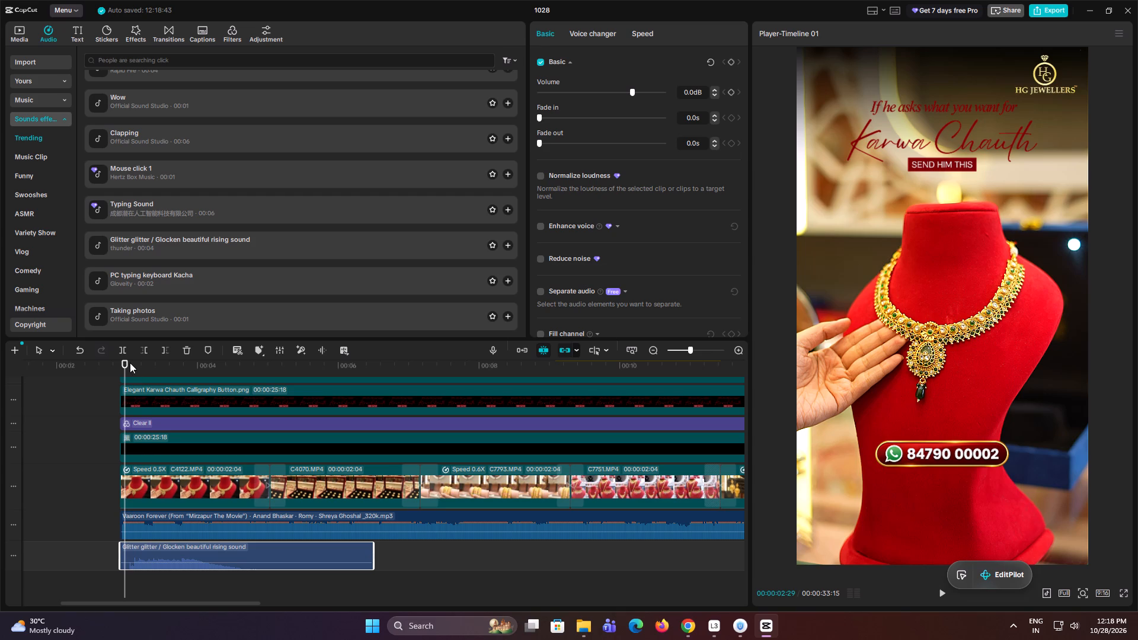
{"action": "left_click", "coordinate": [130, 363]}
{"action": "key", "text": "q"}
{"action": "left_click_drag", "start_coordinate": [161, 552], "coordinate": [152, 553]}
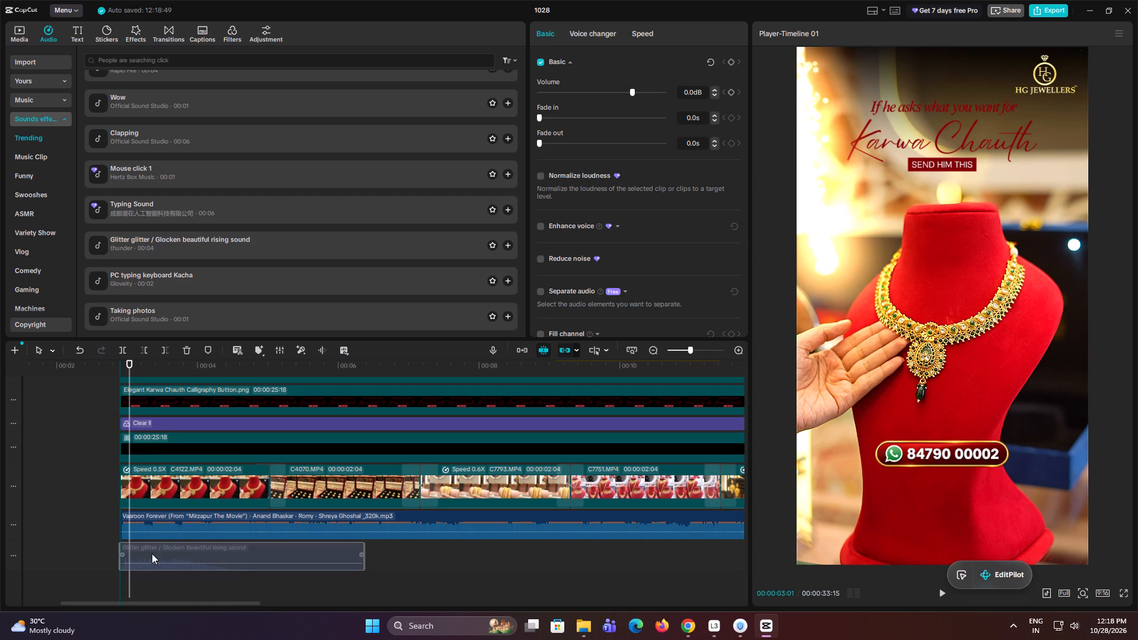
{"action": "left_click_drag", "start_coordinate": [152, 553], "coordinate": [151, 553]}
Play back the opening to check the trimmed Glitter glitter sound against the music, lowering the system volume.
{"action": "left_click", "coordinate": [95, 482]}
{"action": "key", "text": "space"}
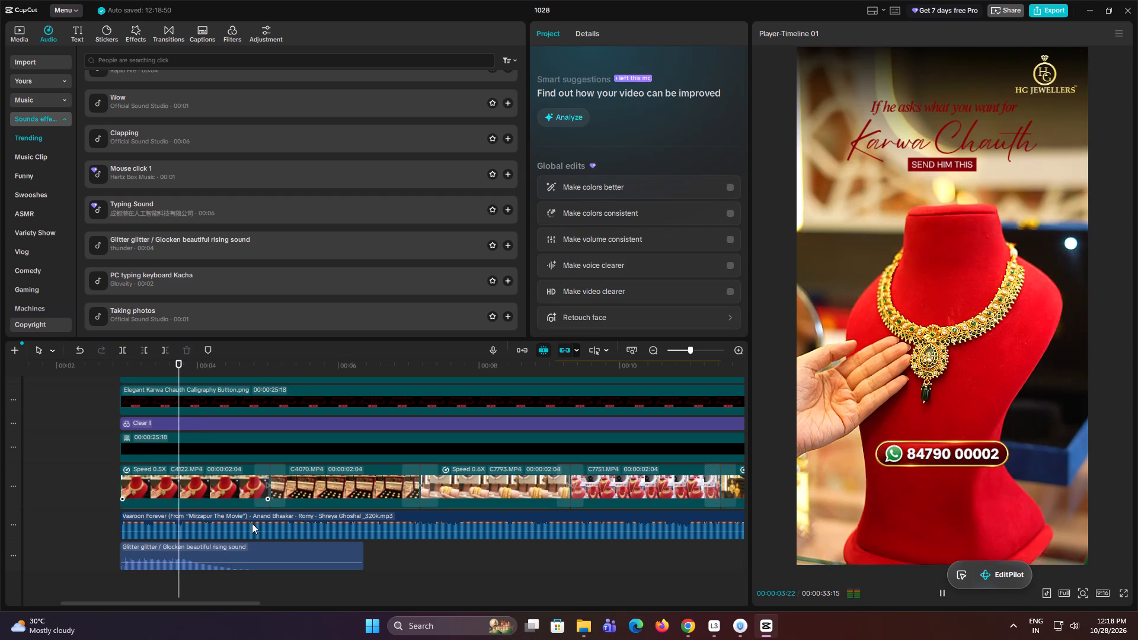
{"action": "key", "text": "space"}
{"action": "left_click", "coordinate": [1069, 625]}
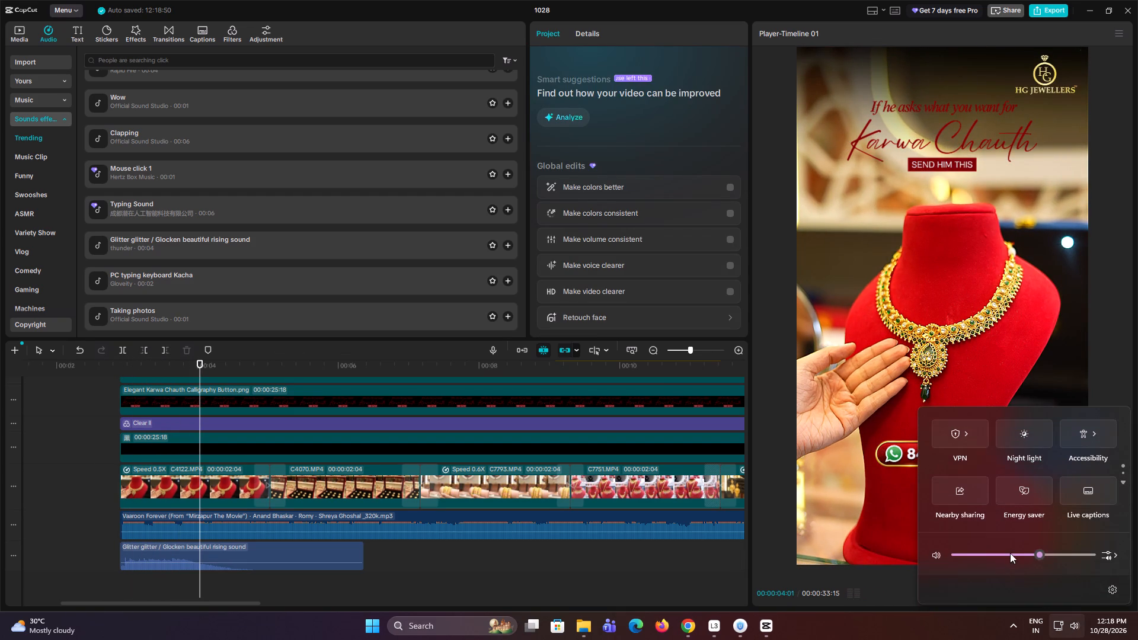
{"action": "left_click", "coordinate": [1010, 553]}
{"action": "left_click", "coordinate": [90, 471]}
{"action": "key", "text": "space"}
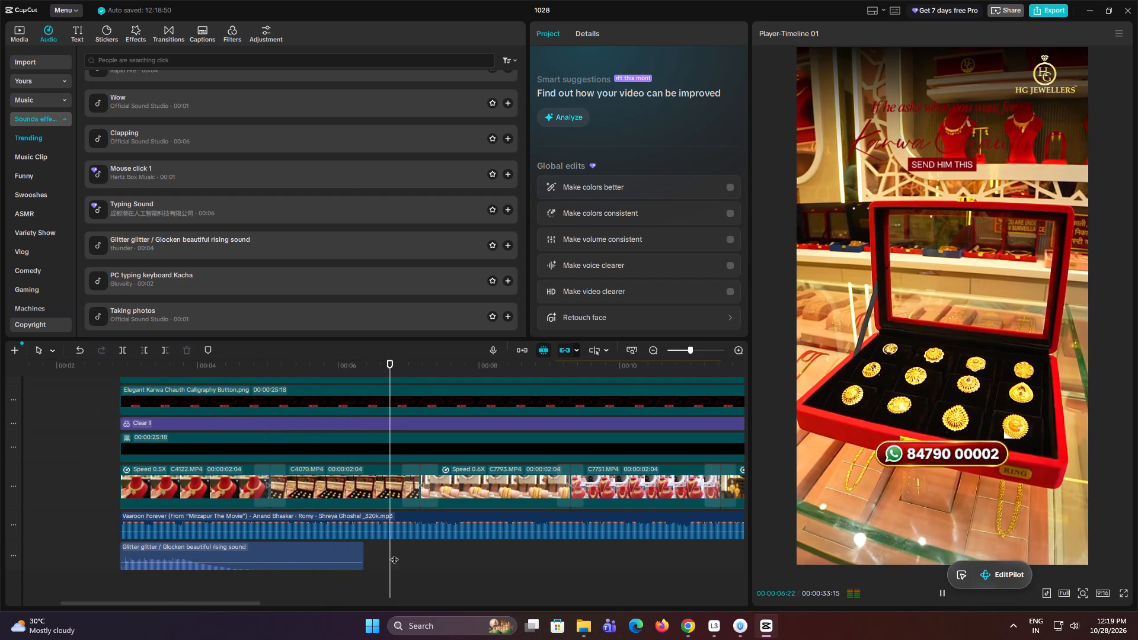
{"action": "key", "text": "space"}
Search sound effects for "glich", audition the results and add "Glitch sound that matches the sound logo(1192372)" at 00:00:06:27.
{"action": "left_click", "coordinate": [172, 61]}
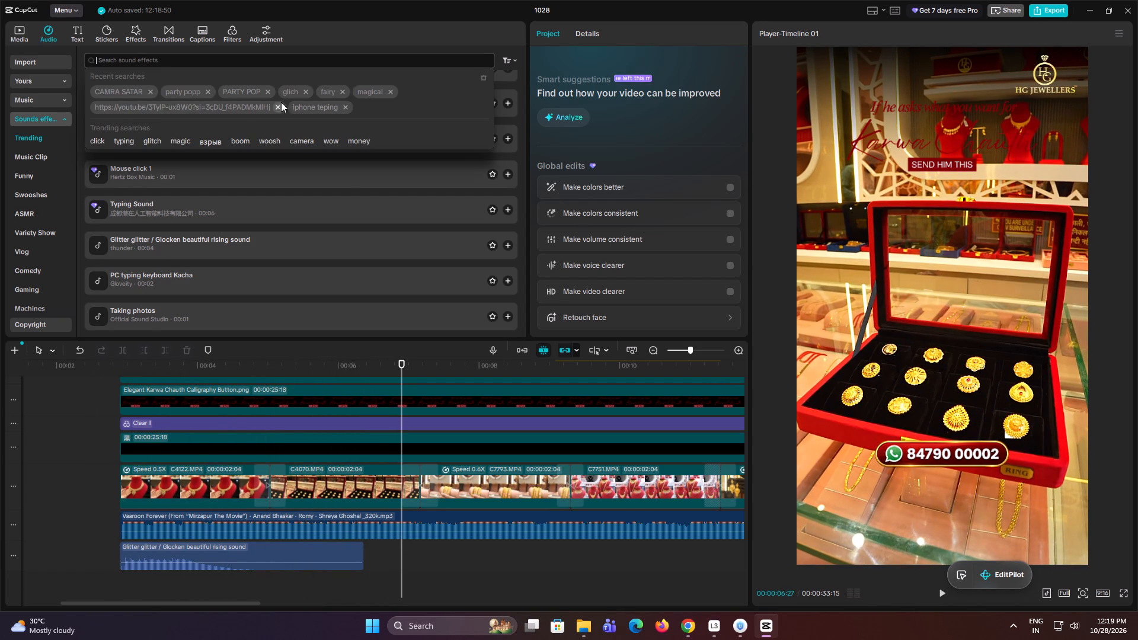
{"action": "left_click", "coordinate": [284, 88]}
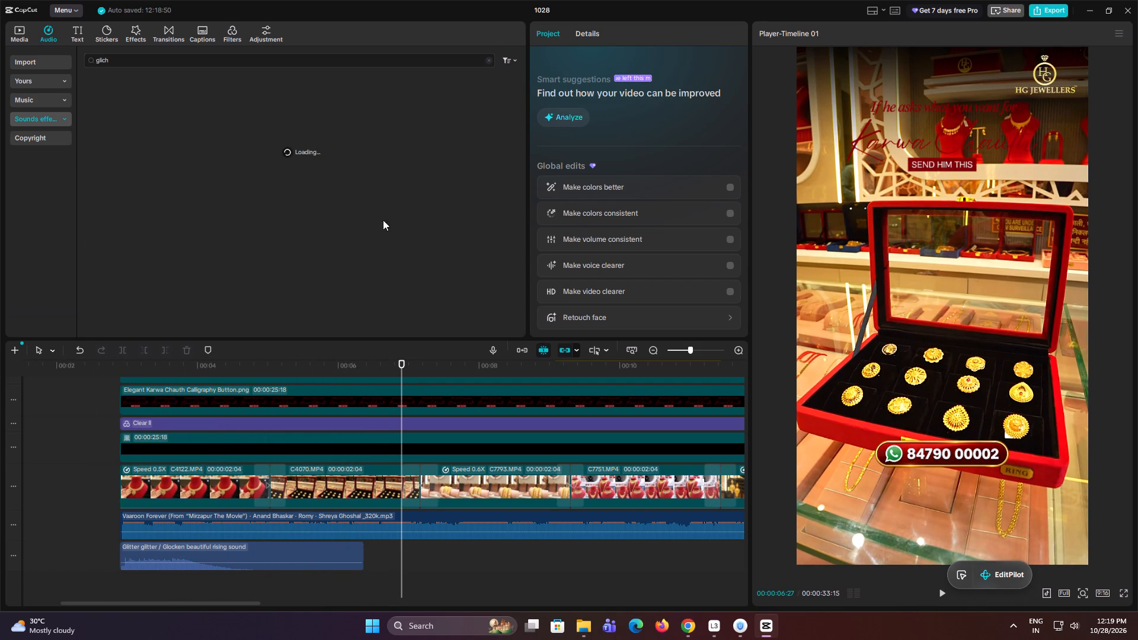
{"action": "left_click", "coordinate": [375, 129]}
{"action": "left_click", "coordinate": [432, 163]}
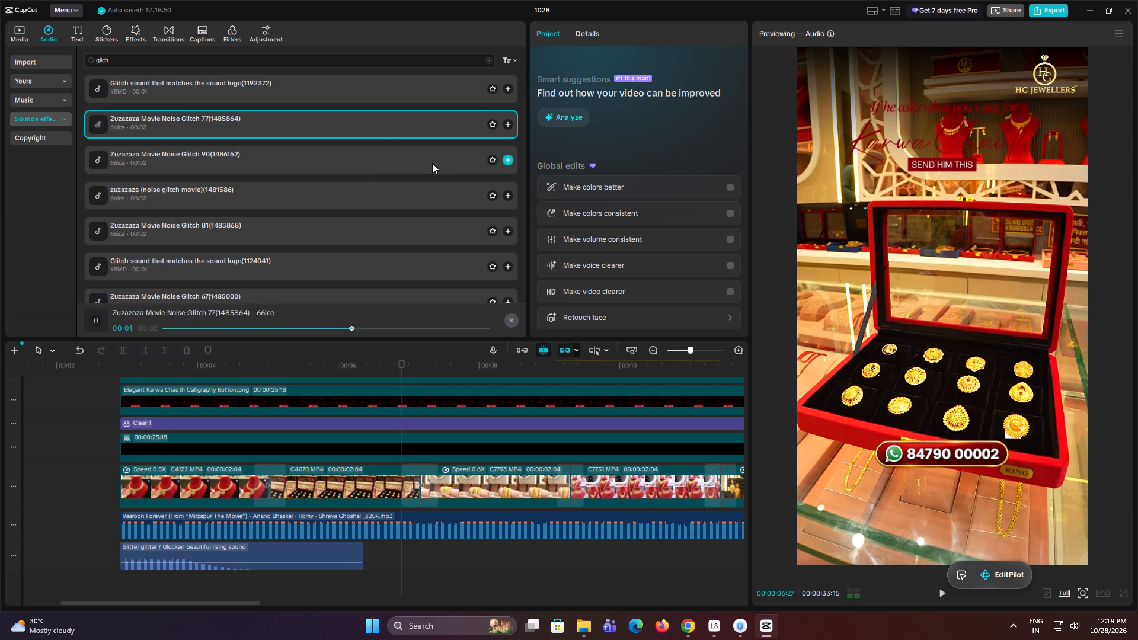
{"action": "left_click", "coordinate": [391, 74]}
{"action": "left_click", "coordinate": [391, 81]}
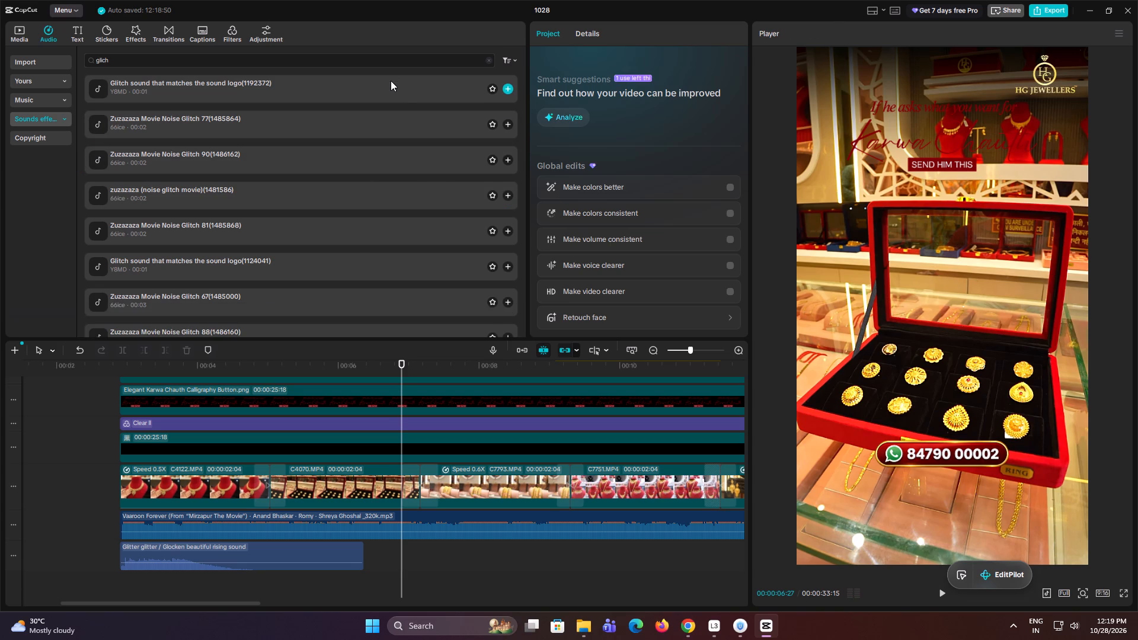
{"action": "left_click", "coordinate": [507, 85]}
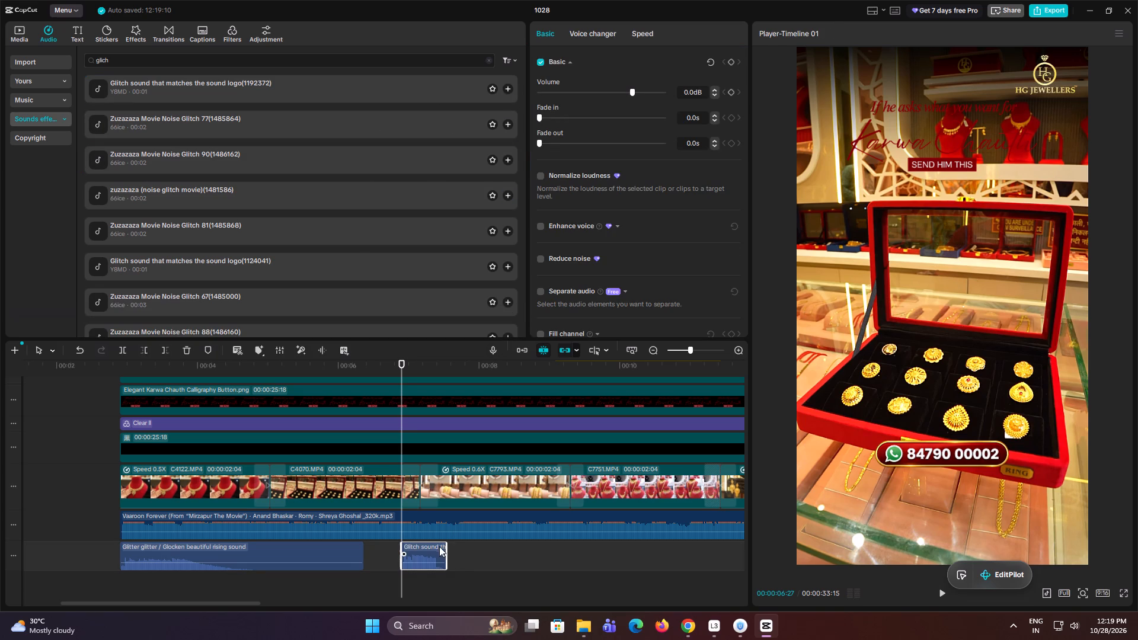
Set the glitch sound's volume to -10.5 dB and play the video on from 00:00:06:27.
{"action": "left_click_drag", "start_coordinate": [626, 89], "coordinate": [614, 92]}
{"action": "key", "text": "space"}
{"action": "key", "text": "space"}
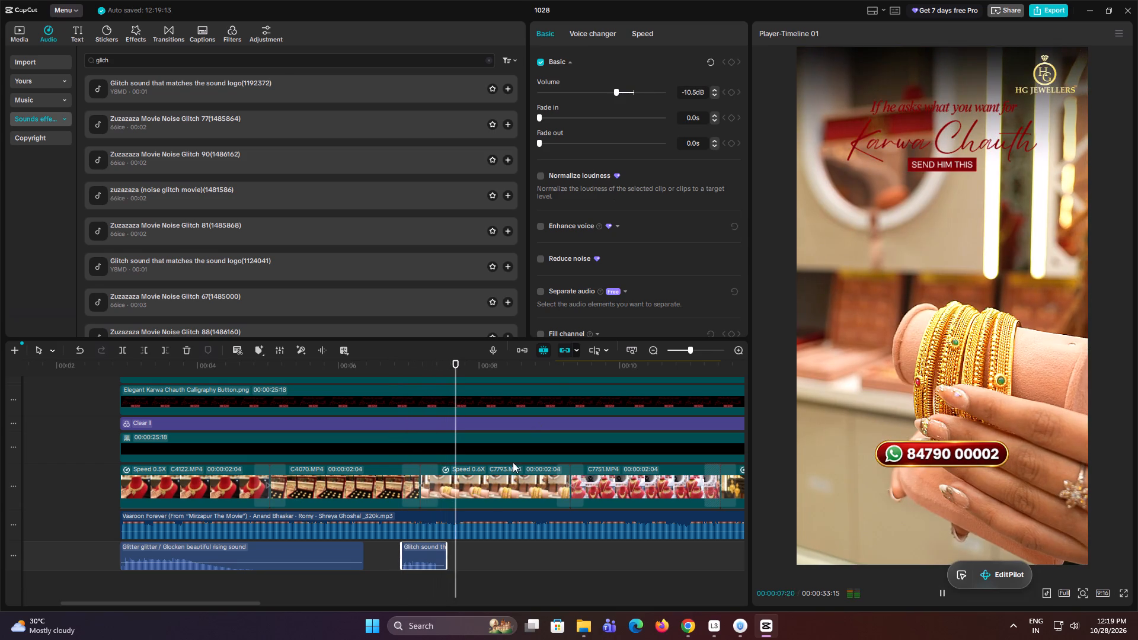
{"action": "key", "text": "space"}
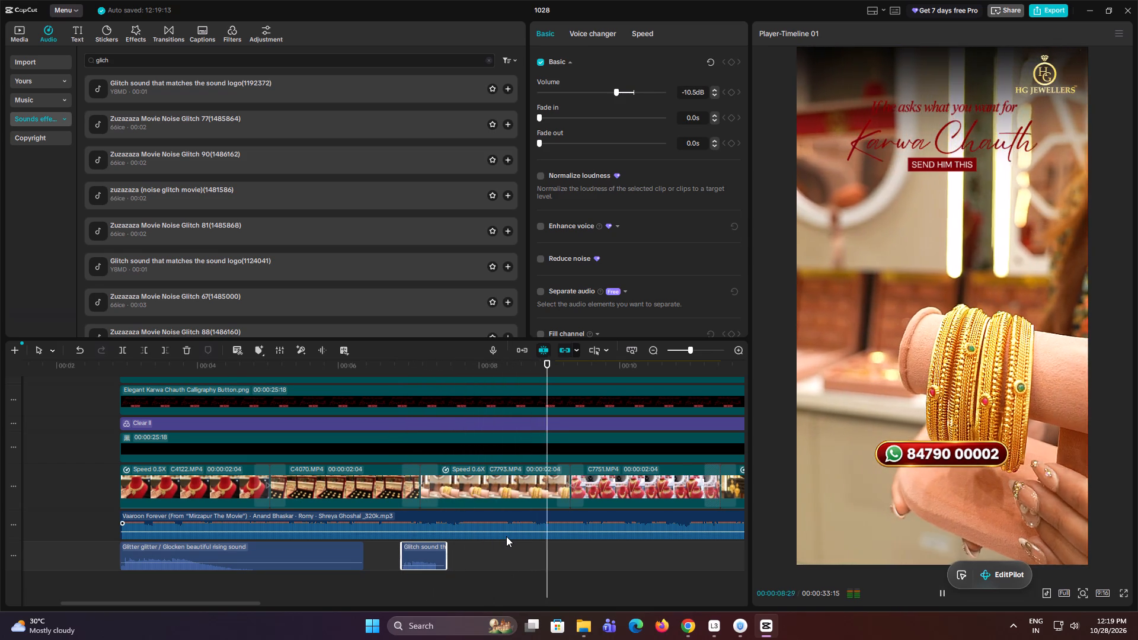
{"action": "left_click", "coordinate": [689, 351]}
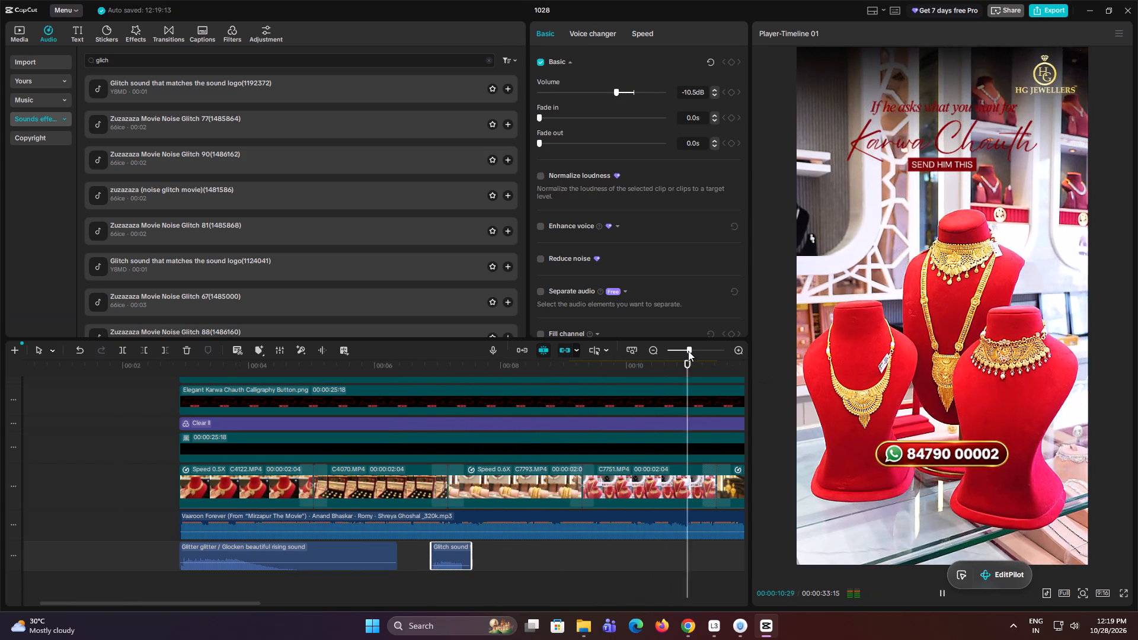
{"action": "key", "text": "space"}
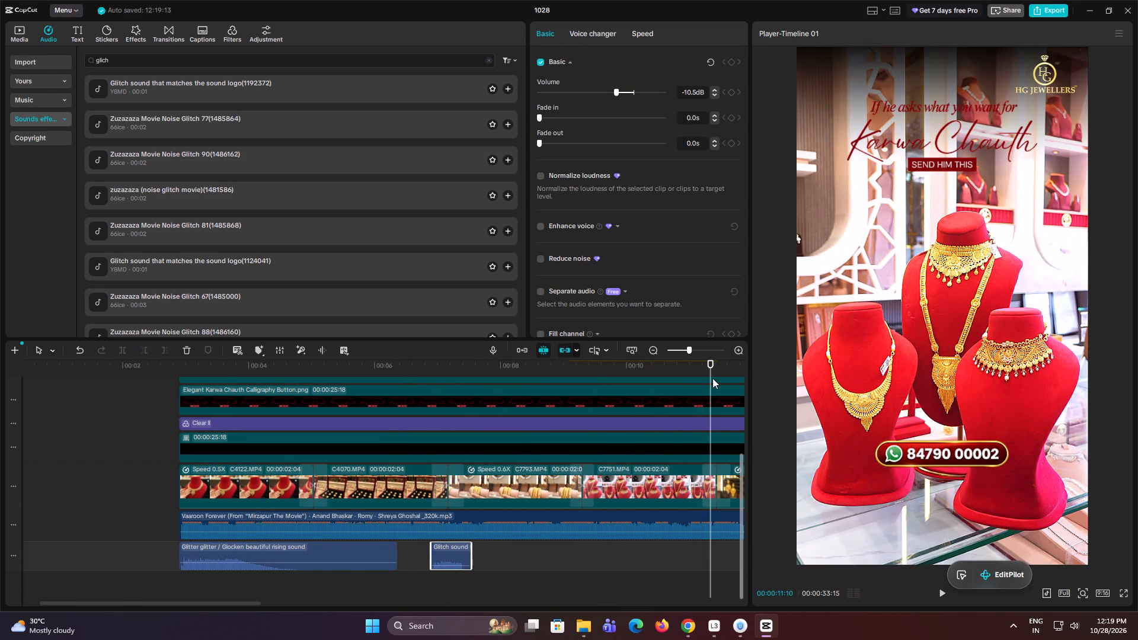
Copy the glitch sound to 00:00:11:06, at the transition between C7751.MP4 and C4086.MP4.
{"action": "left_click_drag", "start_coordinate": [712, 367], "coordinate": [701, 370]}
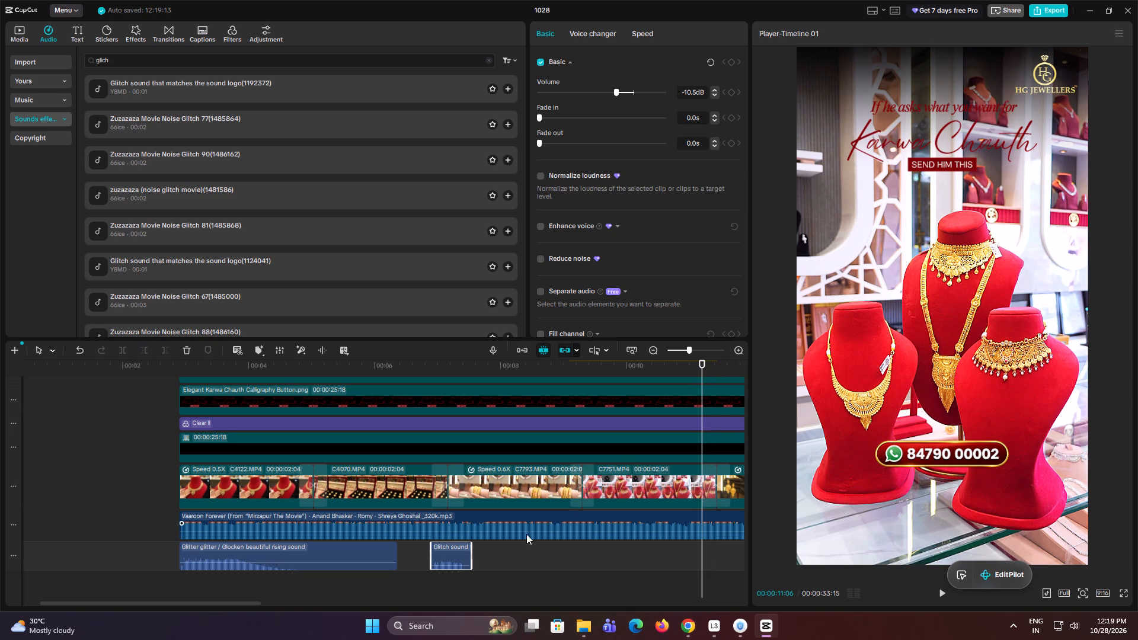
{"action": "left_click_drag", "start_coordinate": [459, 551], "coordinate": [639, 555], "text": "alt"}
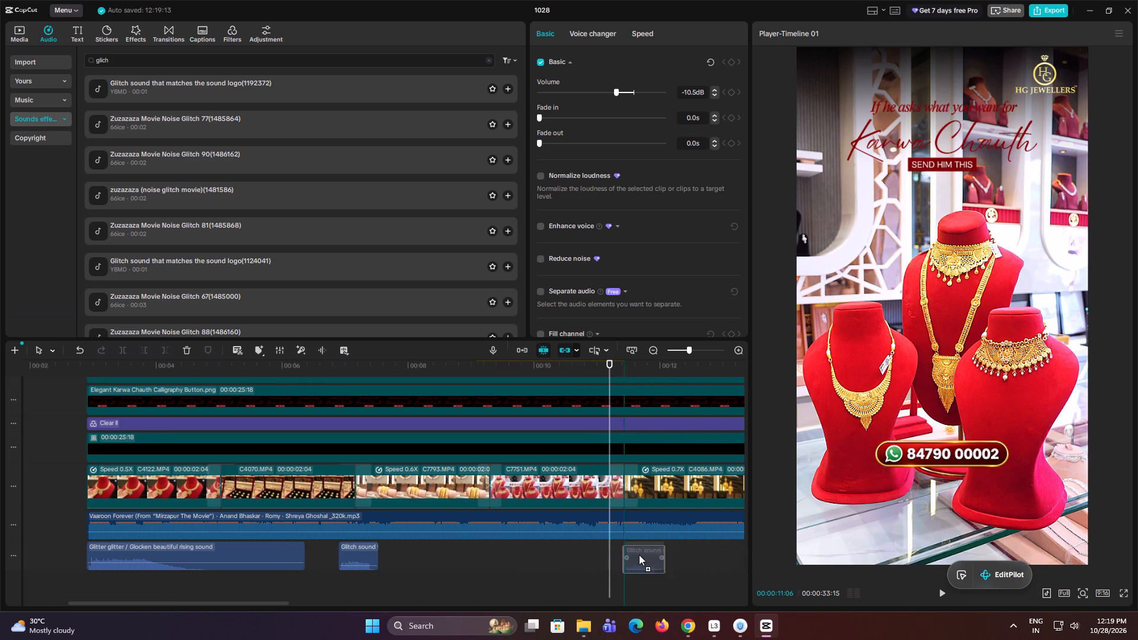
{"action": "left_click_drag", "start_coordinate": [639, 555], "coordinate": [640, 555], "text": "alt"}
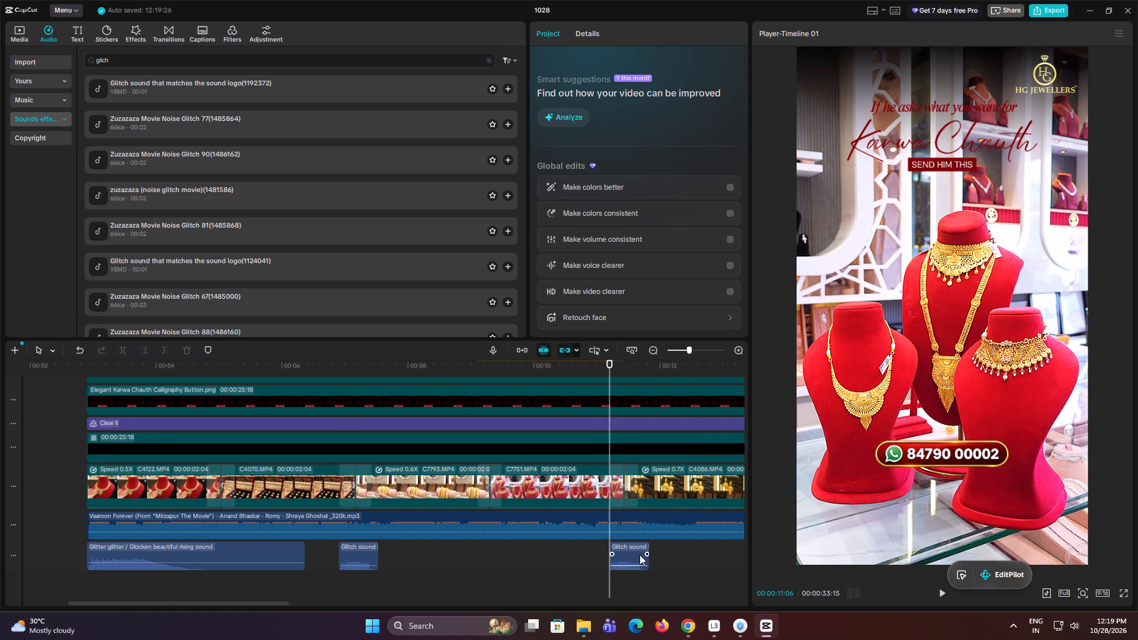
{"action": "key", "text": "space"}
{"action": "key", "text": "space"}
Copy the glitch sound again to the start of the transition between C4044.MP4 and C4198.MP4.
{"action": "left_click", "coordinate": [669, 559]}
{"action": "left_click_drag", "start_coordinate": [669, 559], "coordinate": [761, 570]}
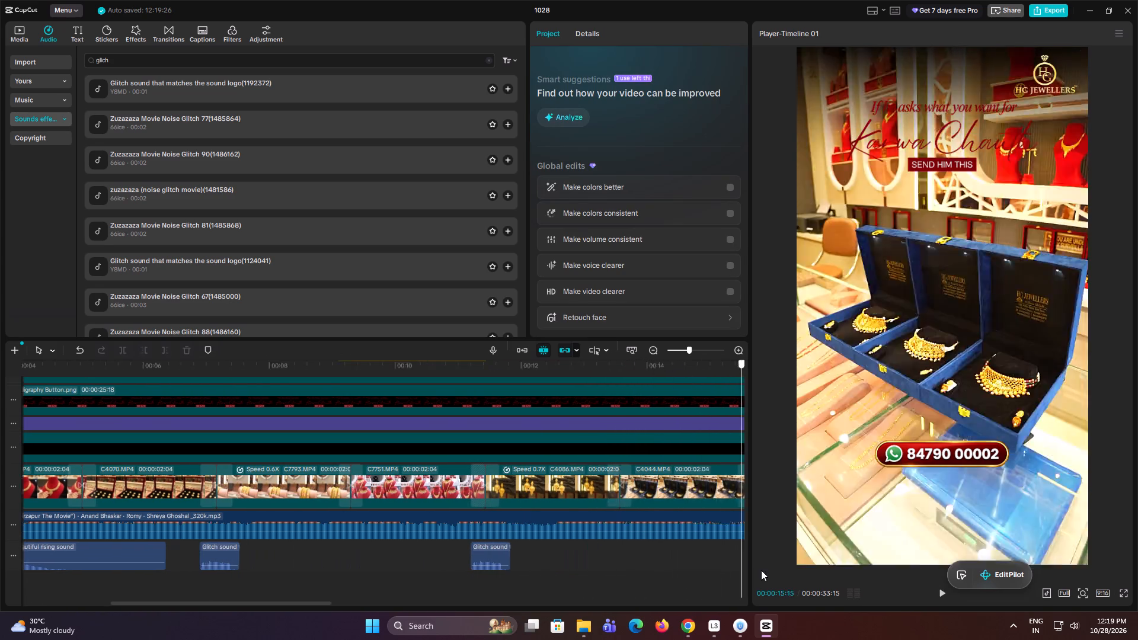
{"action": "left_click_drag", "start_coordinate": [761, 570], "coordinate": [478, 594]}
{"action": "left_click", "coordinate": [363, 549]}
{"action": "left_click_drag", "start_coordinate": [363, 549], "coordinate": [575, 552], "text": "alt"}
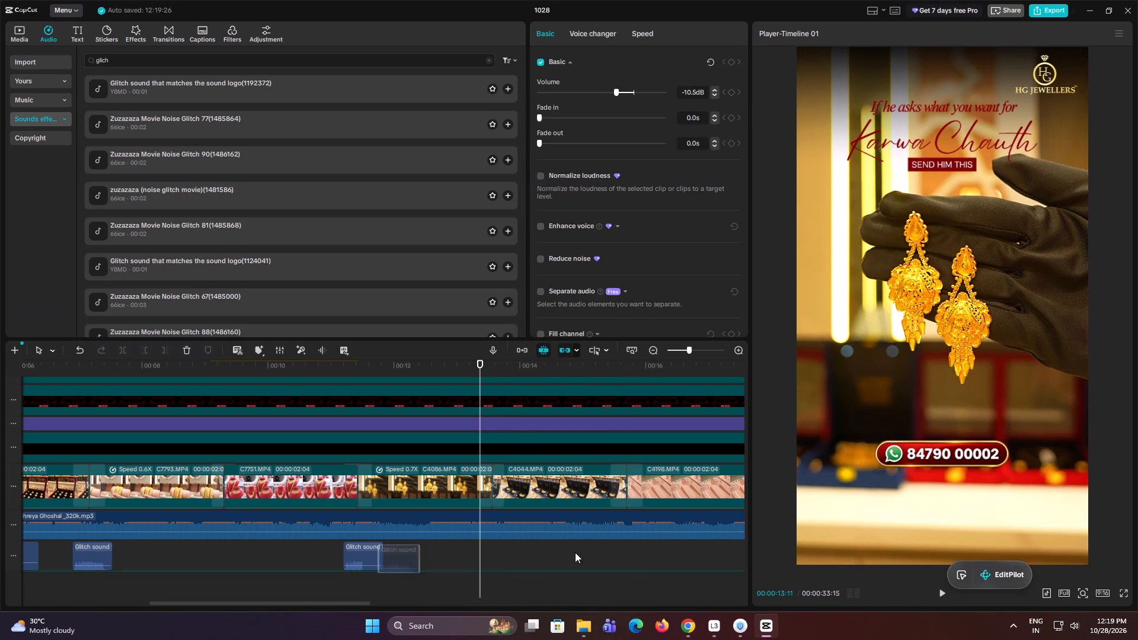
{"action": "left_click_drag", "start_coordinate": [575, 552], "coordinate": [628, 553], "text": "alt"}
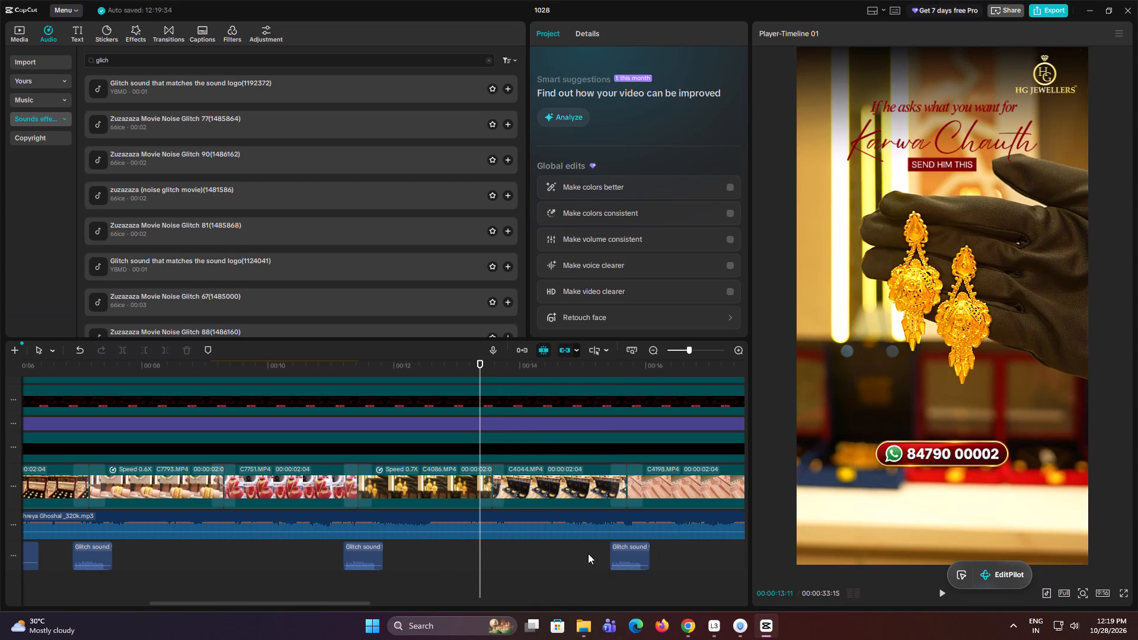
Play back the C4044.MP4 to C4198.MP4 transition with its glitch sound, stopping at 00:00:18:03.
{"action": "left_click", "coordinate": [588, 553]}
{"action": "key", "text": "space"}
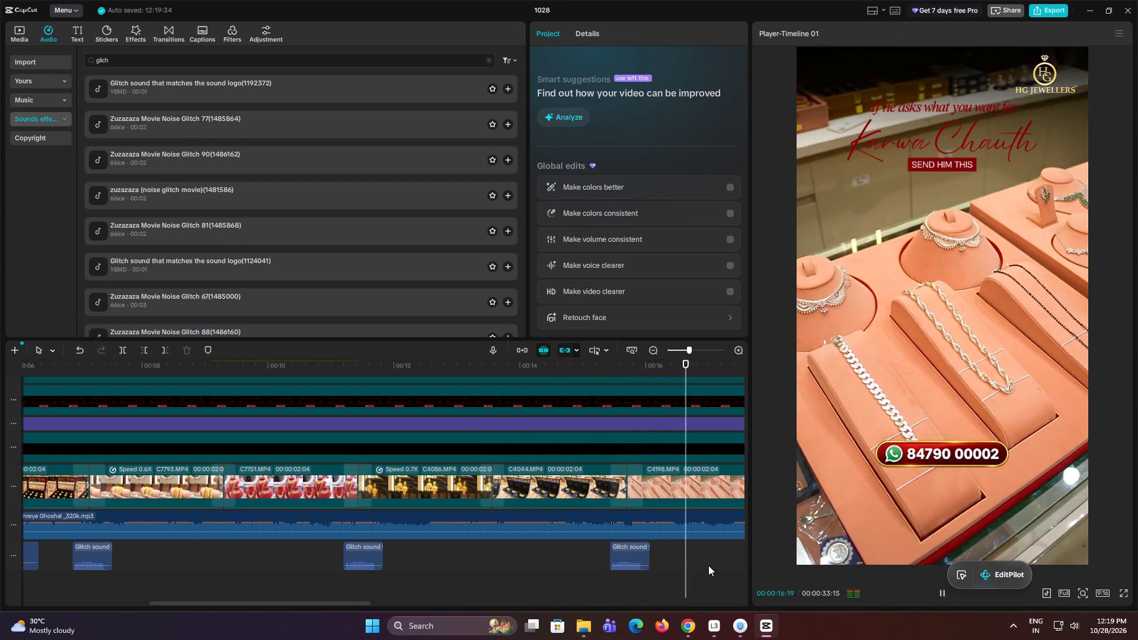
{"action": "key", "text": "space"}
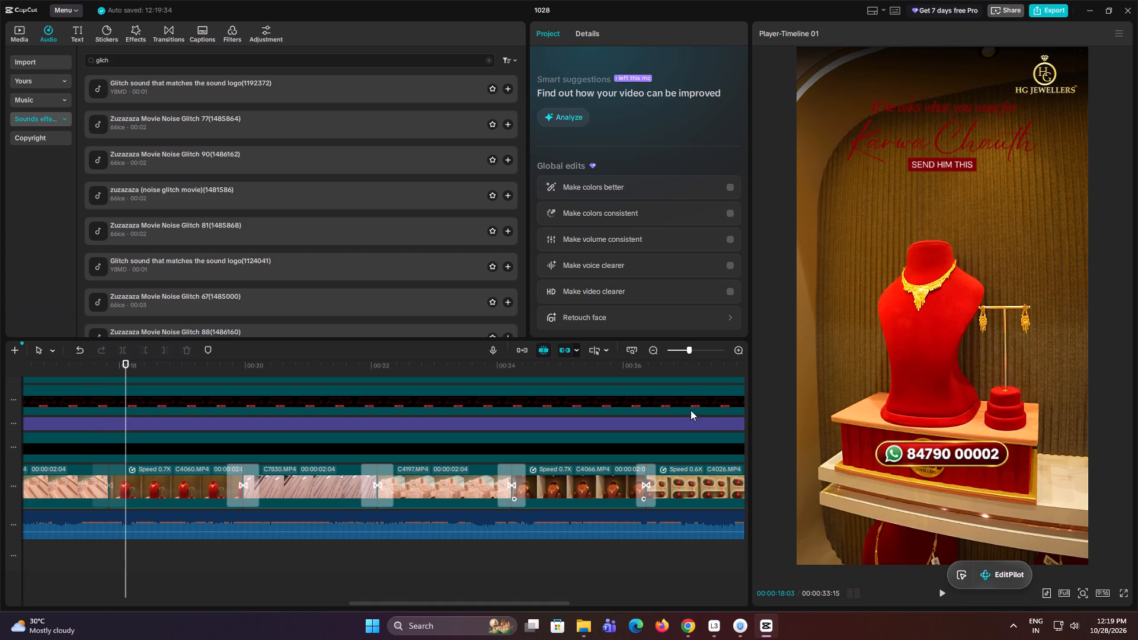
{"action": "left_click_drag", "start_coordinate": [689, 351], "coordinate": [686, 365]}
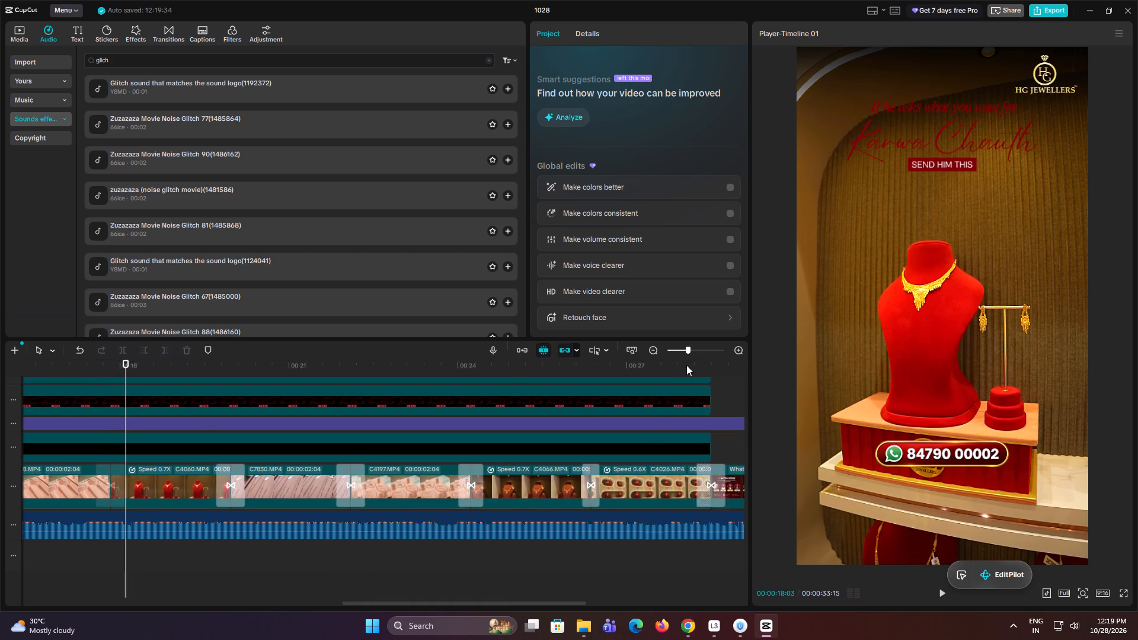
Move the glitch sound from the C4044.MP4 to C4198.MP4 transition to the one between C4060.MP4 and C7830.MP4.
{"action": "left_click_drag", "start_coordinate": [686, 365], "coordinate": [683, 369]}
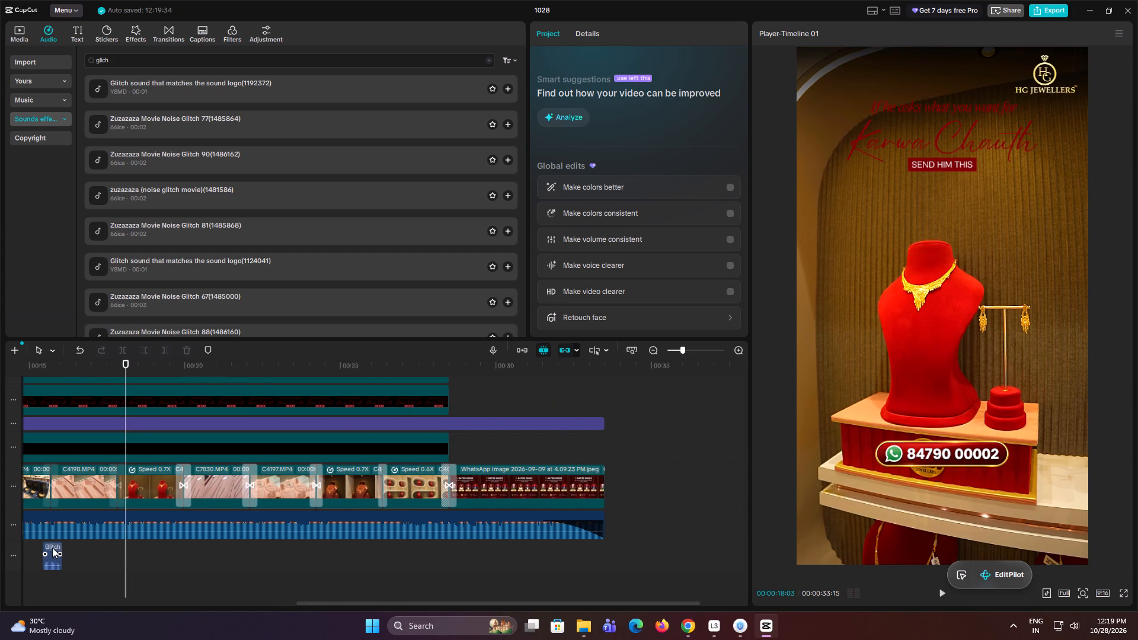
{"action": "left_click", "coordinate": [52, 548]}
{"action": "left_click_drag", "start_coordinate": [50, 548], "coordinate": [180, 552], "text": "alt"}
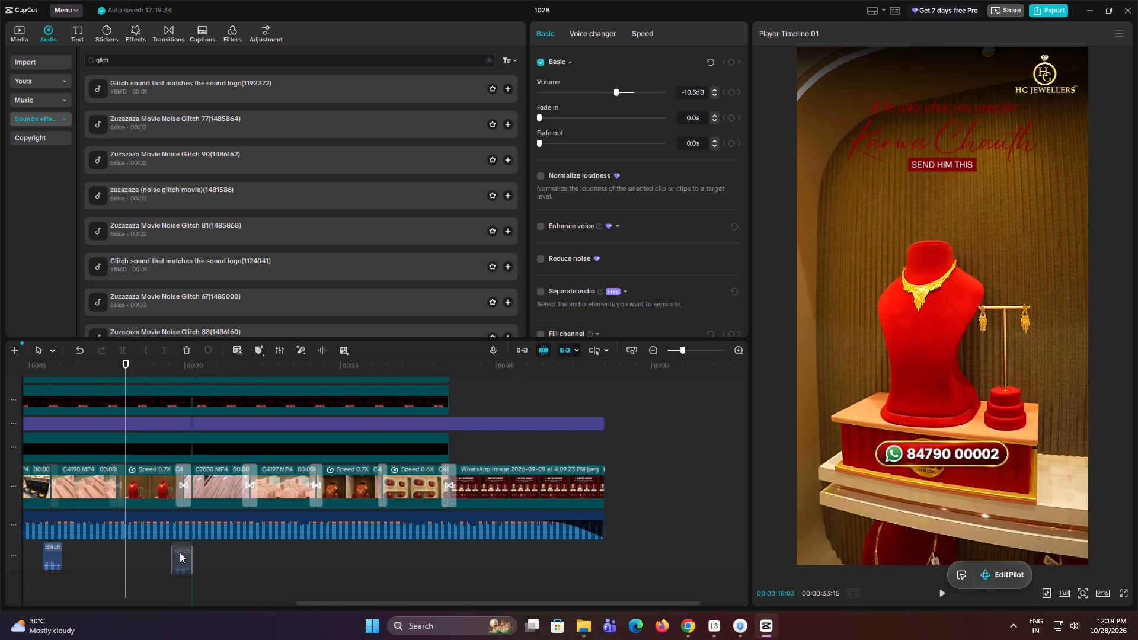
{"action": "left_click_drag", "start_coordinate": [180, 552], "coordinate": [186, 551], "text": "alt"}
Copy the glitch sound to the transitions following C4044.MP4, C4197.MP4 and C4026.MP4, the last leading into the WhatsApp image end card.
{"action": "left_click", "coordinate": [57, 560]}
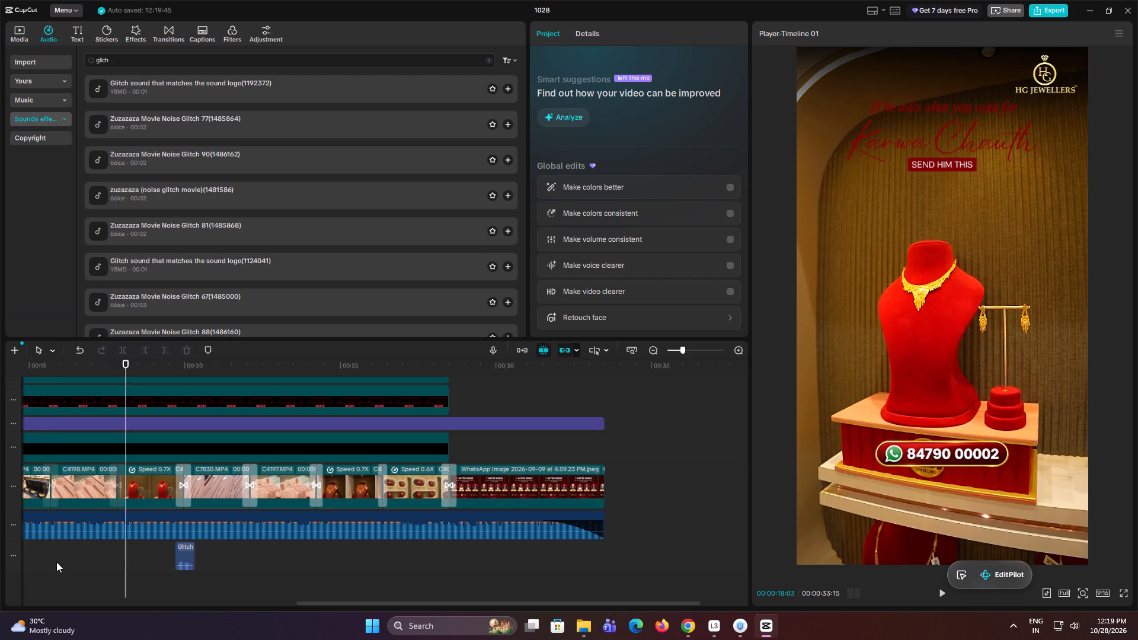
{"action": "left_click_drag", "start_coordinate": [56, 562], "coordinate": [68, 584]}
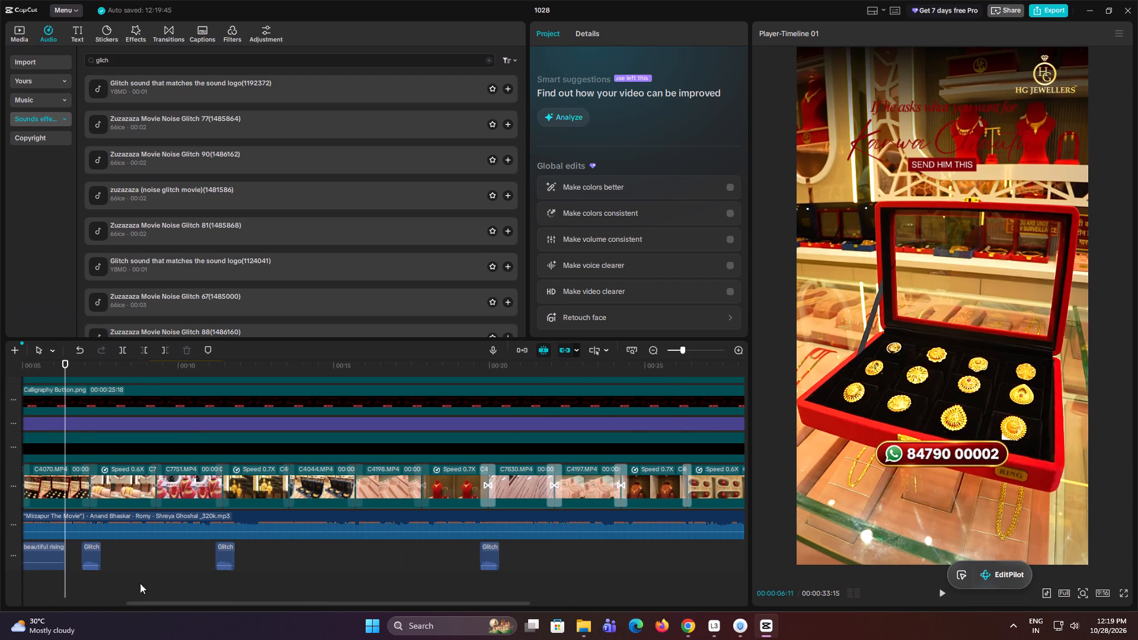
{"action": "left_click", "coordinate": [232, 549]}
{"action": "left_click_drag", "start_coordinate": [229, 549], "coordinate": [274, 556], "text": "alt"}
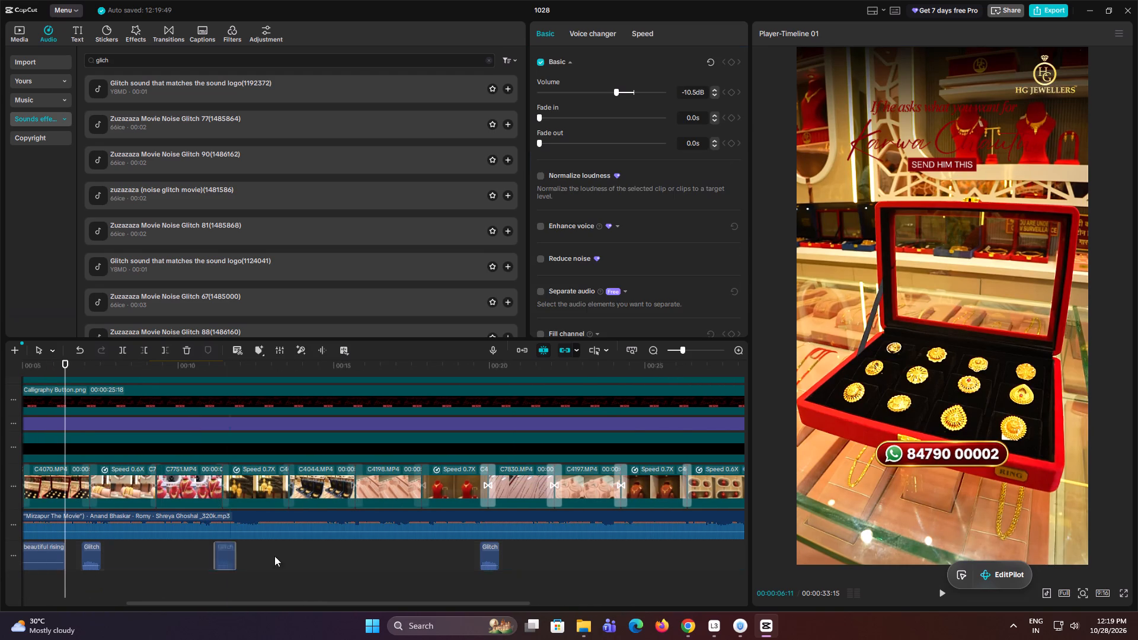
{"action": "left_click_drag", "start_coordinate": [274, 556], "coordinate": [359, 566], "text": "alt"}
{"action": "left_click_drag", "start_coordinate": [361, 551], "coordinate": [627, 566], "text": "alt"}
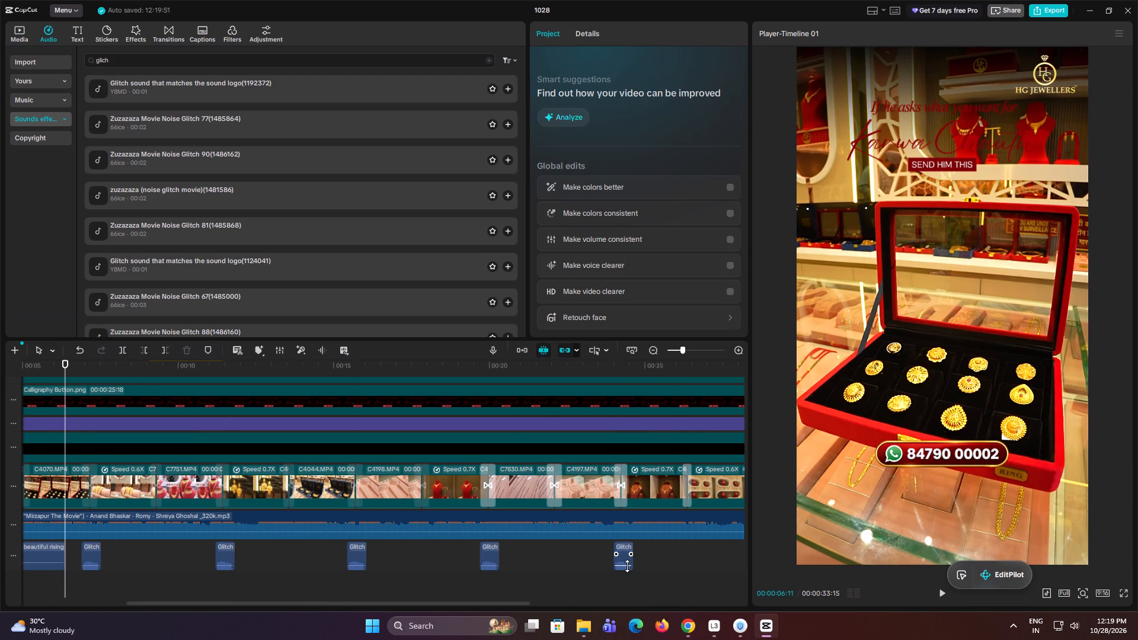
{"action": "left_click_drag", "start_coordinate": [622, 552], "coordinate": [807, 584], "text": "alt"}
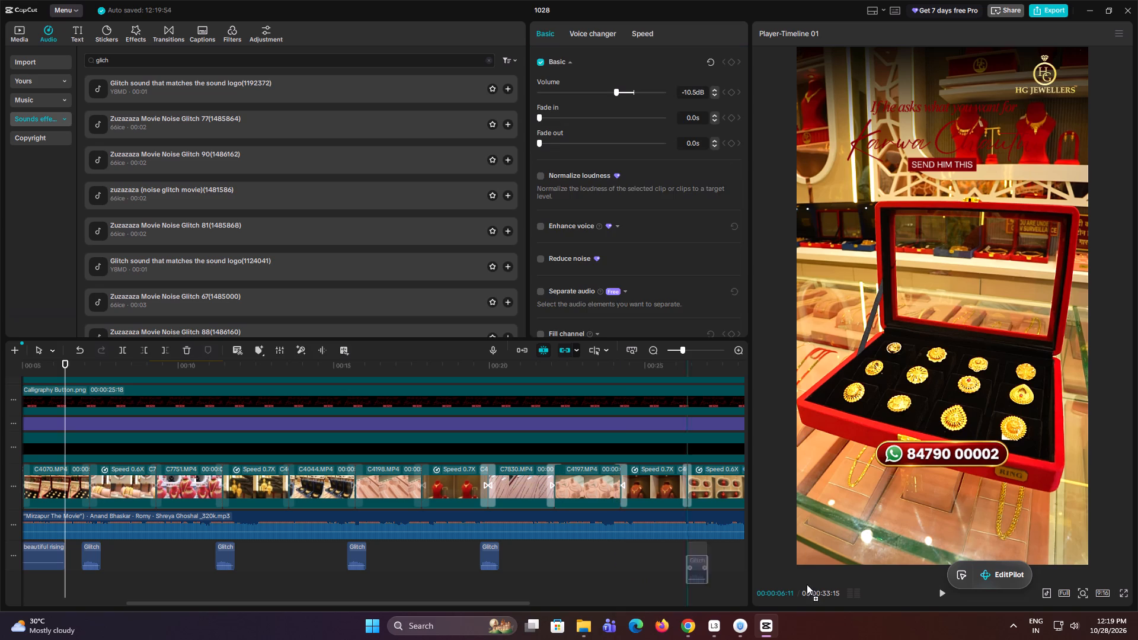
{"action": "left_click_drag", "start_coordinate": [807, 584], "coordinate": [561, 564], "text": "alt"}
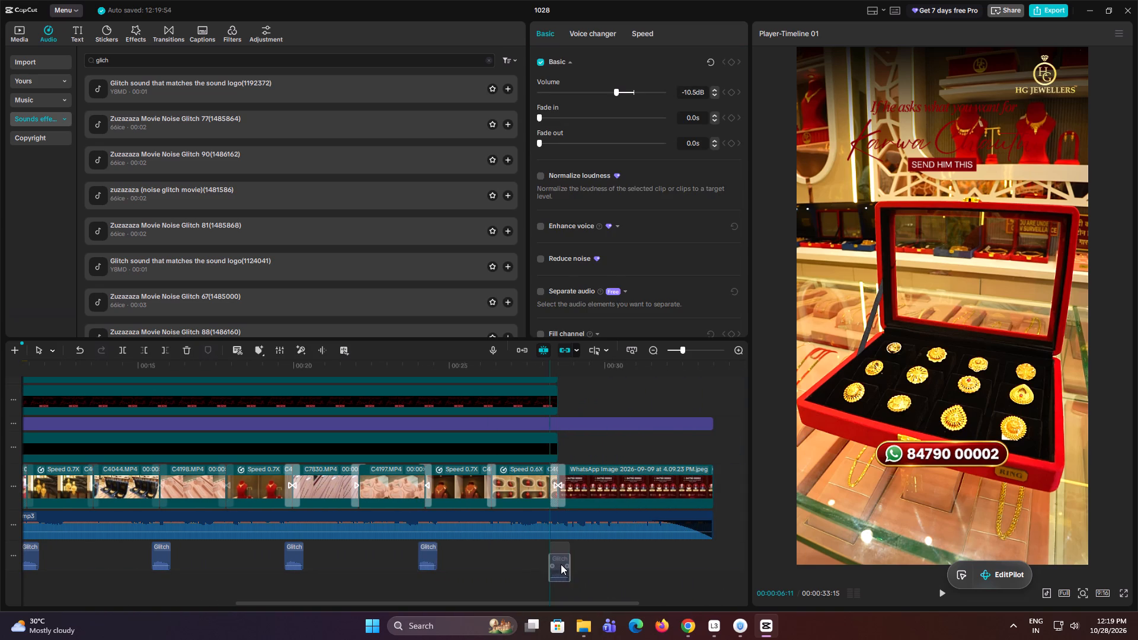
{"action": "left_click", "coordinate": [503, 569]}
Set the range's in point at 00:00:02:27, where the first clip begins.
{"action": "left_click_drag", "start_coordinate": [503, 569], "coordinate": [18, 576]}
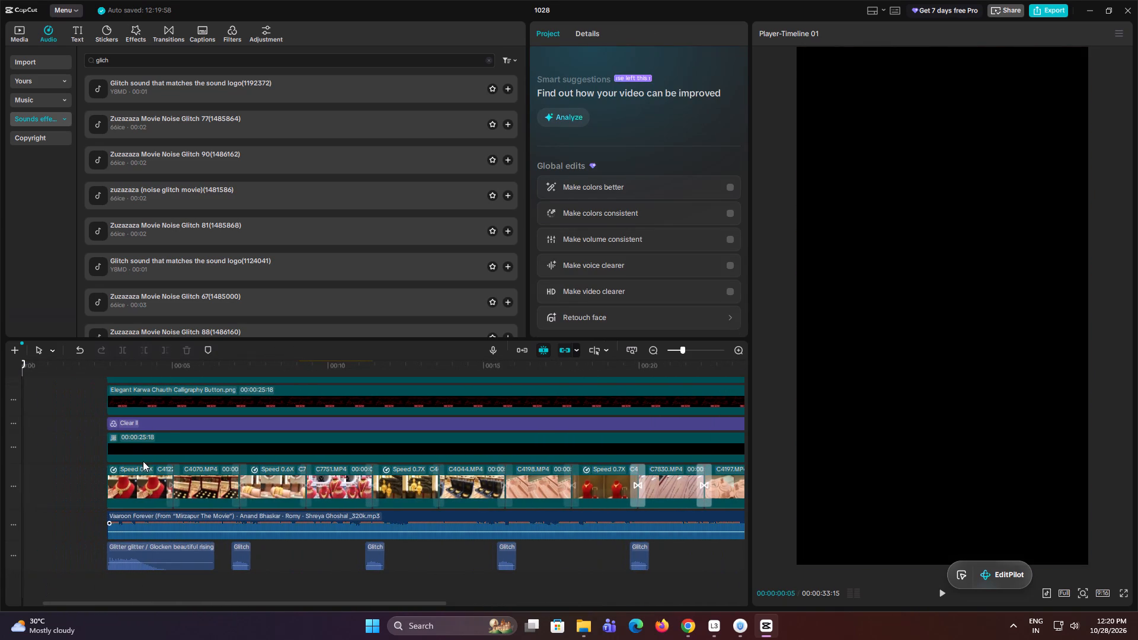
{"action": "left_click", "coordinate": [78, 417]}
{"action": "left_click_drag", "start_coordinate": [78, 417], "coordinate": [106, 434]}
{"action": "key", "text": "i"}
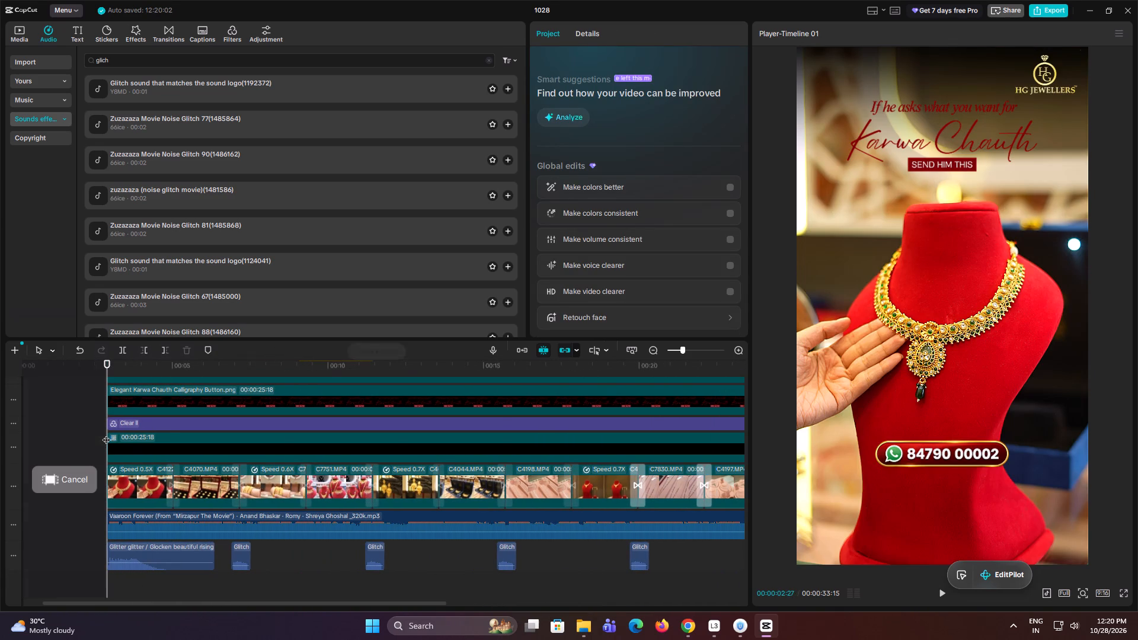
Fit the whole timeline in view and play the video from 00:00:02:27 up to clip C7830.MP4.
{"action": "left_click", "coordinate": [631, 345]}
{"action": "key", "text": "space"}
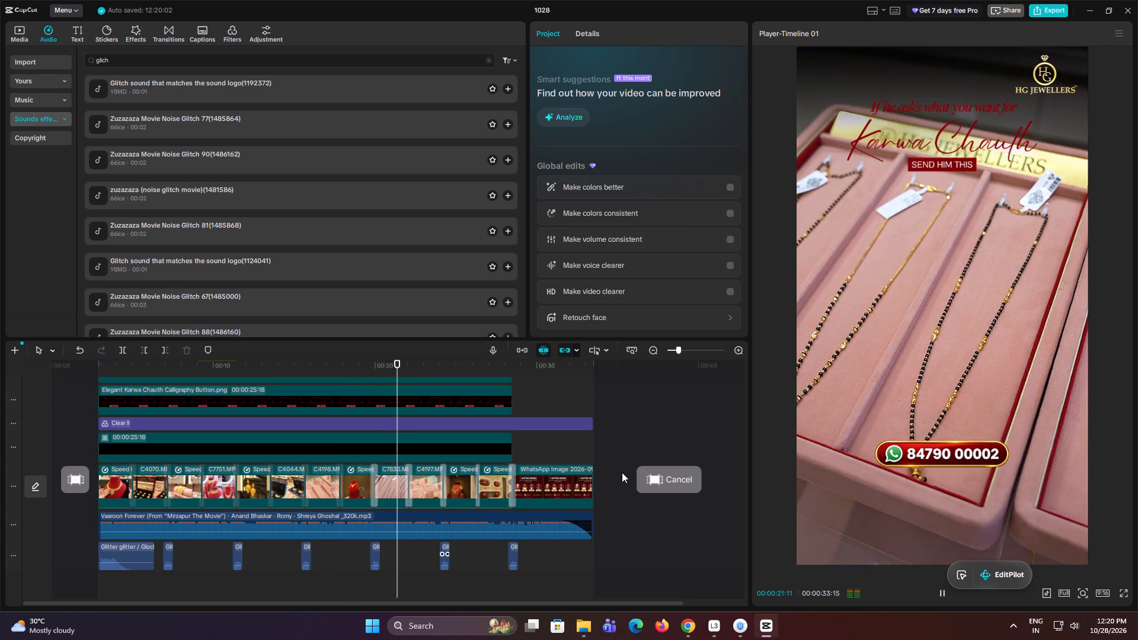
{"action": "key", "text": "space"}
Adjust clip C7830.MP4 to exposure 7 and contrast 10.
{"action": "left_click", "coordinate": [400, 478]}
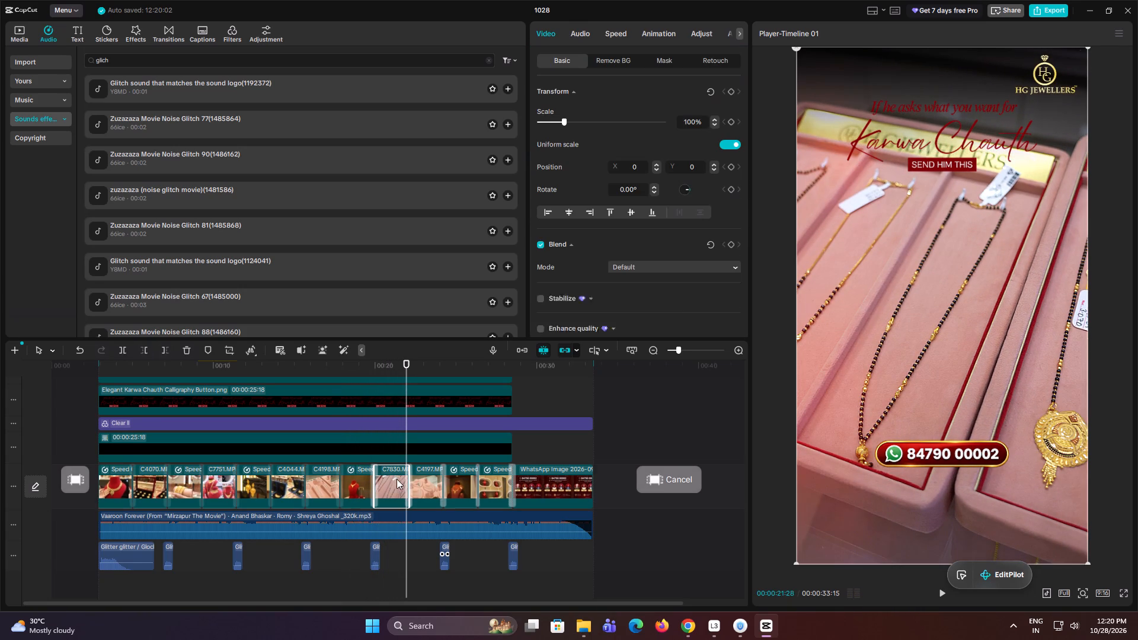
{"action": "left_click", "coordinate": [703, 30]}
{"action": "scroll", "coordinate": [670, 109], "scroll_direction": "down", "scroll_amount": 5}
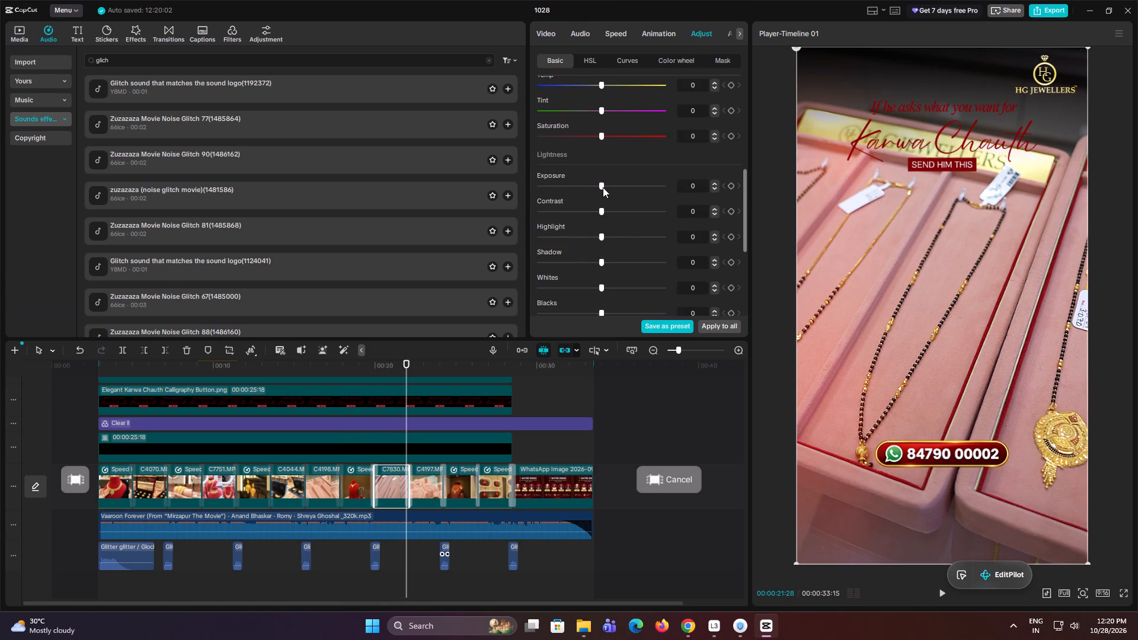
{"action": "left_click_drag", "start_coordinate": [603, 213], "coordinate": [612, 215]}
{"action": "left_click", "coordinate": [604, 185]}
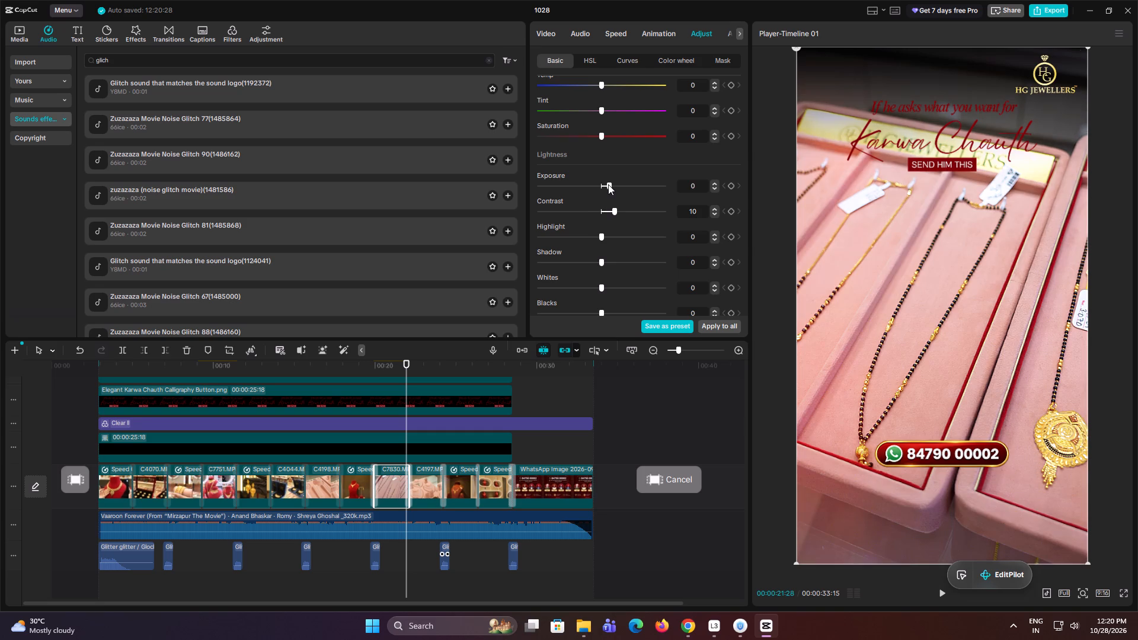
Adjust clip C4197.MP4 to exposure 5 and contrast 7, then play the video on.
{"action": "key", "text": "space"}
{"action": "key", "text": "space"}
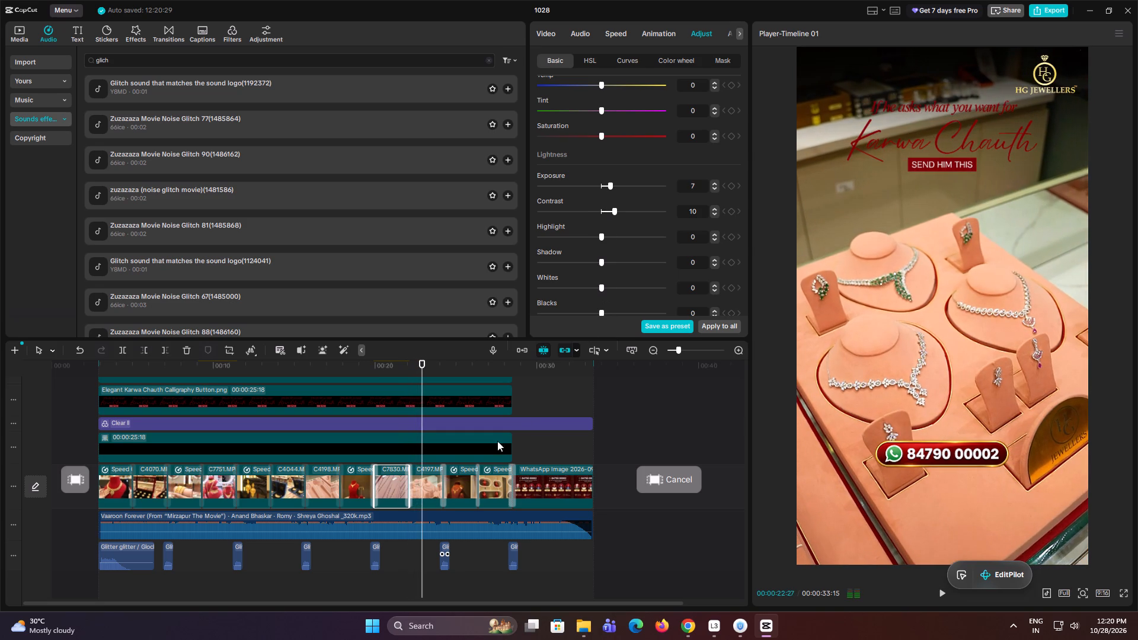
{"action": "left_click", "coordinate": [433, 481]}
{"action": "left_click", "coordinate": [608, 185]}
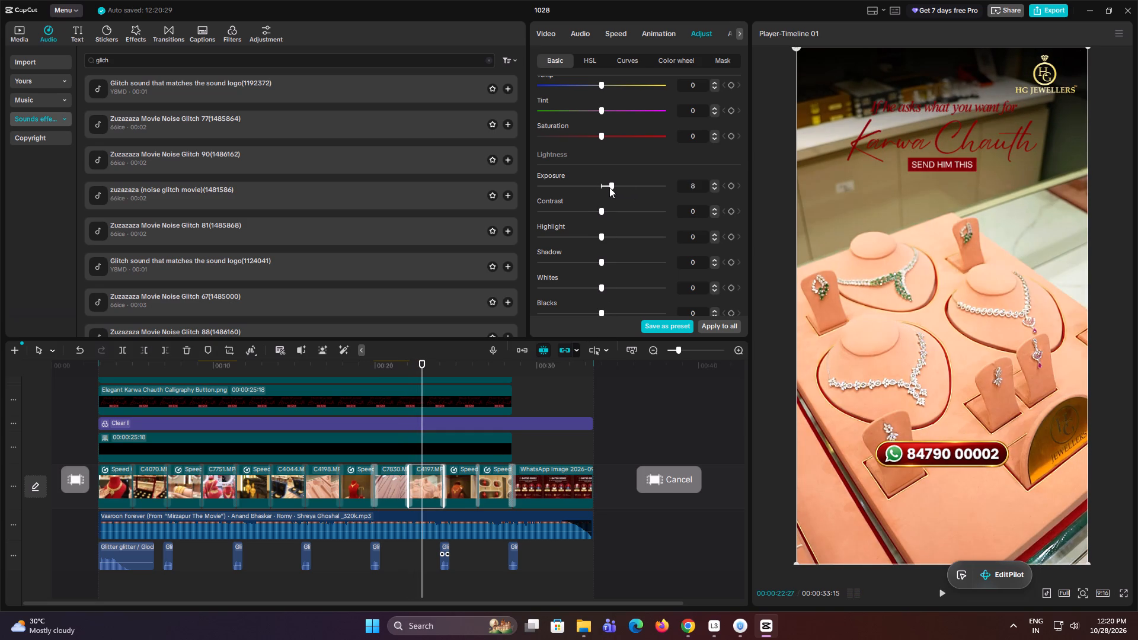
{"action": "left_click_drag", "start_coordinate": [603, 213], "coordinate": [608, 213]}
{"action": "key", "text": "space"}
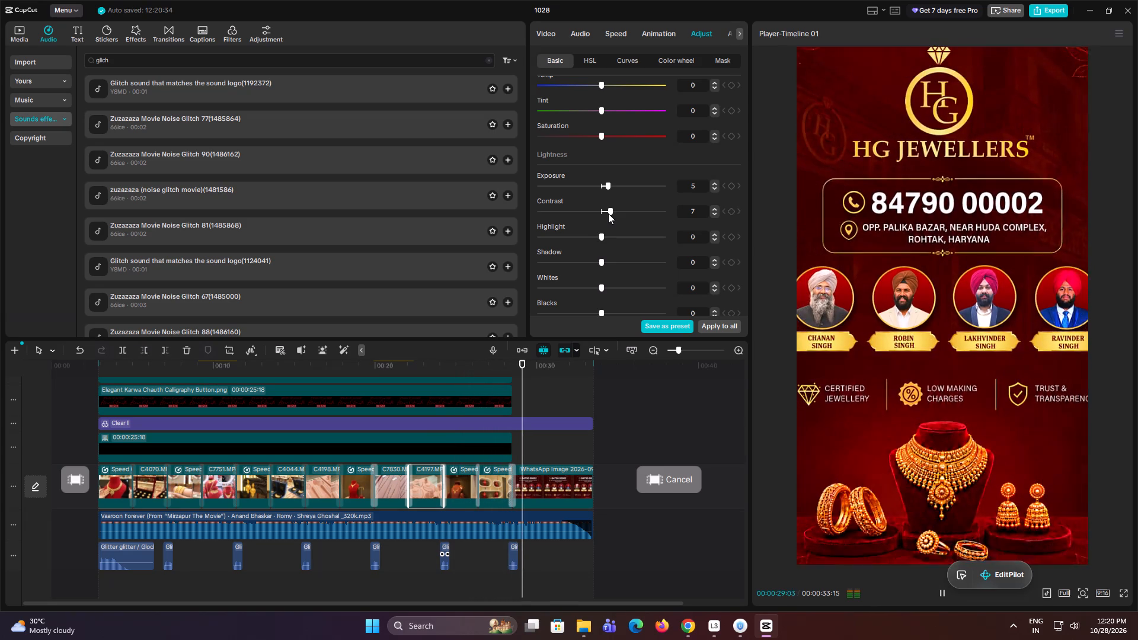
Play back the reel from the end of clip C7830.MP4 through the closing contact card, and spot-check clip C4044.MP4.
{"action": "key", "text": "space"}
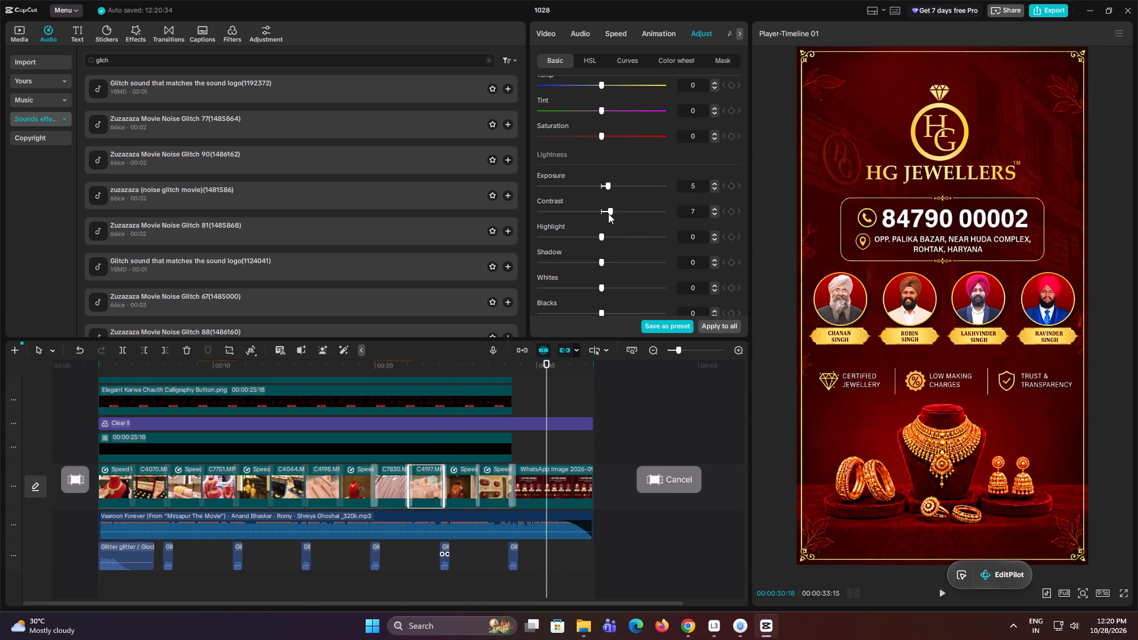
{"action": "left_click", "coordinate": [411, 370]}
{"action": "left_click_drag", "start_coordinate": [411, 370], "coordinate": [404, 373]}
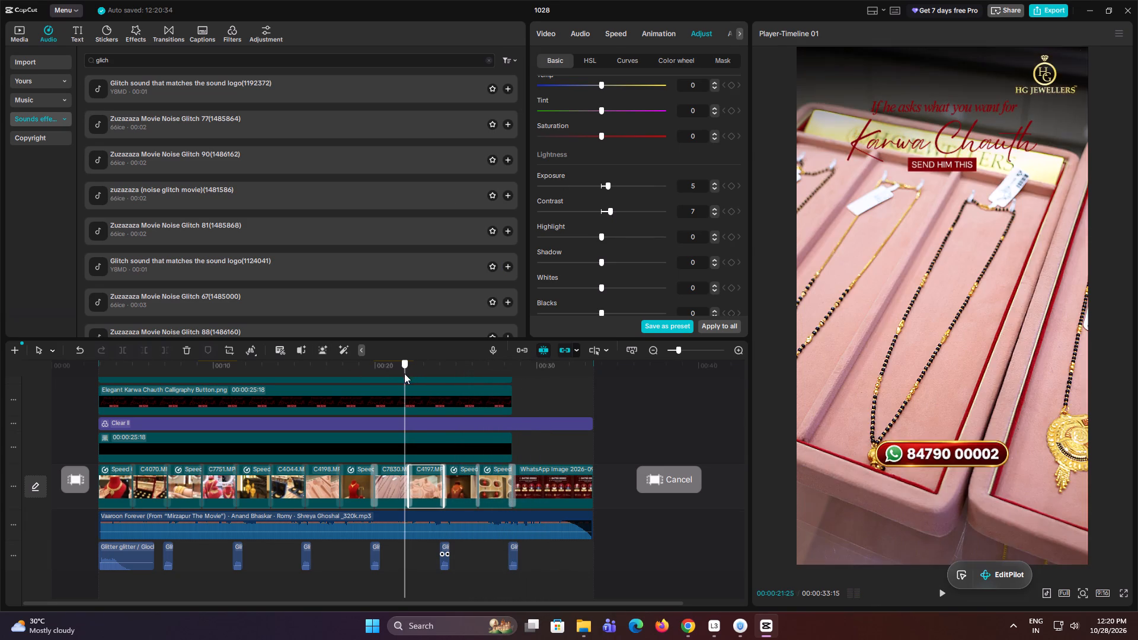
{"action": "left_click_drag", "start_coordinate": [404, 373], "coordinate": [404, 376]}
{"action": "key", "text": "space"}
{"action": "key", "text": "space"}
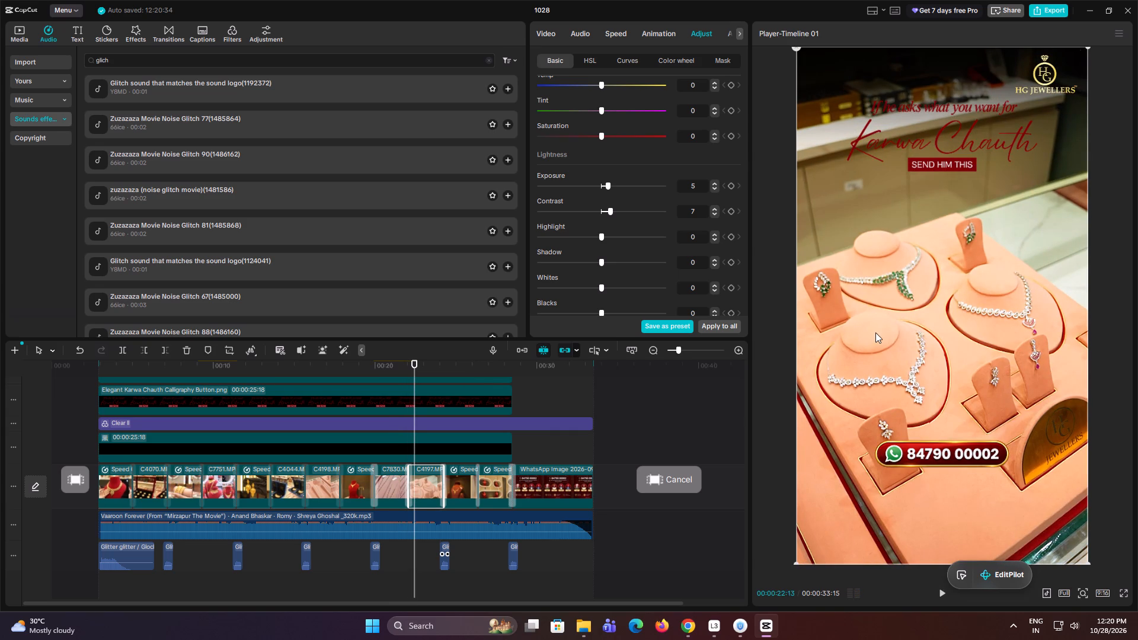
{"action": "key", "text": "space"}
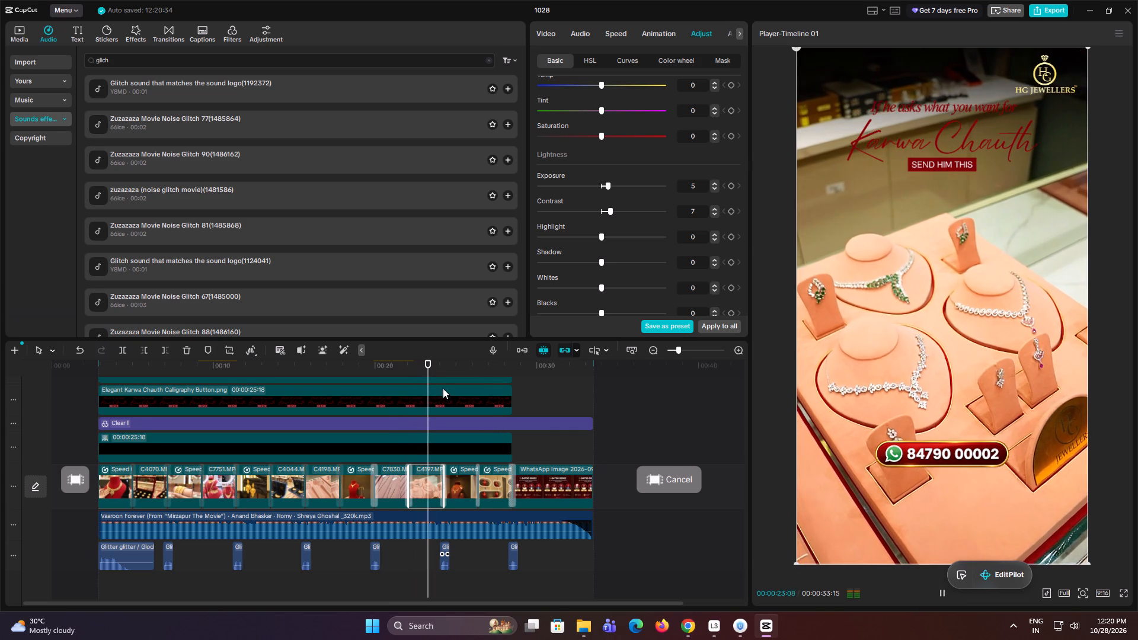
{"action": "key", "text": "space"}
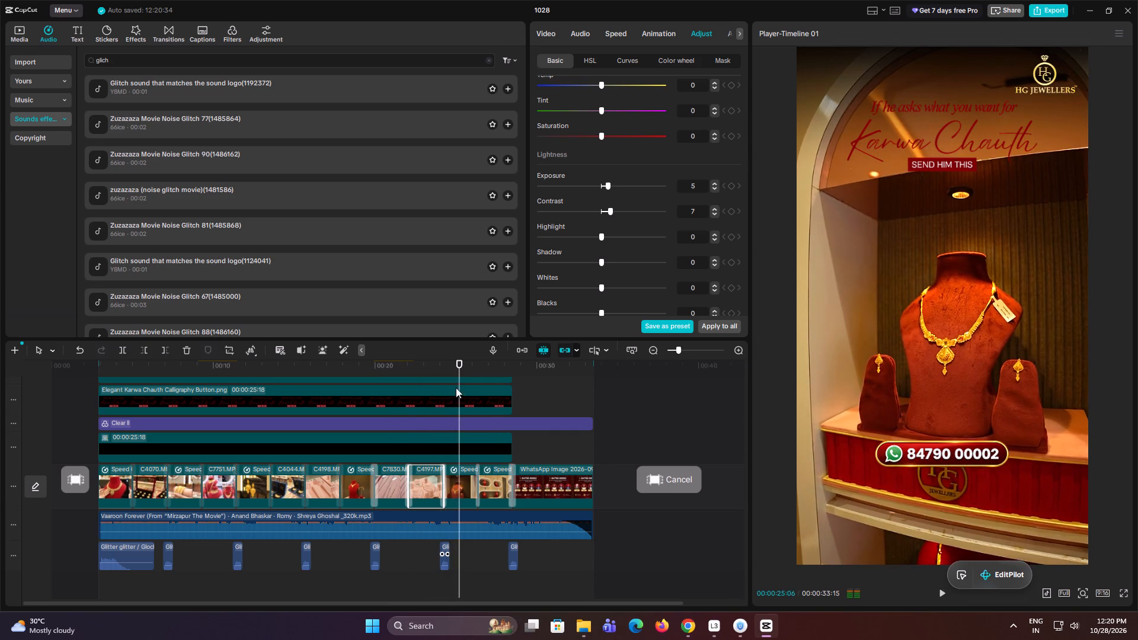
{"action": "left_click", "coordinate": [433, 372]}
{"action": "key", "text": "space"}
{"action": "left_click", "coordinate": [472, 371]}
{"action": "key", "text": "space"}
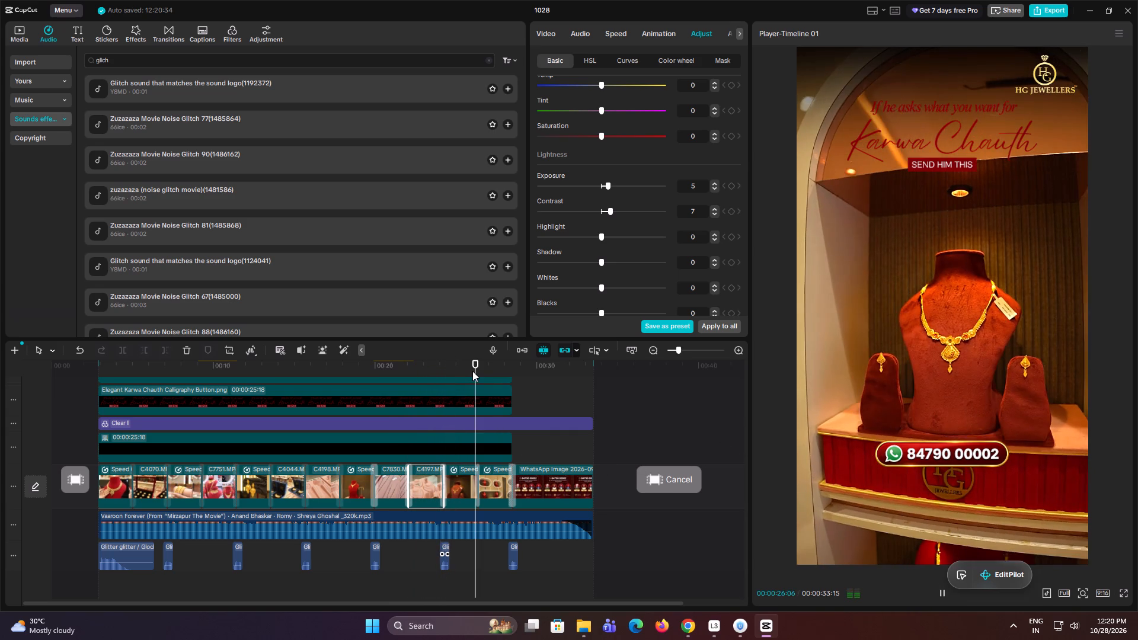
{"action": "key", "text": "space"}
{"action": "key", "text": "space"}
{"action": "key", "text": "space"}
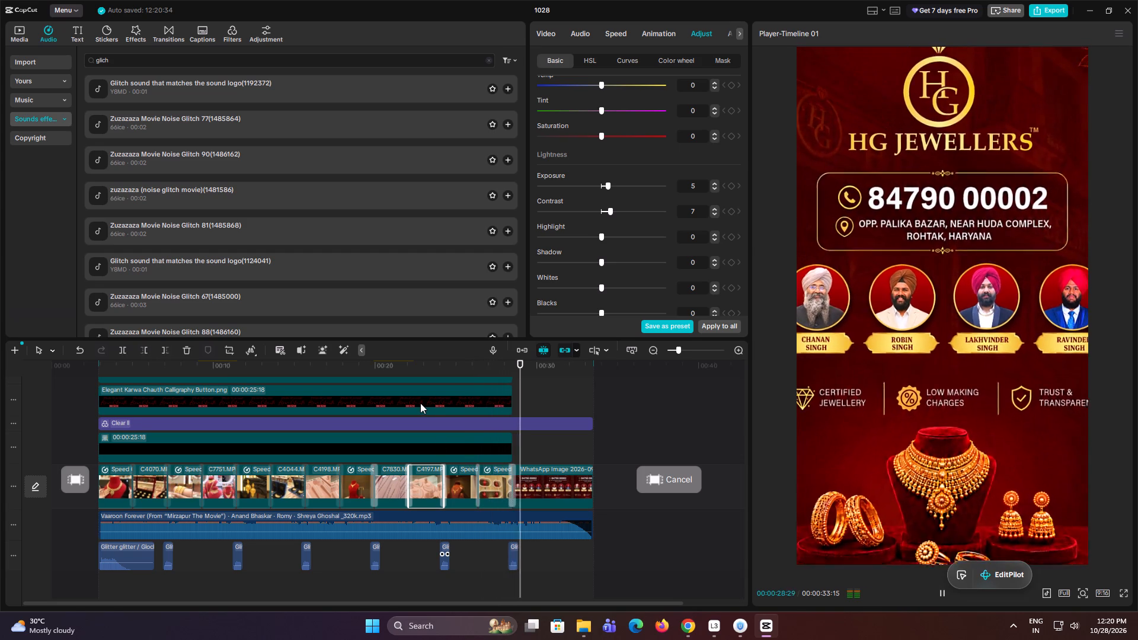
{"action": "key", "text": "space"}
{"action": "left_click", "coordinate": [276, 370]}
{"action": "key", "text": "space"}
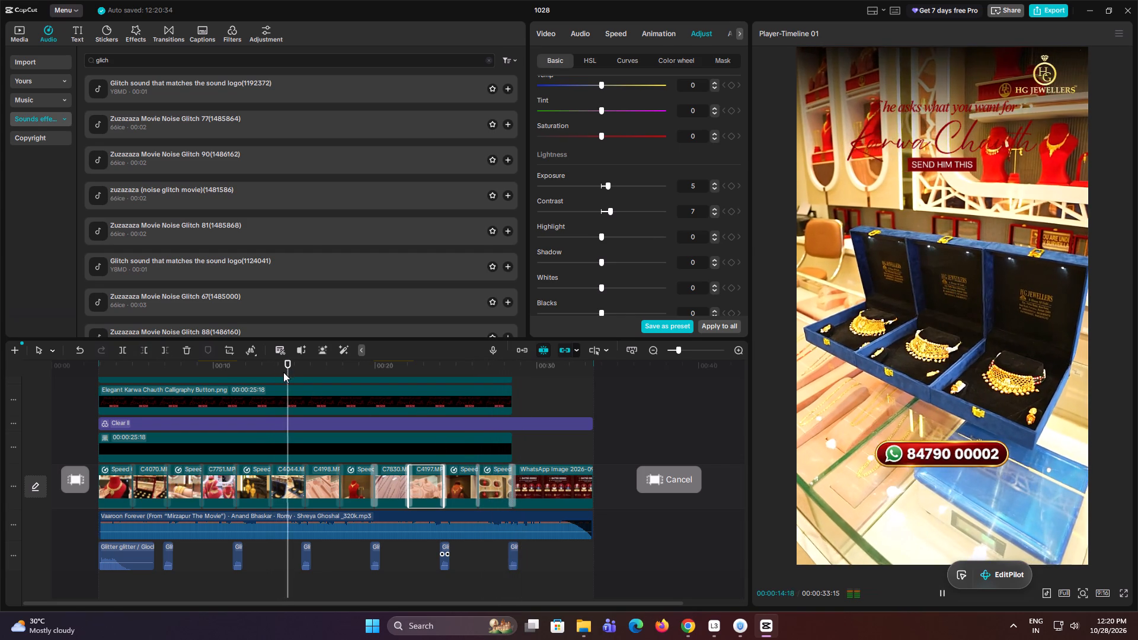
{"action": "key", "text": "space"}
Browse the NEW category of the transitions library.
{"action": "left_click", "coordinate": [170, 31]}
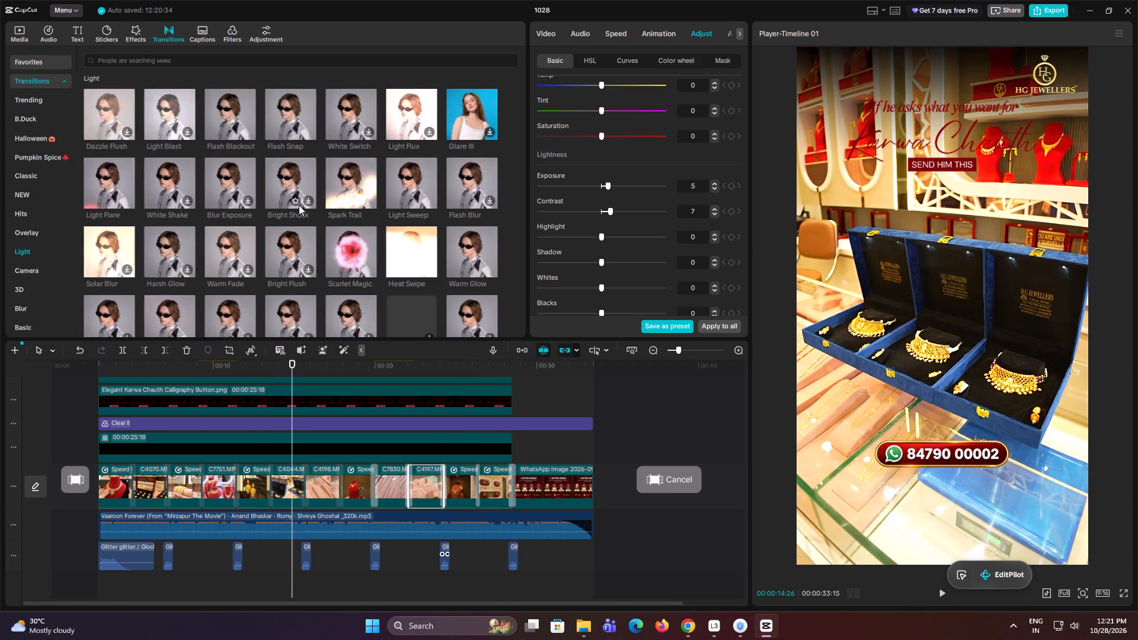
{"action": "left_click", "coordinate": [27, 195]}
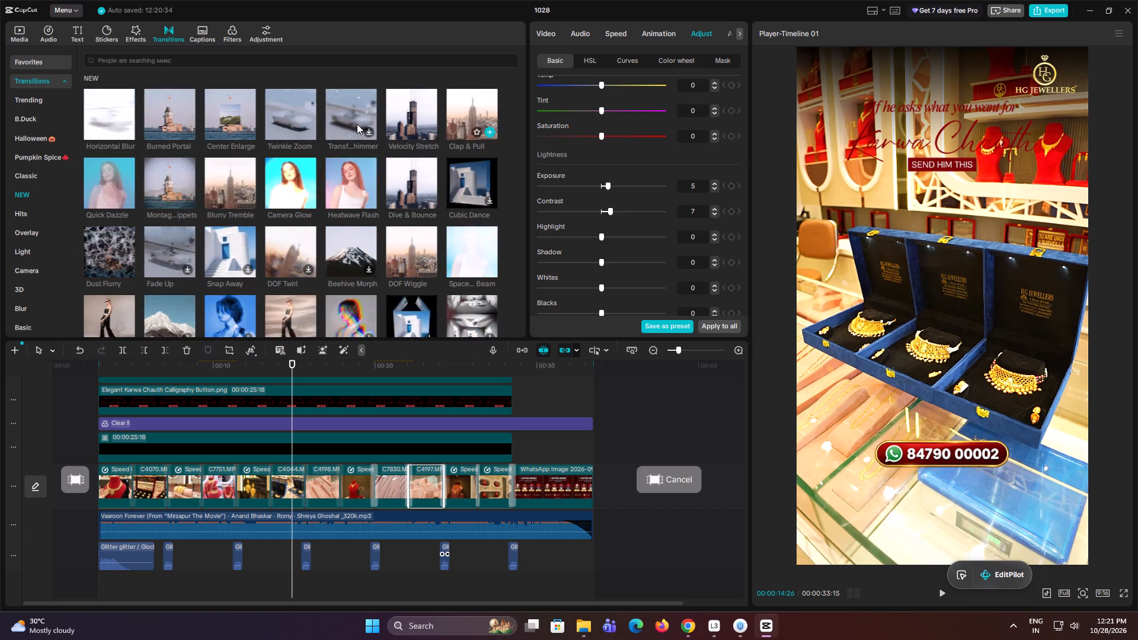
Browse the Trending, Light and Overlay transitions and apply Smudge Fade between C4197.MP4 and C4066.MP4.
{"action": "left_click", "coordinate": [14, 102]}
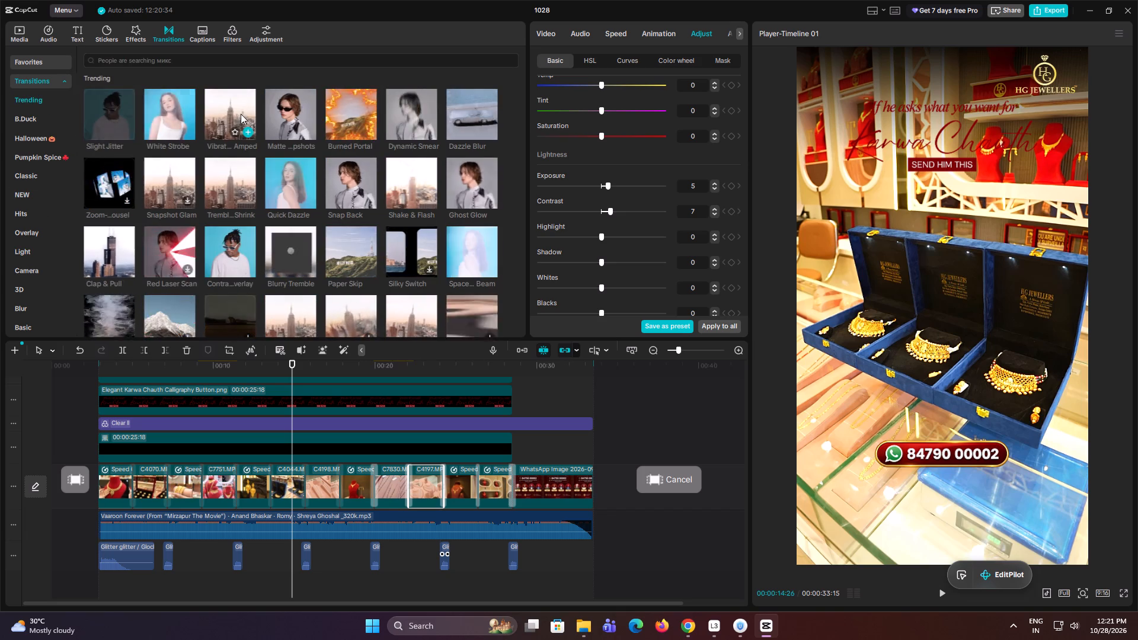
{"action": "scroll", "coordinate": [261, 214], "scroll_direction": "down", "scroll_amount": 3}
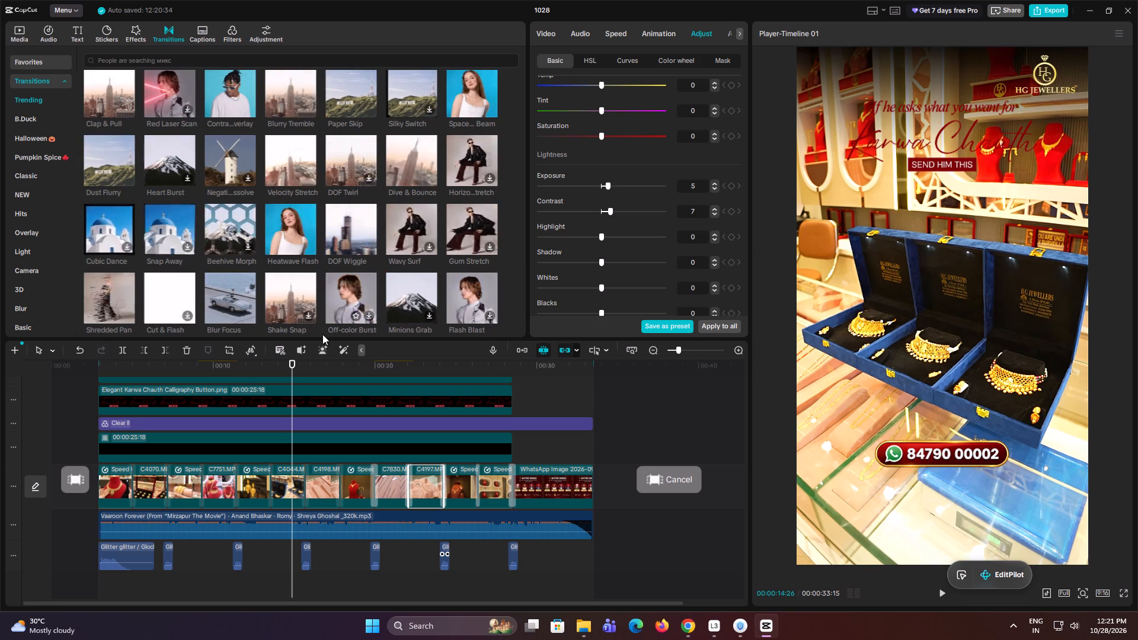
{"action": "scroll", "coordinate": [299, 297], "scroll_direction": "down", "scroll_amount": 5}
{"action": "left_click", "coordinate": [33, 252]}
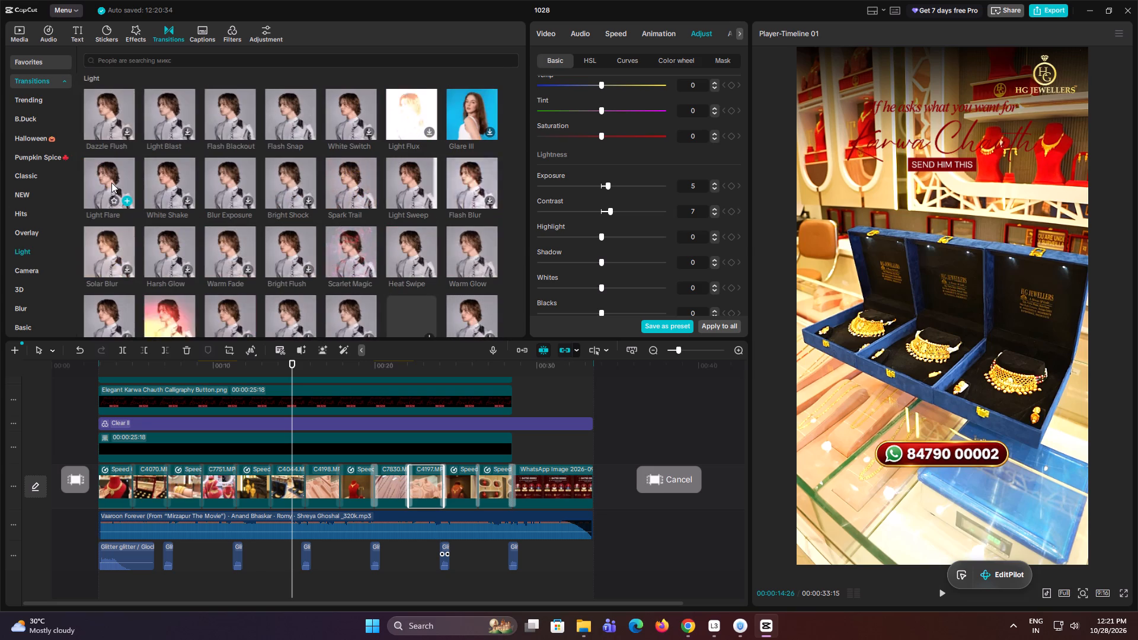
{"action": "scroll", "coordinate": [126, 167], "scroll_direction": "down", "scroll_amount": 3}
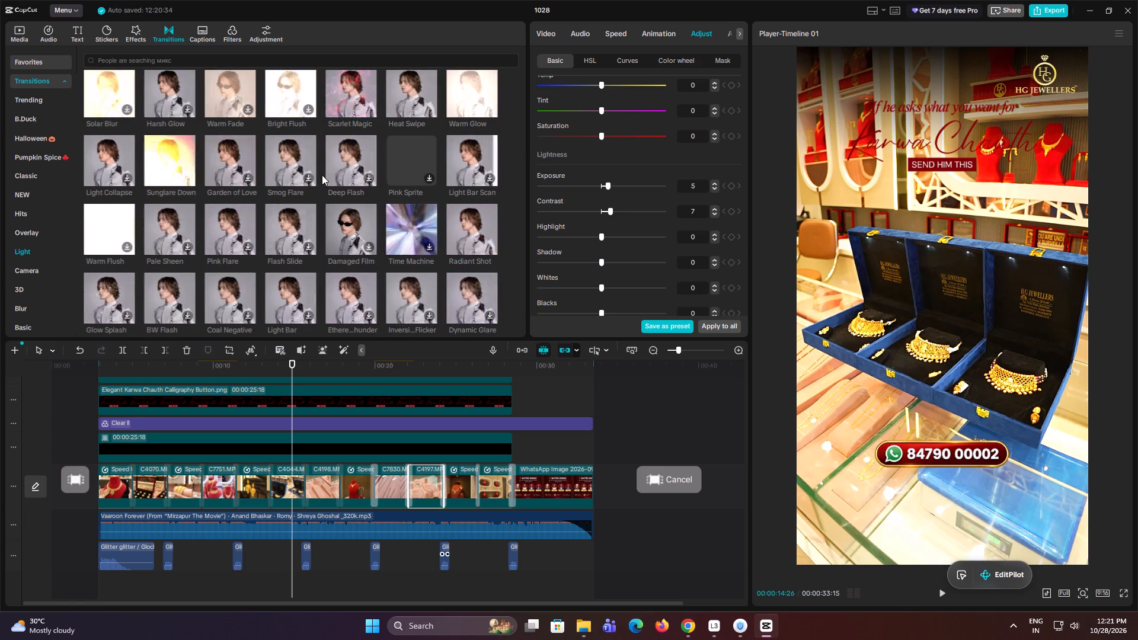
{"action": "scroll", "coordinate": [322, 175], "scroll_direction": "down", "scroll_amount": 2}
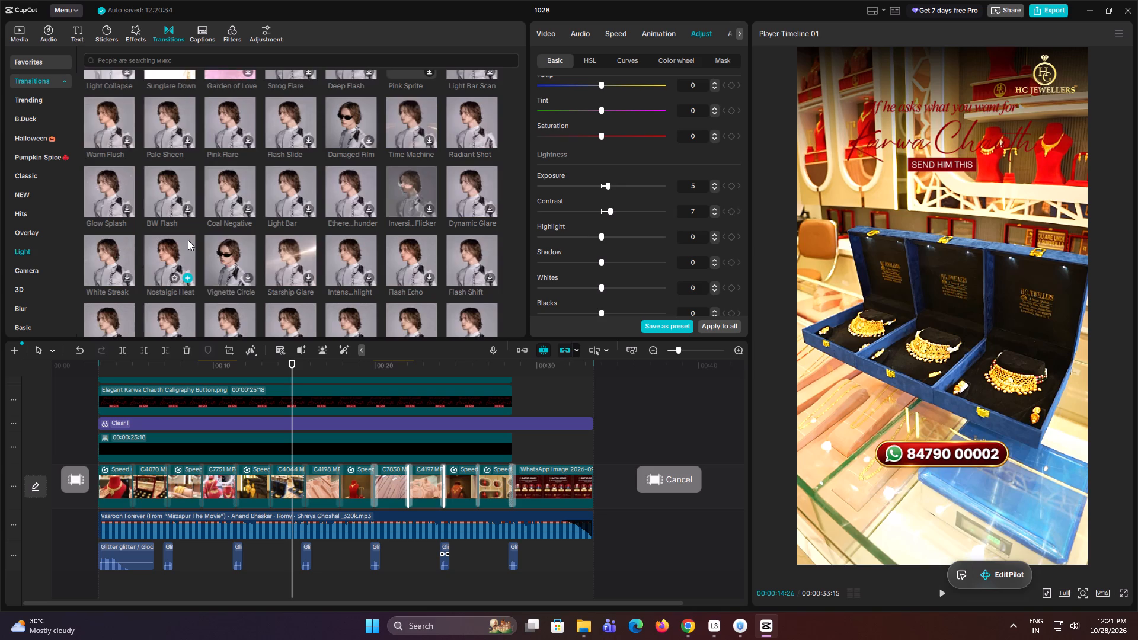
{"action": "left_click", "coordinate": [34, 98]}
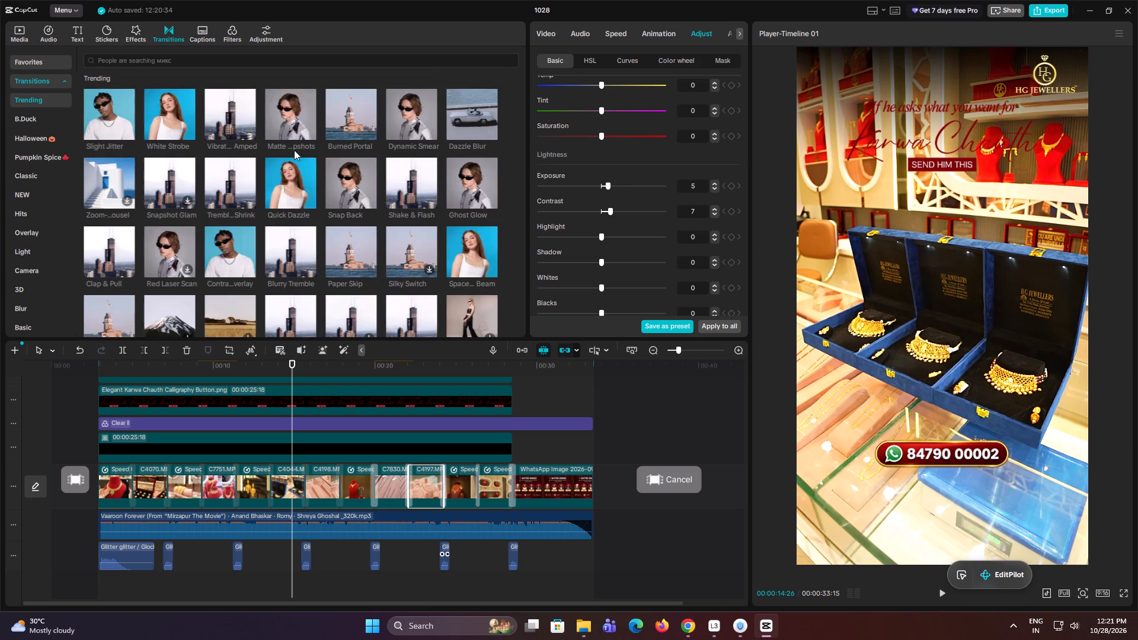
{"action": "scroll", "coordinate": [292, 126], "scroll_direction": "down", "scroll_amount": 5}
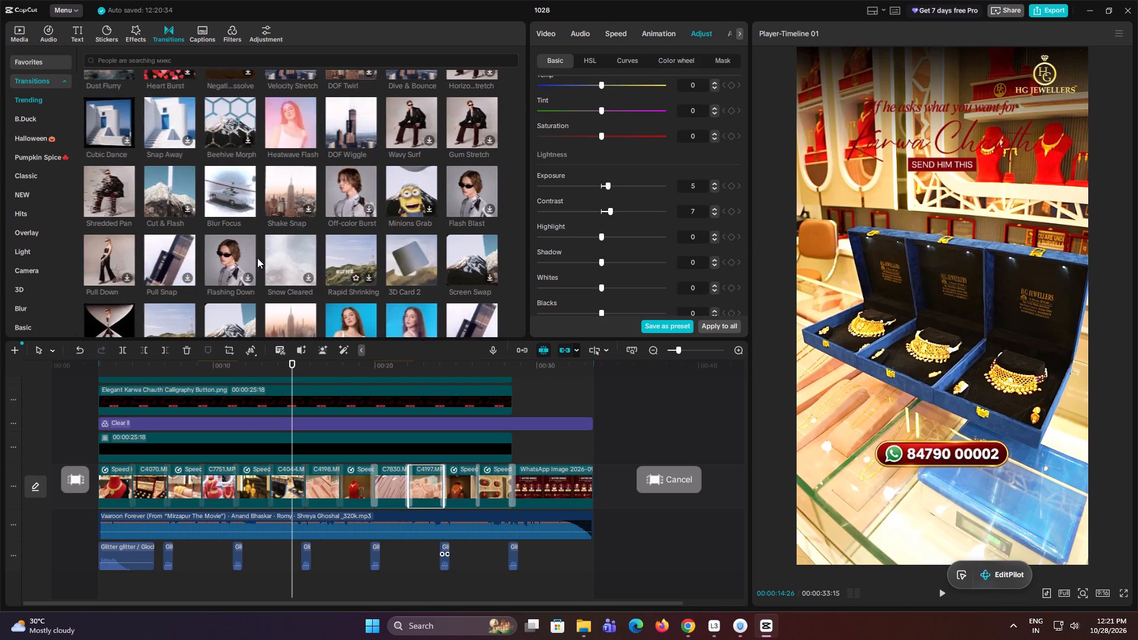
{"action": "left_click", "coordinate": [33, 233]}
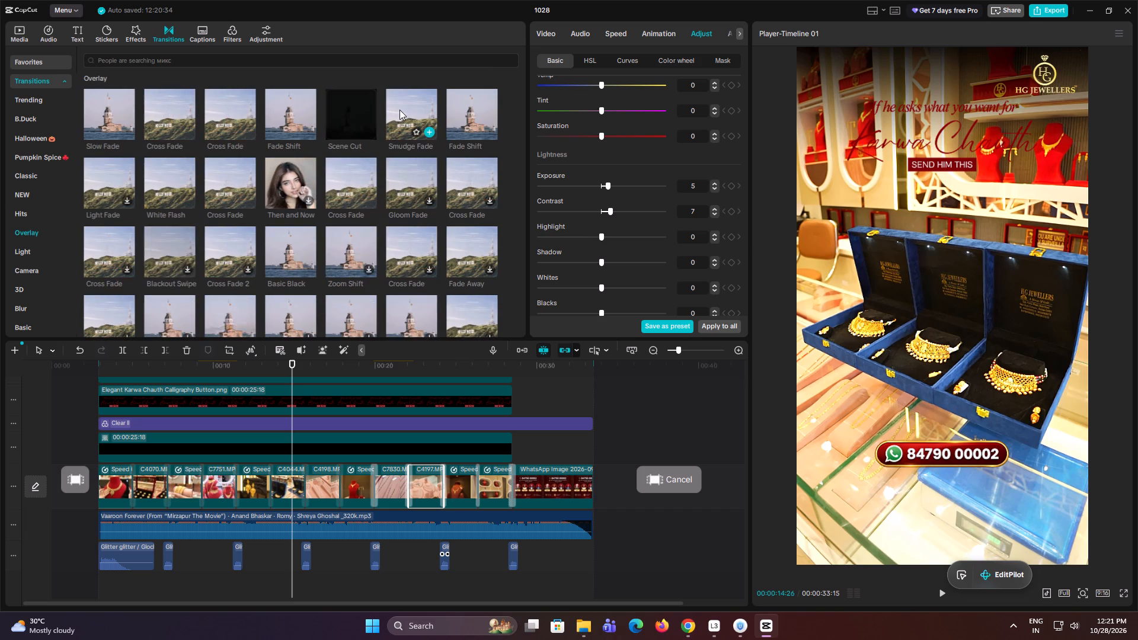
{"action": "left_click_drag", "start_coordinate": [408, 116], "coordinate": [438, 481]}
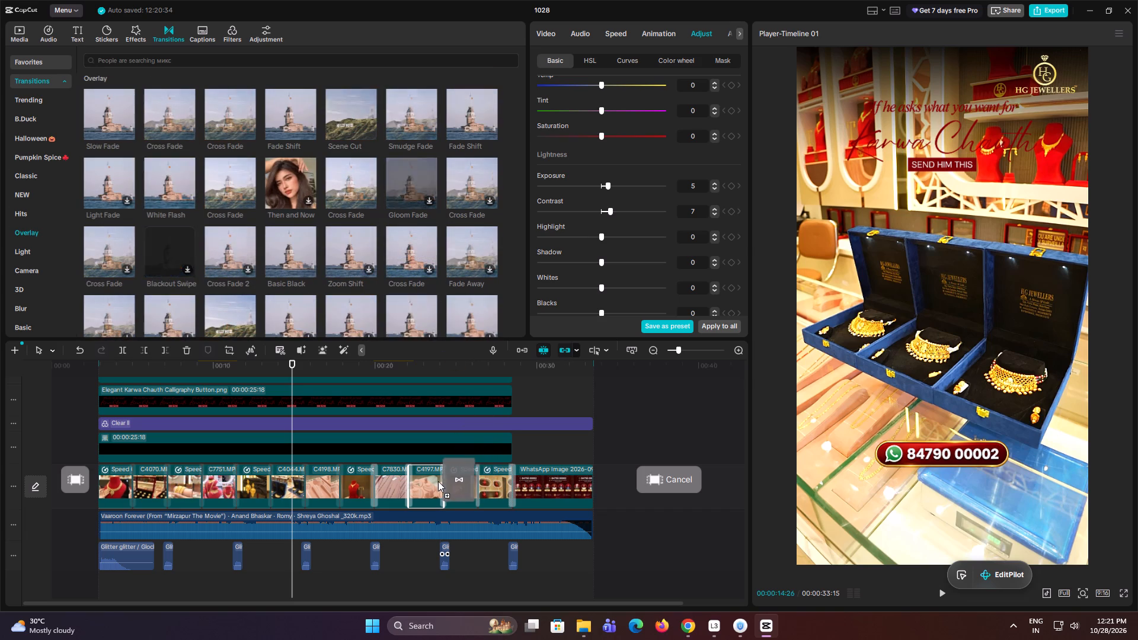
{"action": "left_click_drag", "start_coordinate": [438, 481], "coordinate": [435, 482]}
Play back the Smudge Fade transition after C4197.MP4 and continue to 00:00:27:28.
{"action": "left_click", "coordinate": [436, 368]}
{"action": "key", "text": "space"}
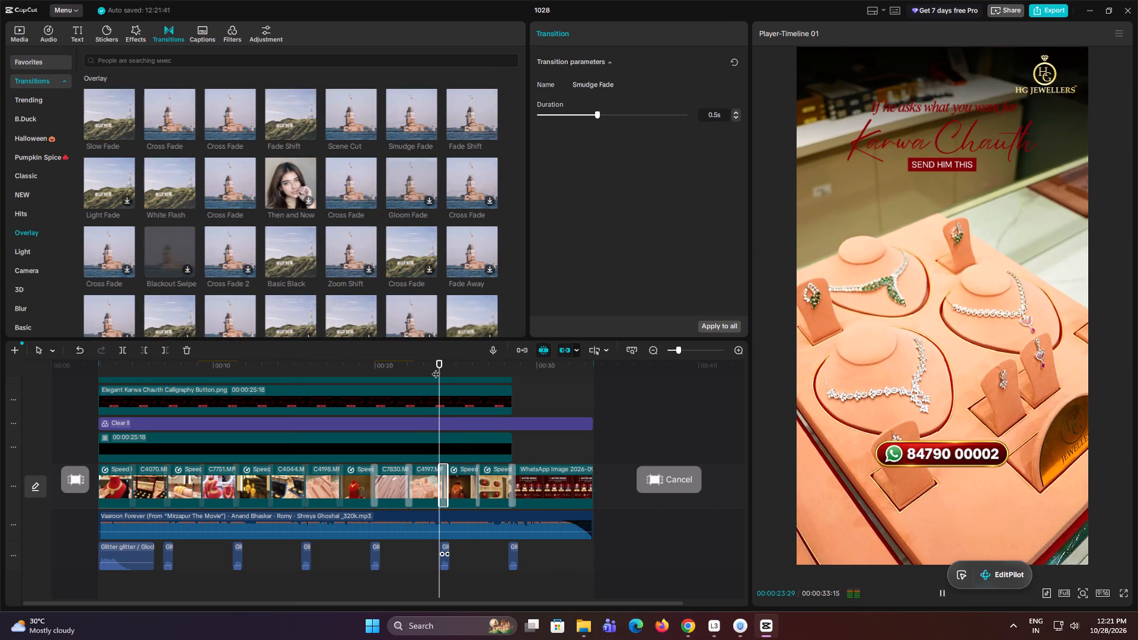
{"action": "key", "text": "space"}
{"action": "left_click", "coordinate": [431, 366]}
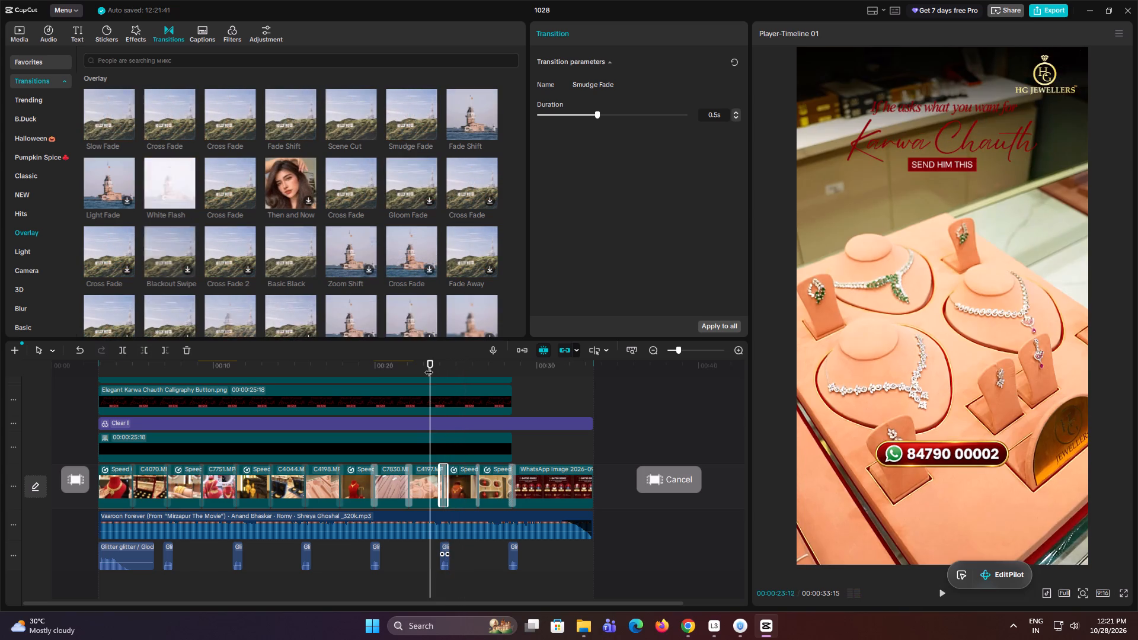
{"action": "key", "text": "space"}
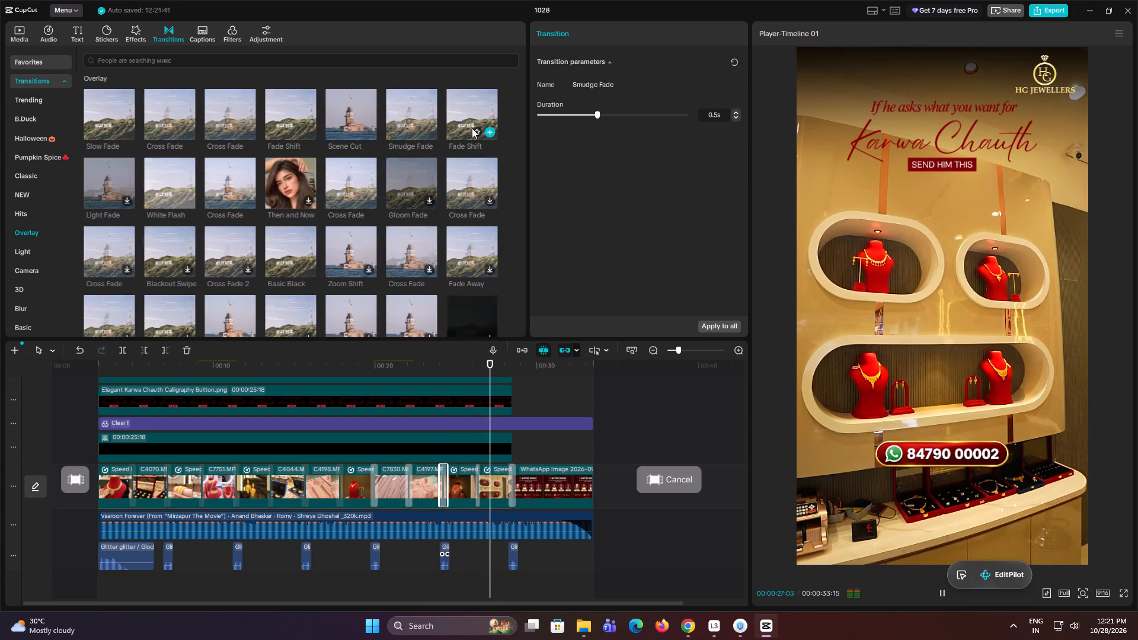
{"action": "key", "text": "space"}
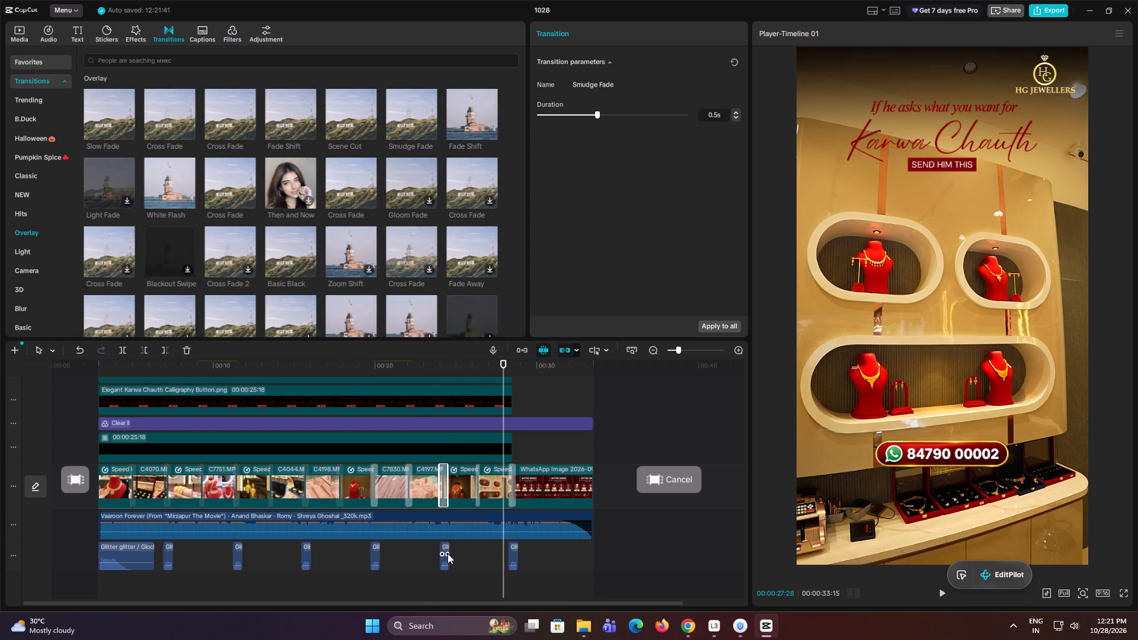
Delete the glitch sound at the transition between C4197.MP4 and C4066.MP4.
{"action": "left_click", "coordinate": [447, 553]}
{"action": "key", "text": "BackSpace"}
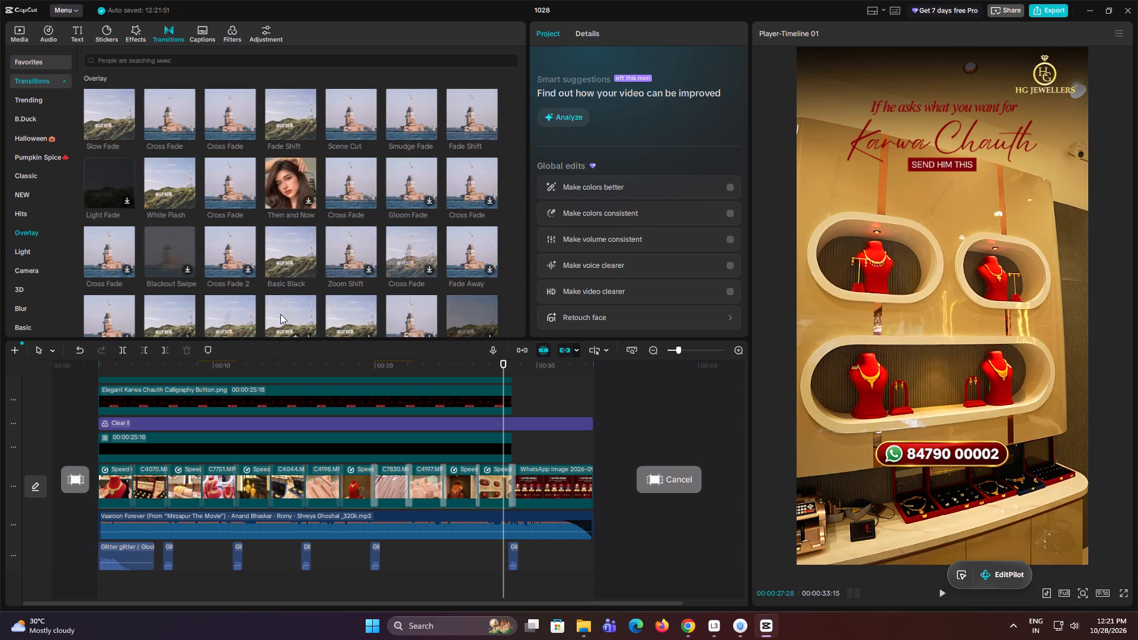
Apply a Cross Fade overlay transition between C7751.MP4 and C4086.MP4.
{"action": "left_click_drag", "start_coordinate": [226, 185], "coordinate": [219, 488]}
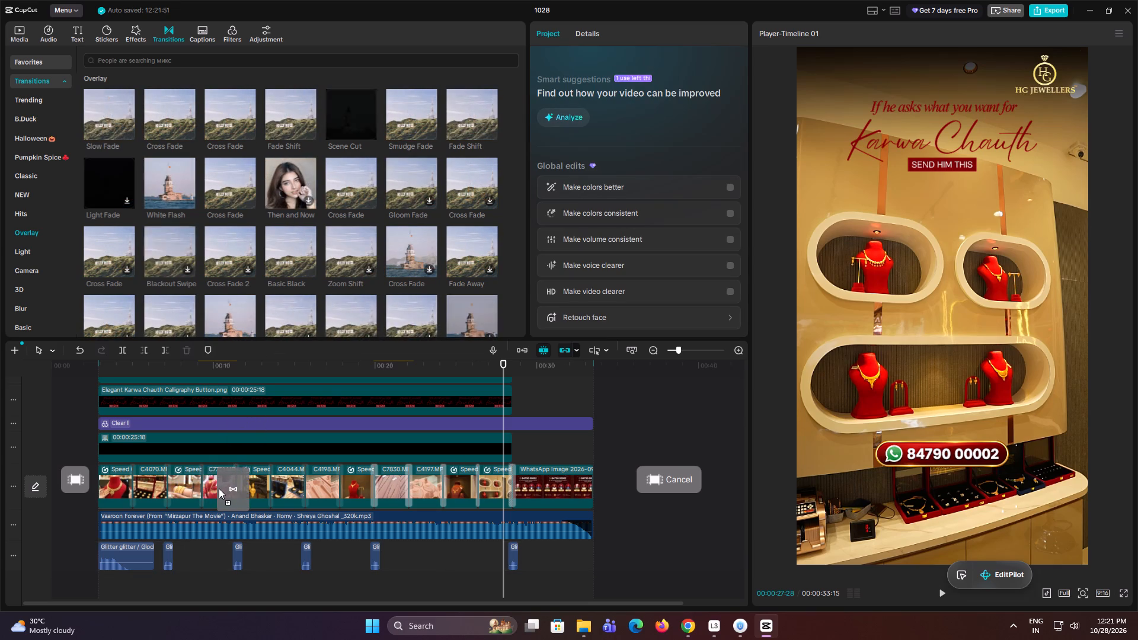
{"action": "left_click_drag", "start_coordinate": [219, 488], "coordinate": [220, 484]}
Delete the glitch sound at the transition between C7751.MP4 and C4086.MP4.
{"action": "left_click", "coordinate": [236, 552]}
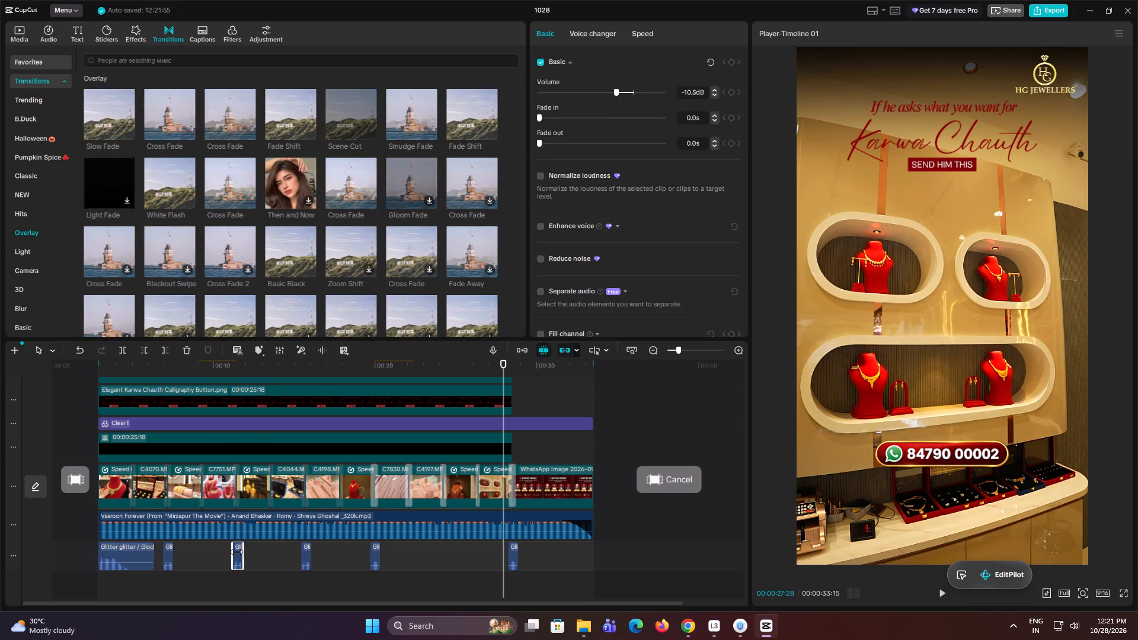
{"action": "key", "text": "BackSpace"}
Play the video from just before the C7751.MP4 to C4086.MP4 transition, stopping at 00:00:17:02.
{"action": "left_click", "coordinate": [222, 555]}
{"action": "key", "text": "space"}
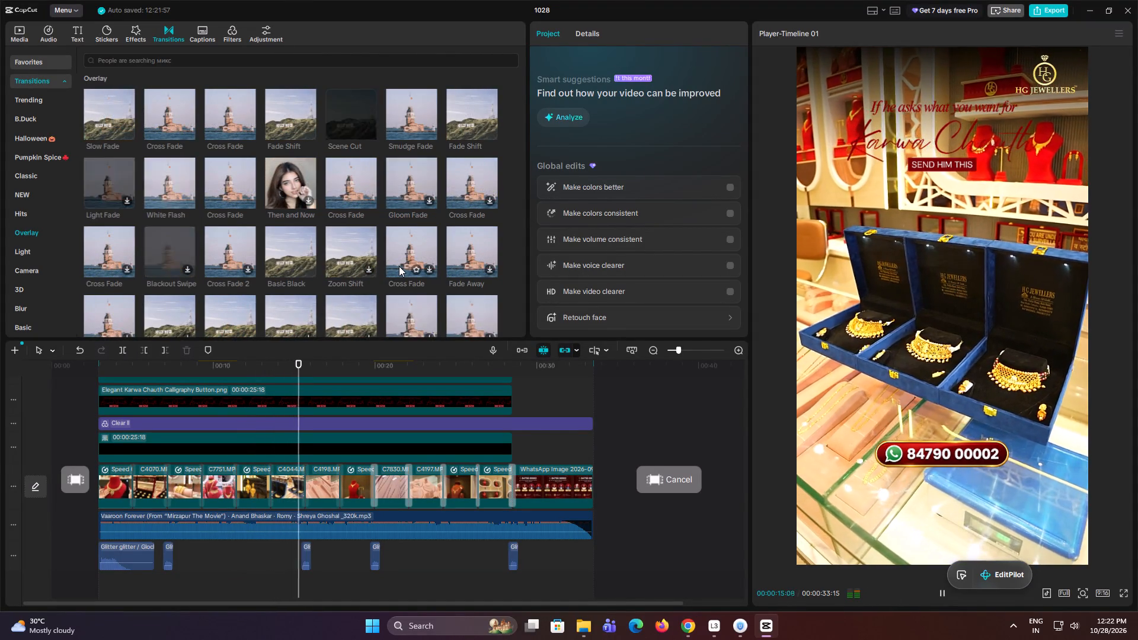
{"action": "key", "text": "space"}
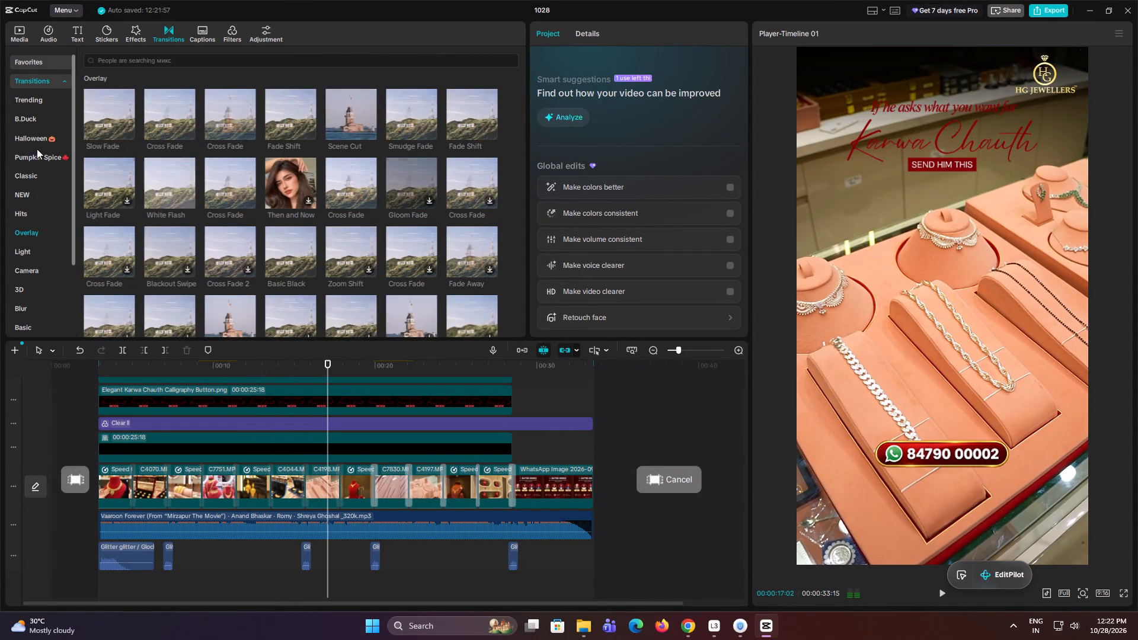
Apply the Inhale camera transition between C4044.MP4 and the clip just before it.
{"action": "left_click", "coordinate": [38, 135]}
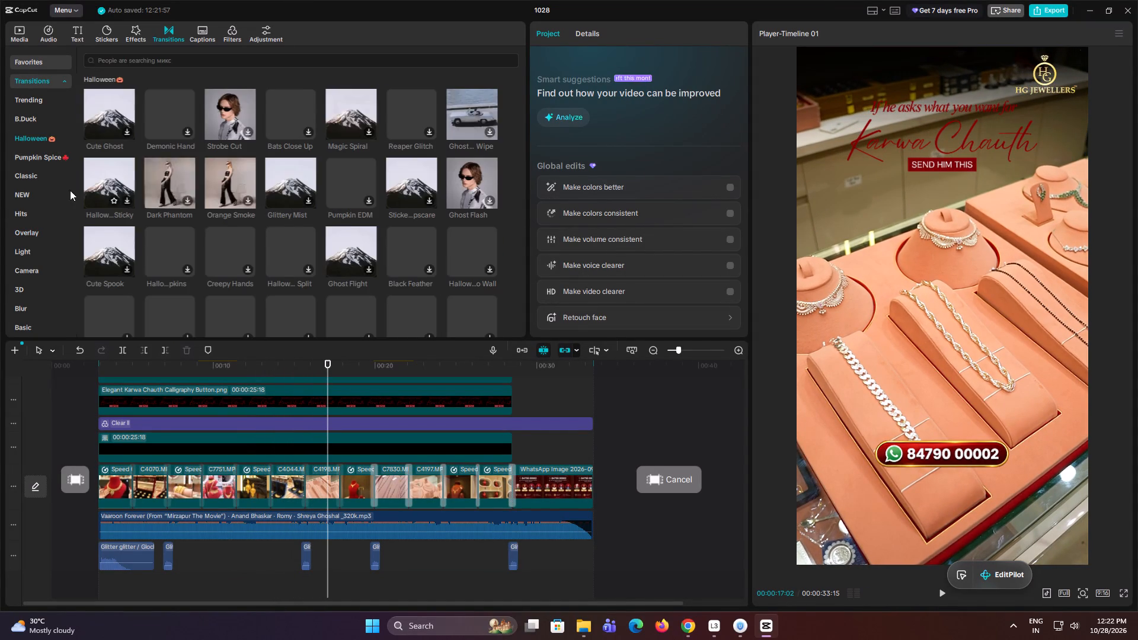
{"action": "left_click", "coordinate": [37, 162]}
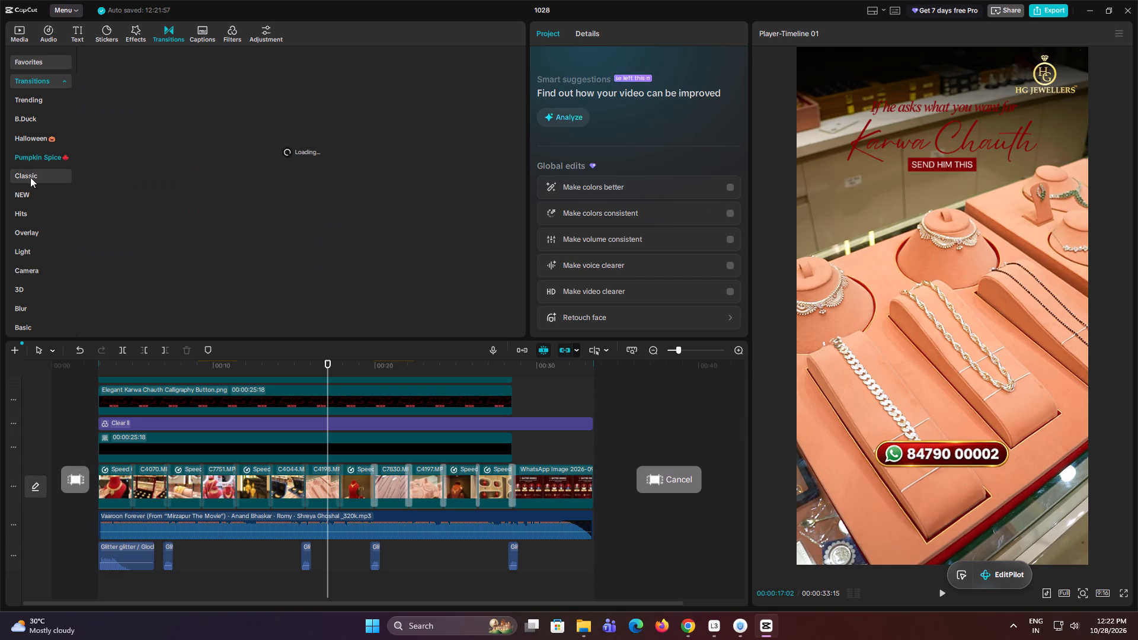
{"action": "left_click", "coordinate": [30, 177]}
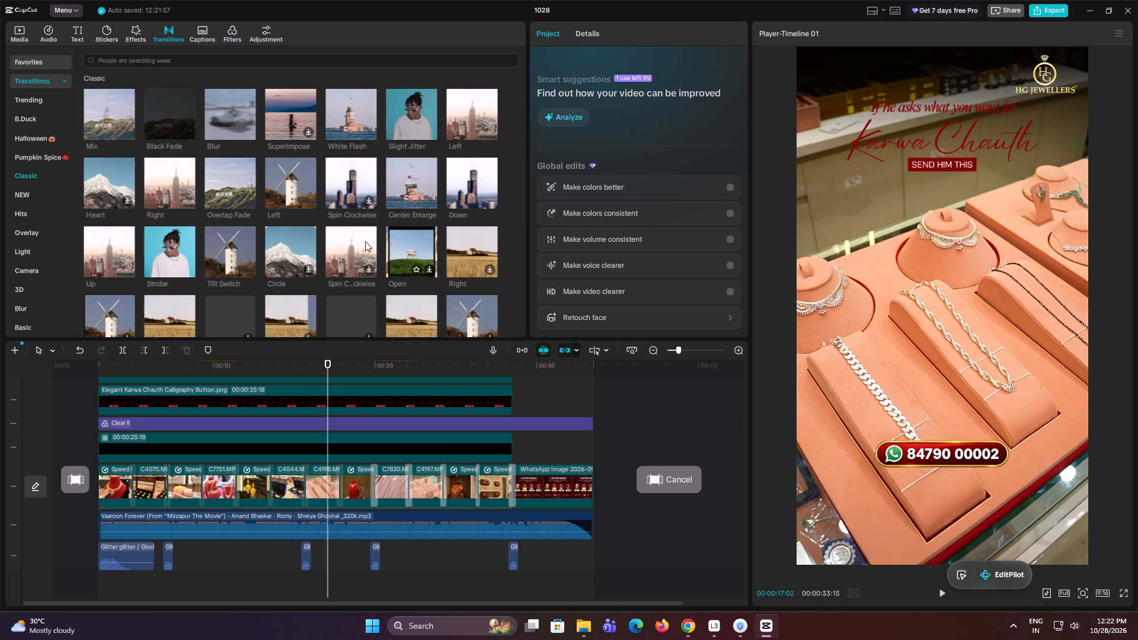
{"action": "scroll", "coordinate": [345, 201], "scroll_direction": "down", "scroll_amount": 4}
{"action": "scroll", "coordinate": [278, 192], "scroll_direction": "up", "scroll_amount": 5}
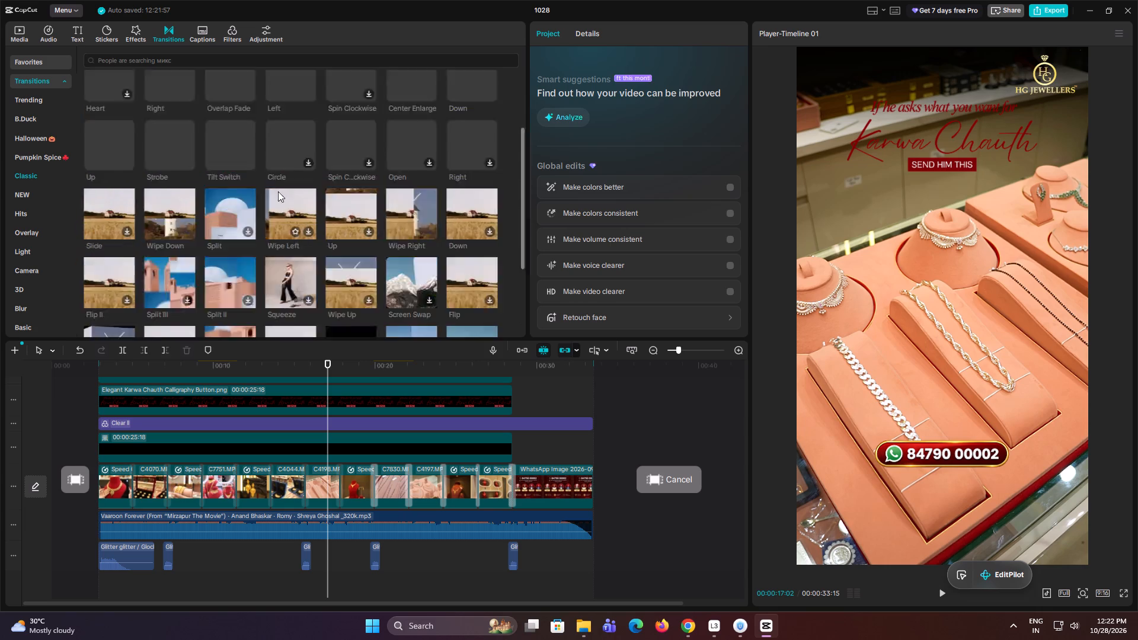
{"action": "left_click", "coordinate": [19, 233]}
{"action": "left_click", "coordinate": [25, 254]}
{"action": "left_click", "coordinate": [30, 275]}
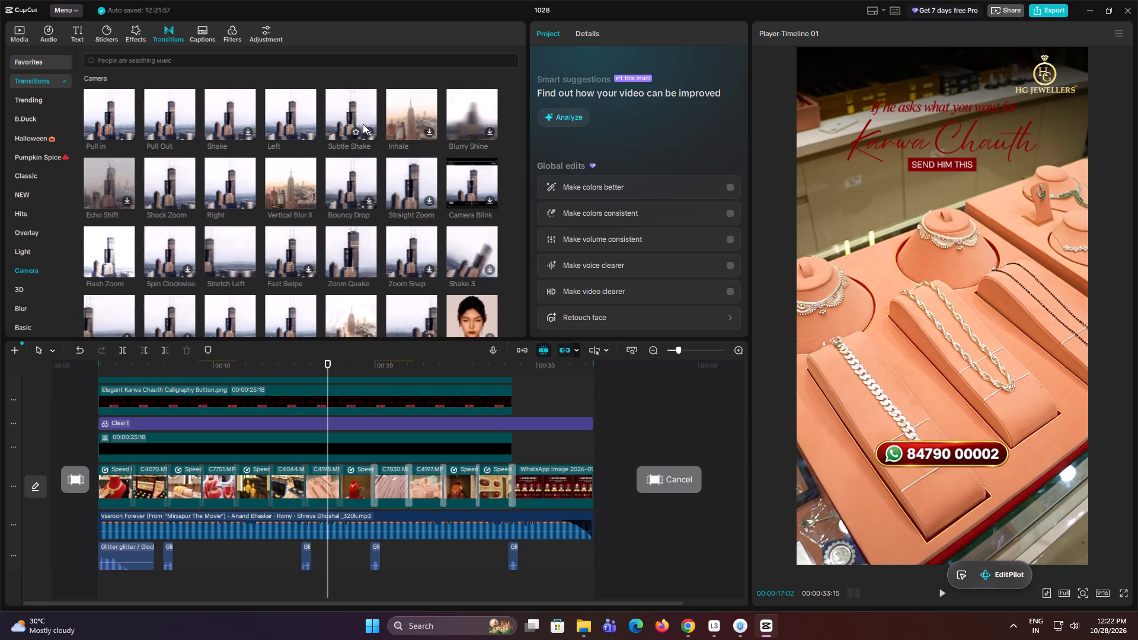
{"action": "left_click_drag", "start_coordinate": [415, 120], "coordinate": [357, 386]}
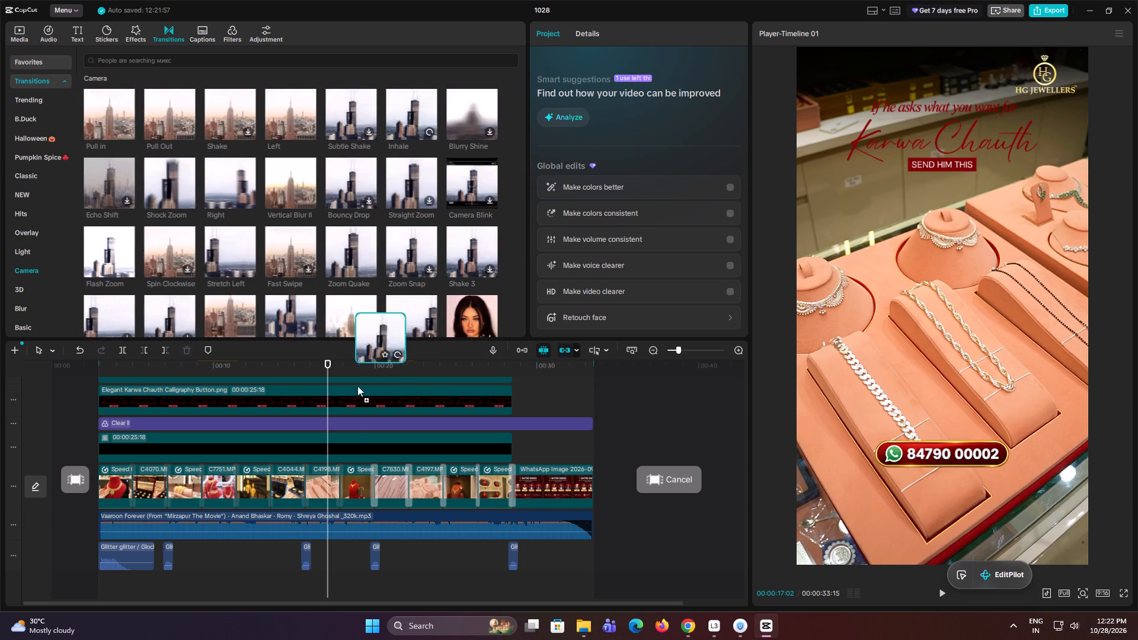
{"action": "left_click_drag", "start_coordinate": [357, 386], "coordinate": [261, 485]}
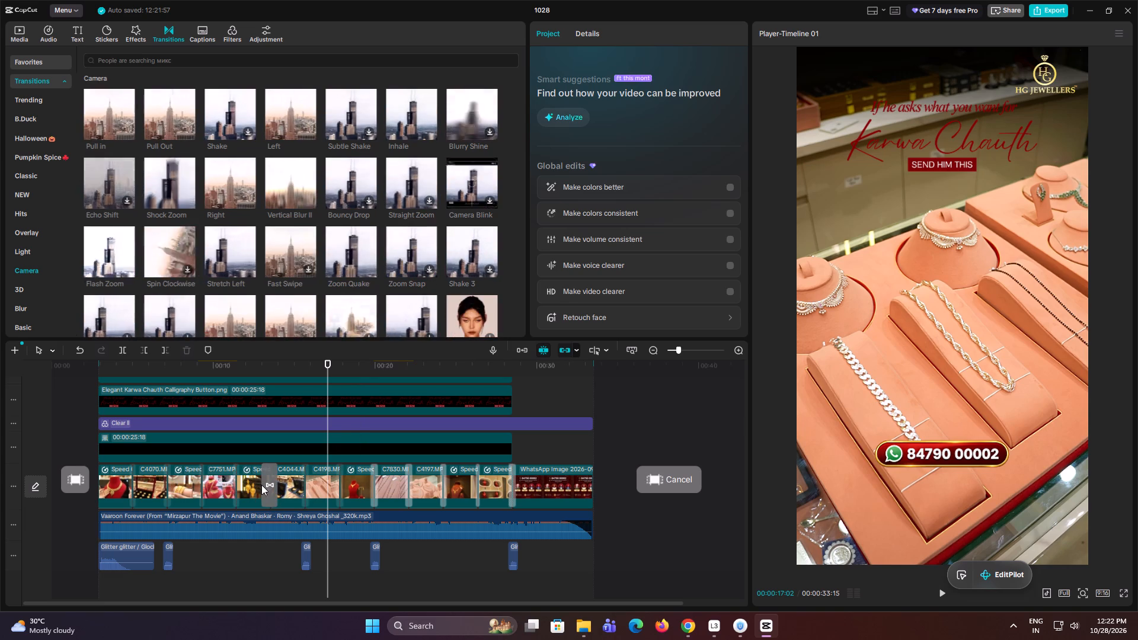
Play the video from just before the Inhale transition through the remaining jewellery clips, stopping at 00:00:28:11.
{"action": "left_click", "coordinate": [261, 476]}
{"action": "key", "text": "space"}
{"action": "key", "text": "space"}
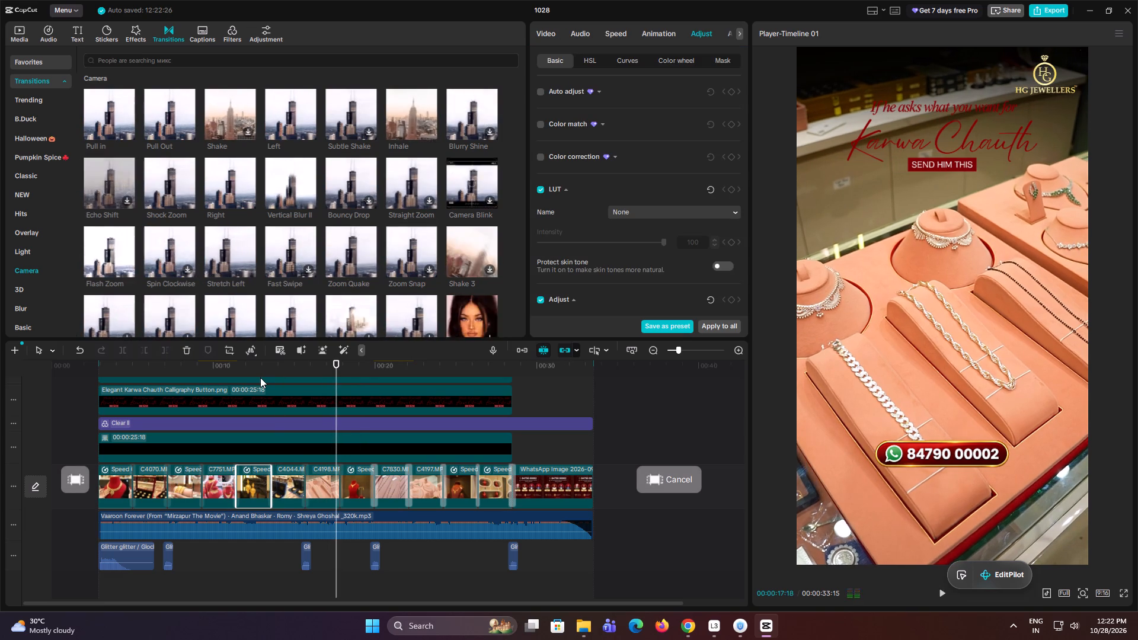
{"action": "left_click", "coordinate": [260, 377]}
{"action": "key", "text": "space"}
{"action": "key", "text": "space"}
{"action": "left_click", "coordinate": [260, 367]}
{"action": "key", "text": "space"}
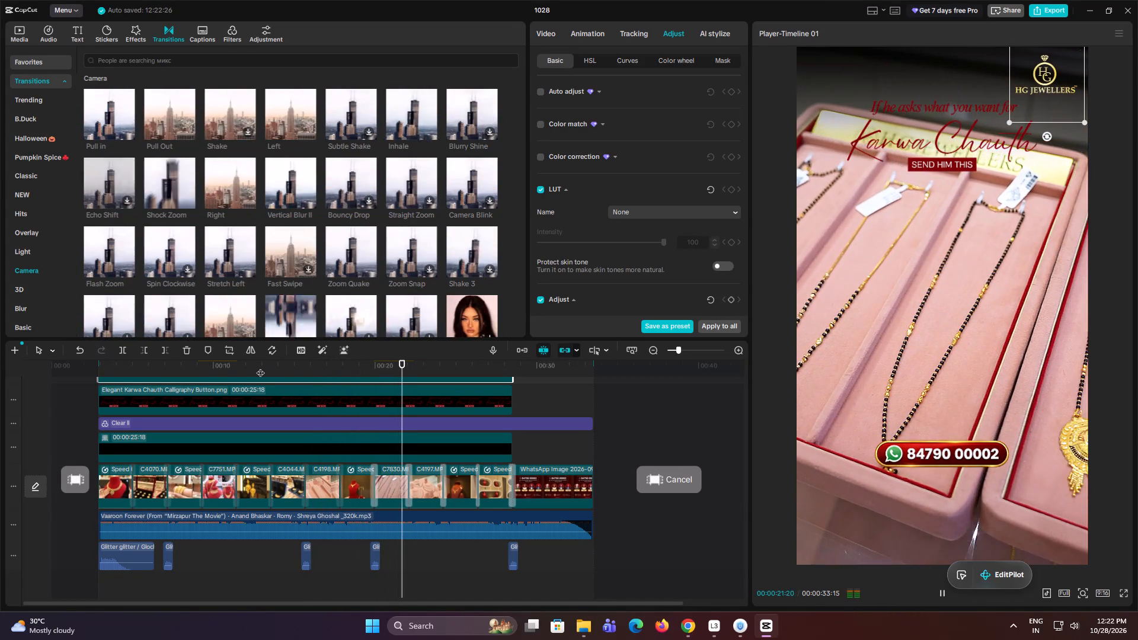
{"action": "key", "text": "space"}
{"action": "key", "text": "space"}
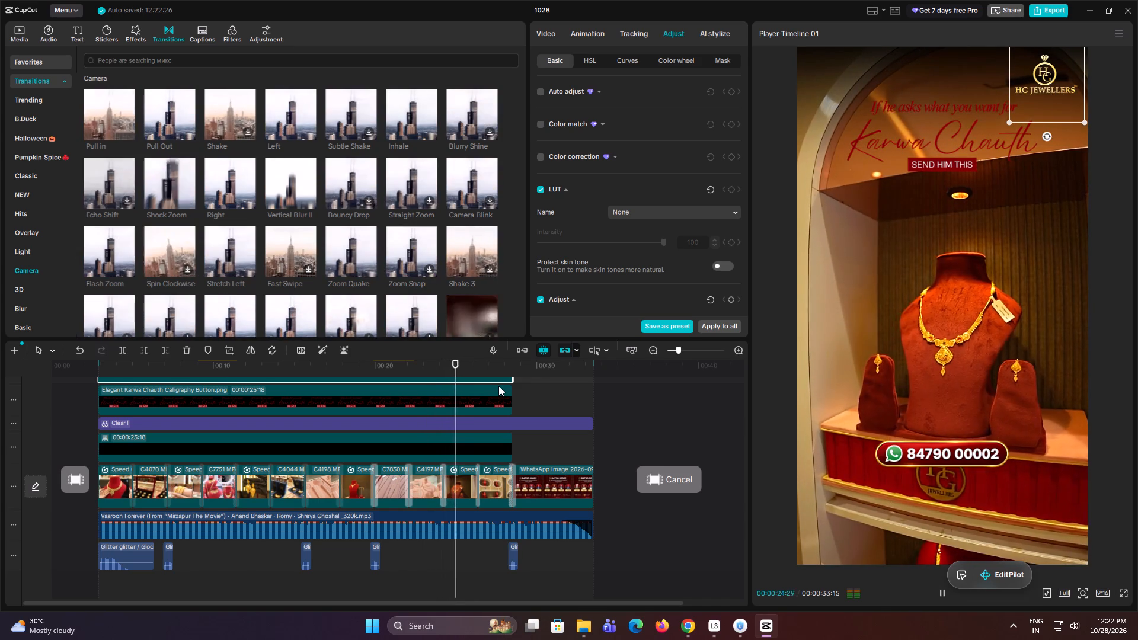
{"action": "key", "text": "space"}
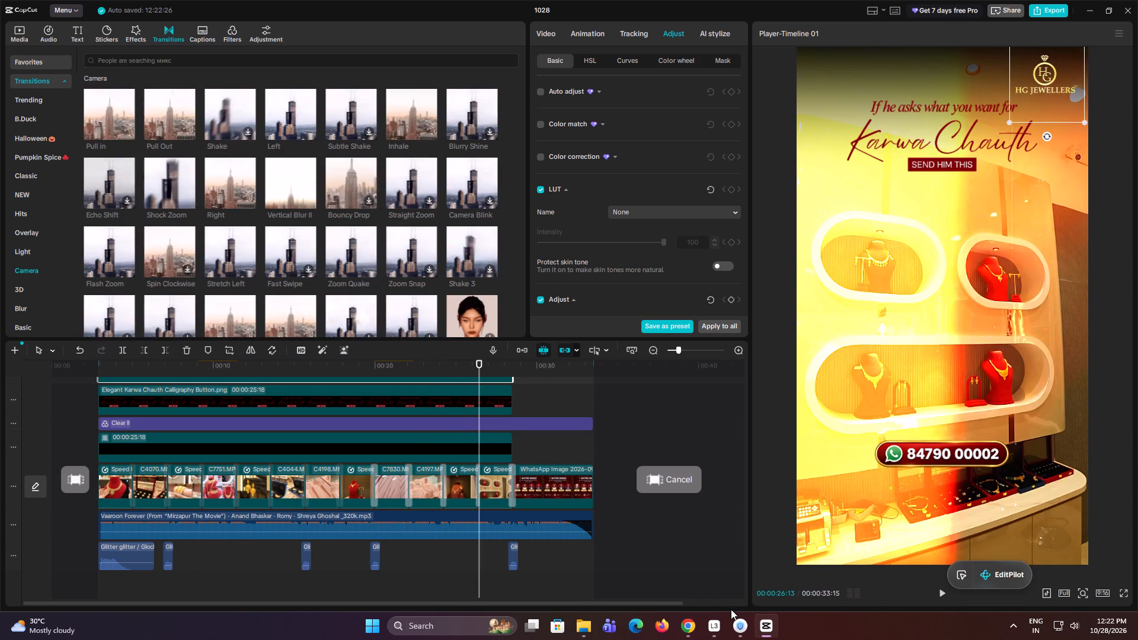
{"action": "key", "text": "space"}
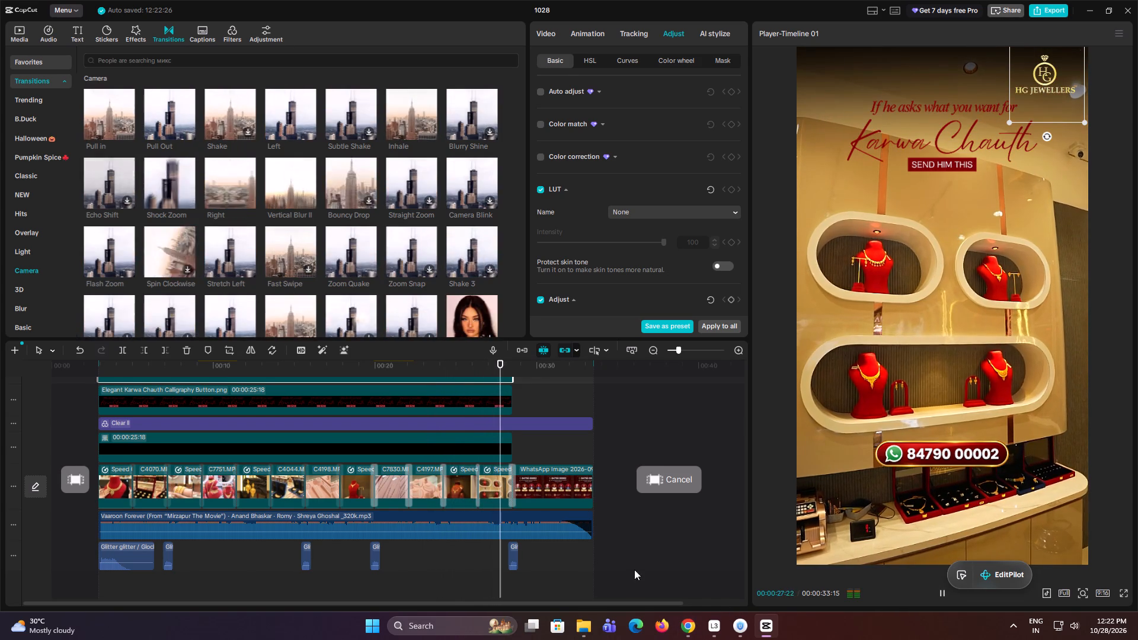
{"action": "key", "text": "space"}
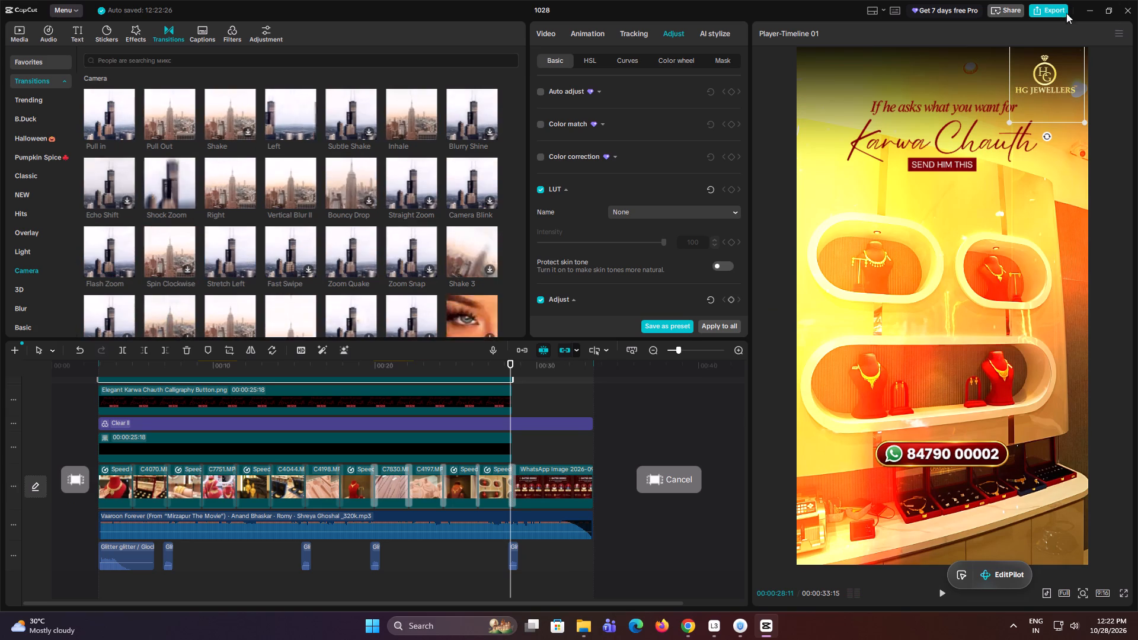
Play the video from the start of the first clip, stopping at 00:00:07:09.
{"action": "left_click", "coordinate": [102, 369]}
{"action": "key", "text": "space"}
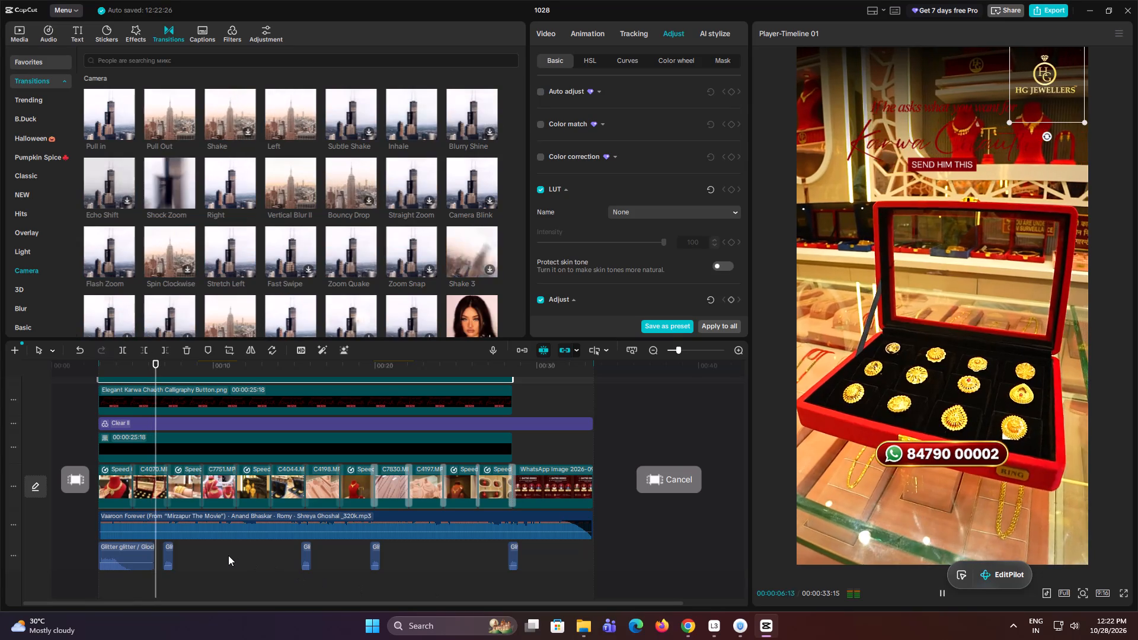
{"action": "key", "text": "space"}
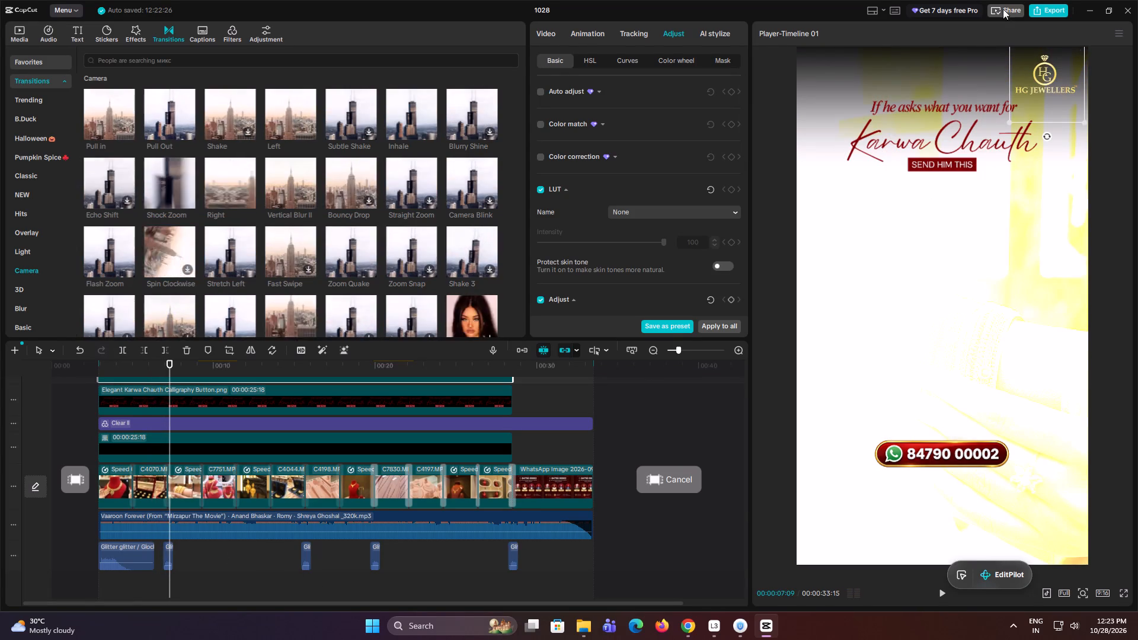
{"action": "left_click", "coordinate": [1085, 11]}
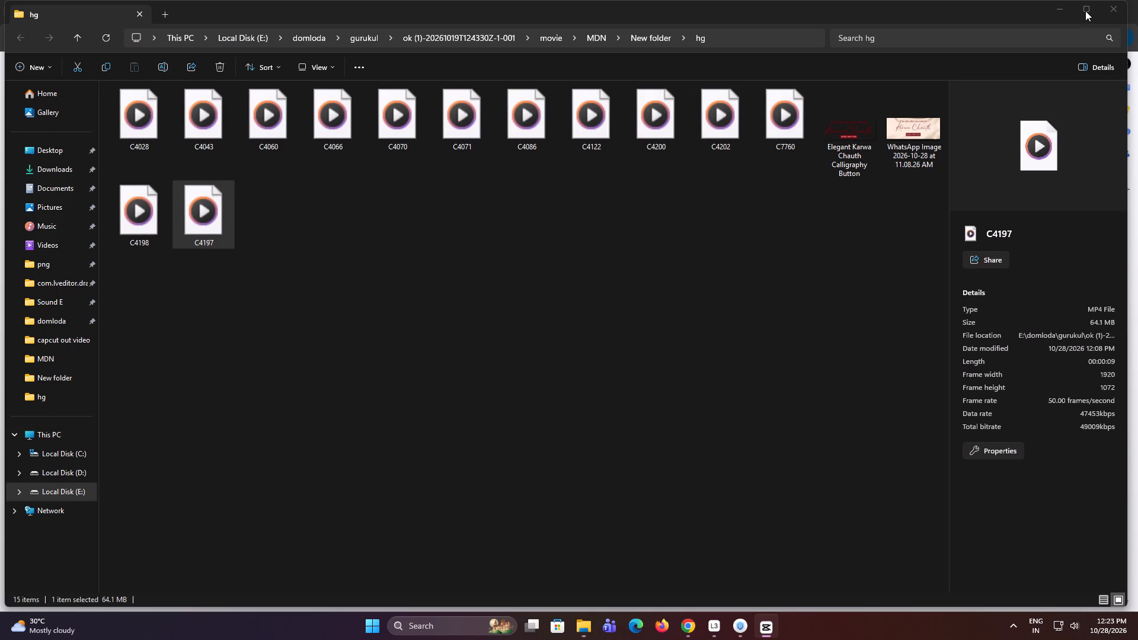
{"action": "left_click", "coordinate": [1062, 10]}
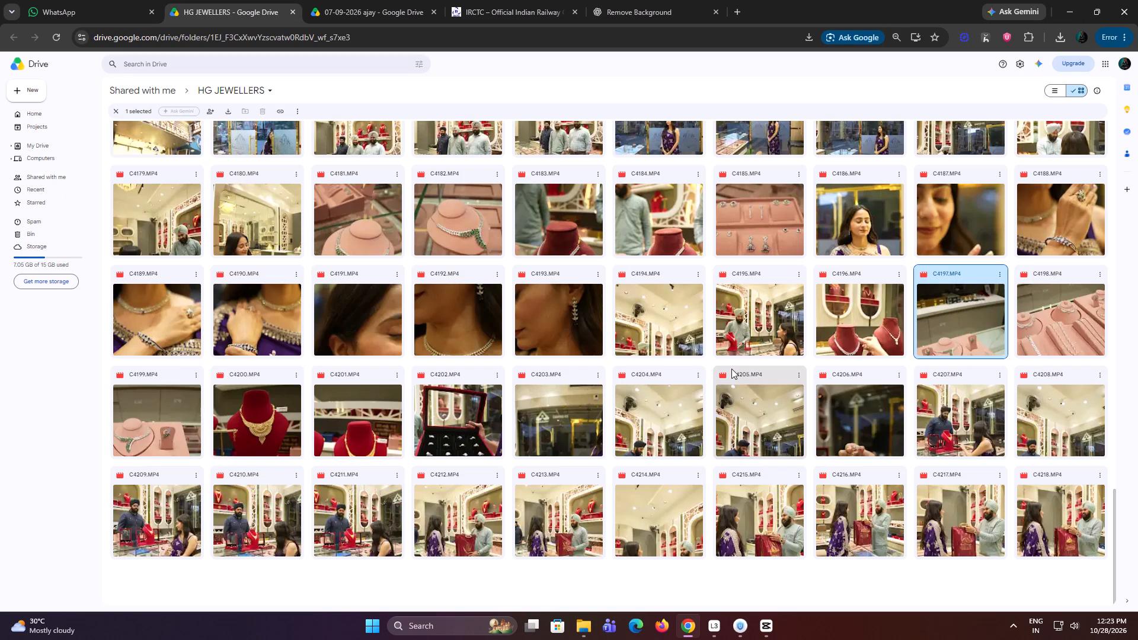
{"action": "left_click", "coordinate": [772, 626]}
Resume playback of the video from the current position, stopping at 00:00:08:08.
{"action": "key", "text": "space"}
{"action": "key", "text": "space"}
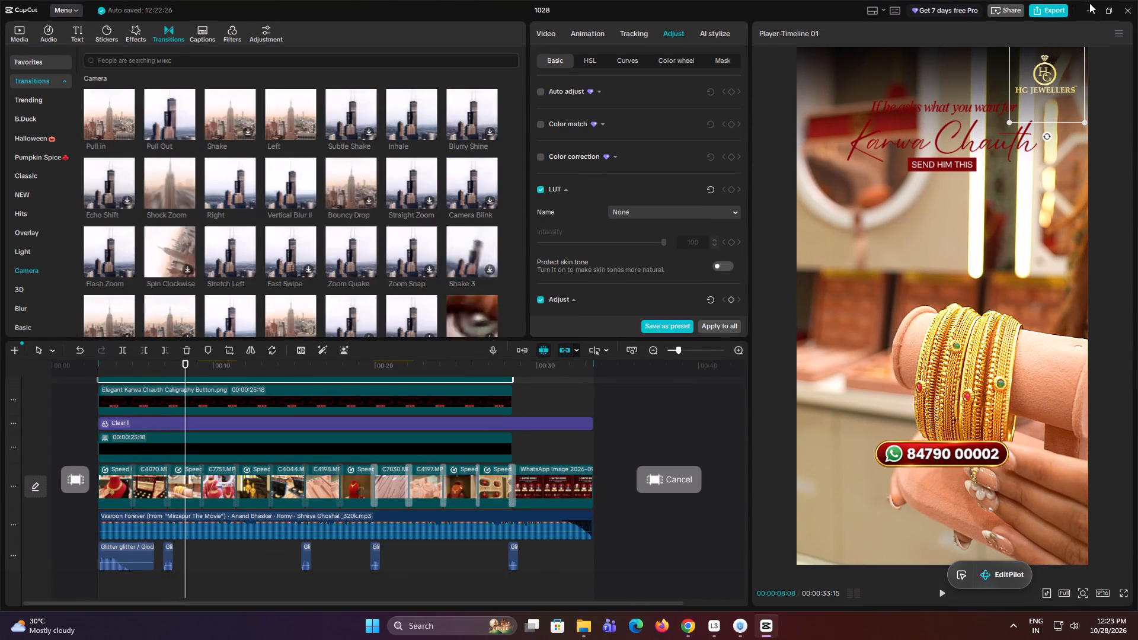
Switch to Google Chrome.
{"action": "left_click", "coordinate": [1089, 12]}
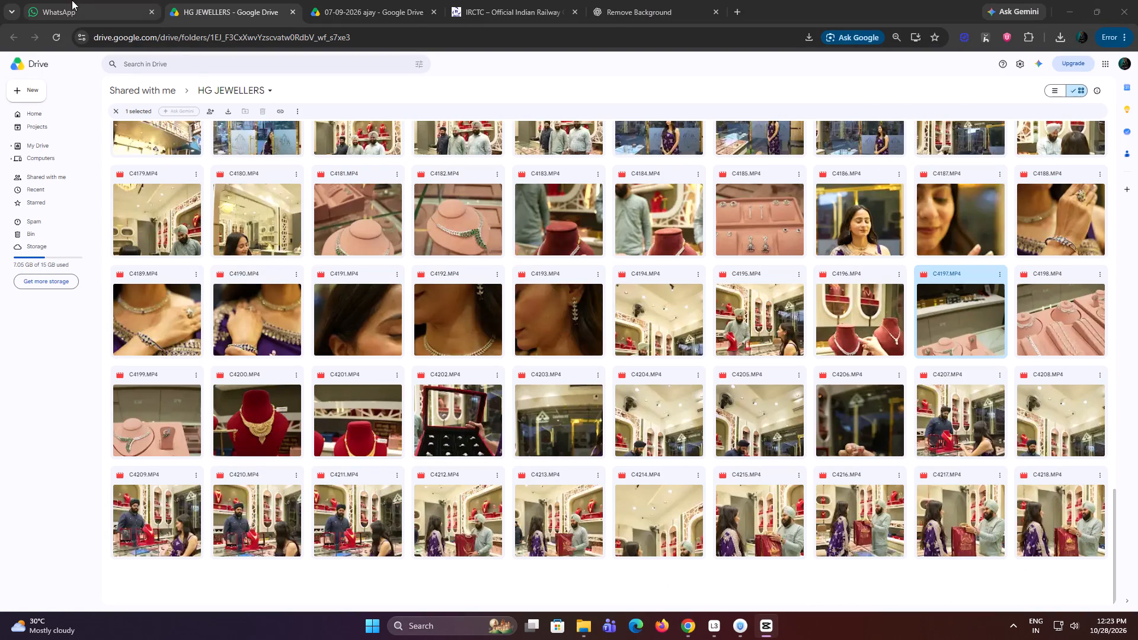